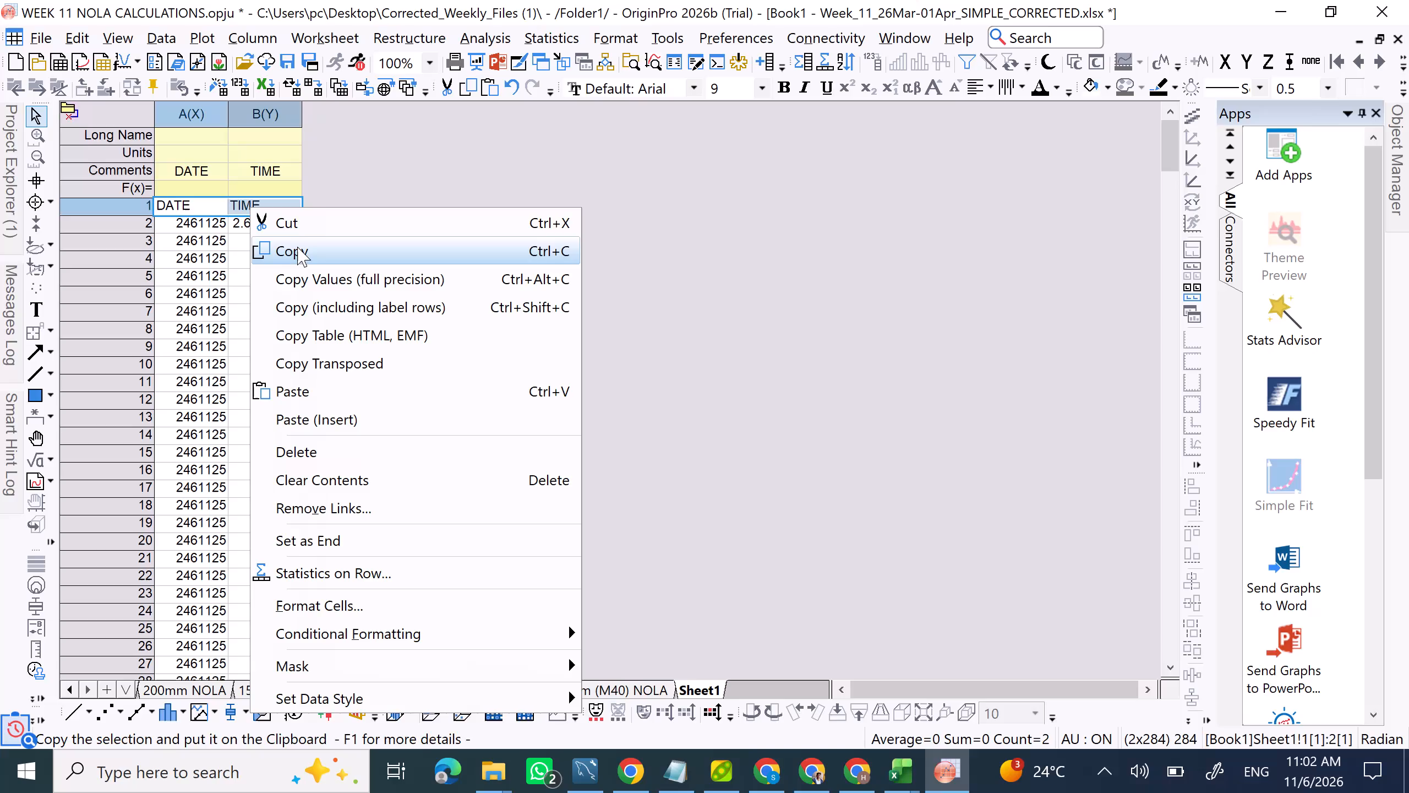
Delete the first data row, which holds the repeated DATE and TIME header text.
click(321, 451)
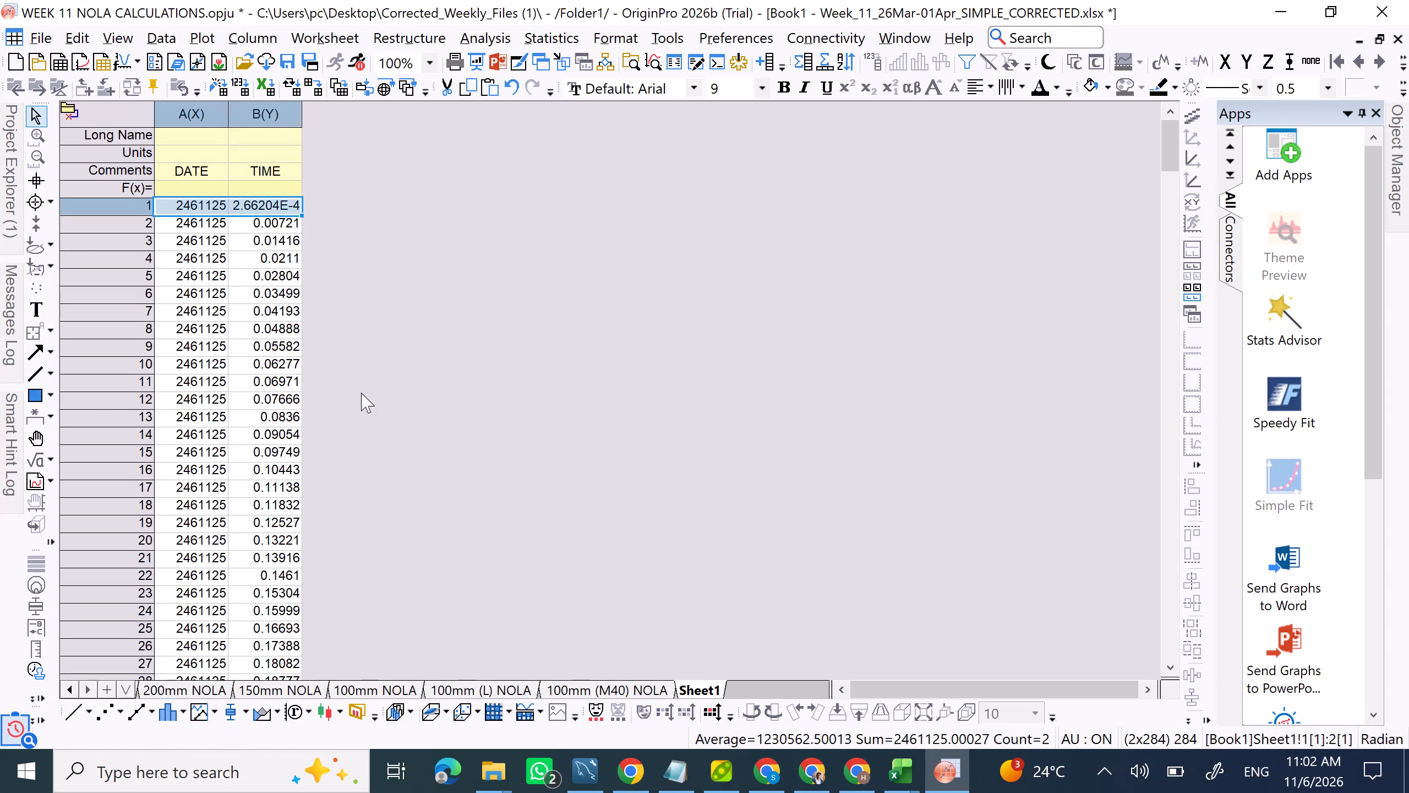
click(389, 398)
Add 5 new columns to the worksheet.
click(241, 45)
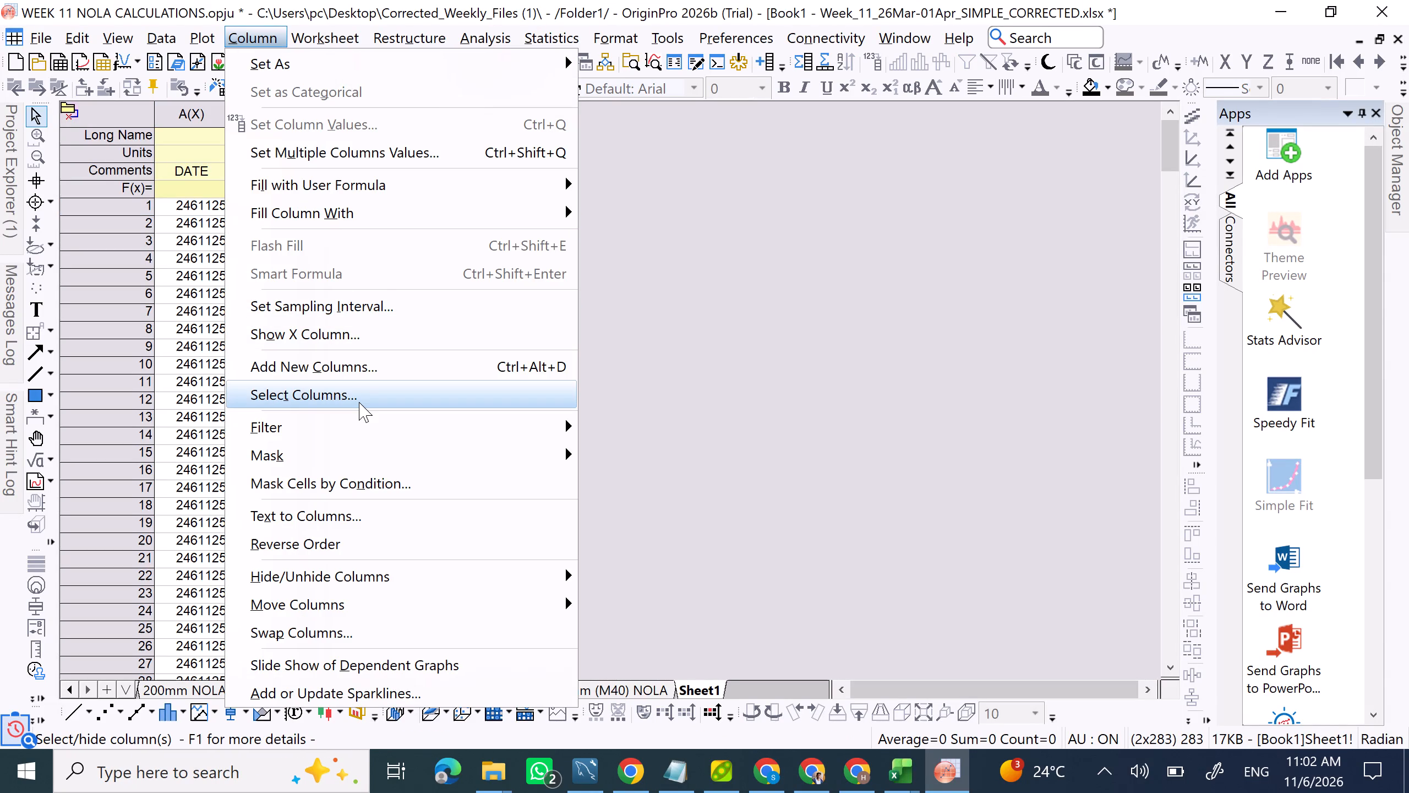
click(357, 365)
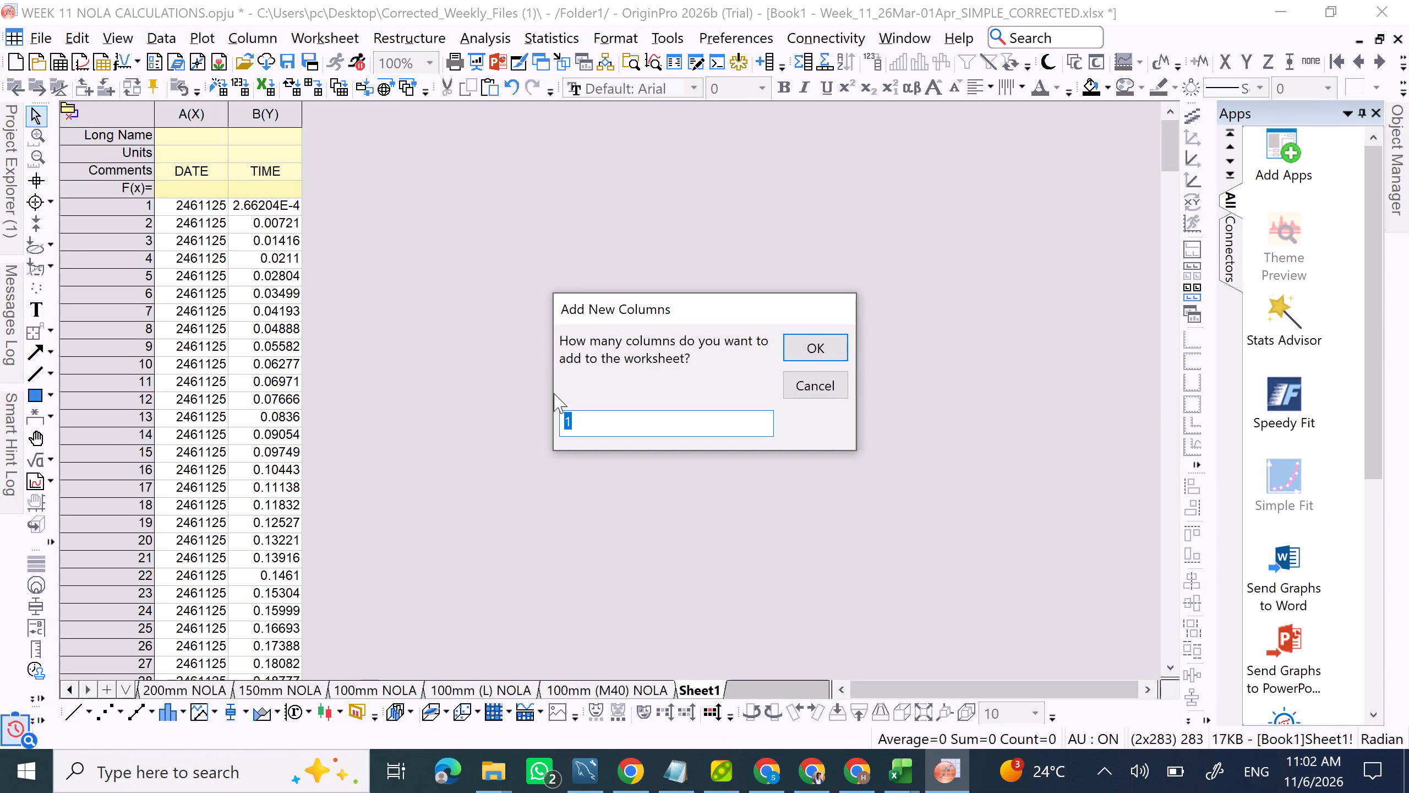
key(5)
key(Return)
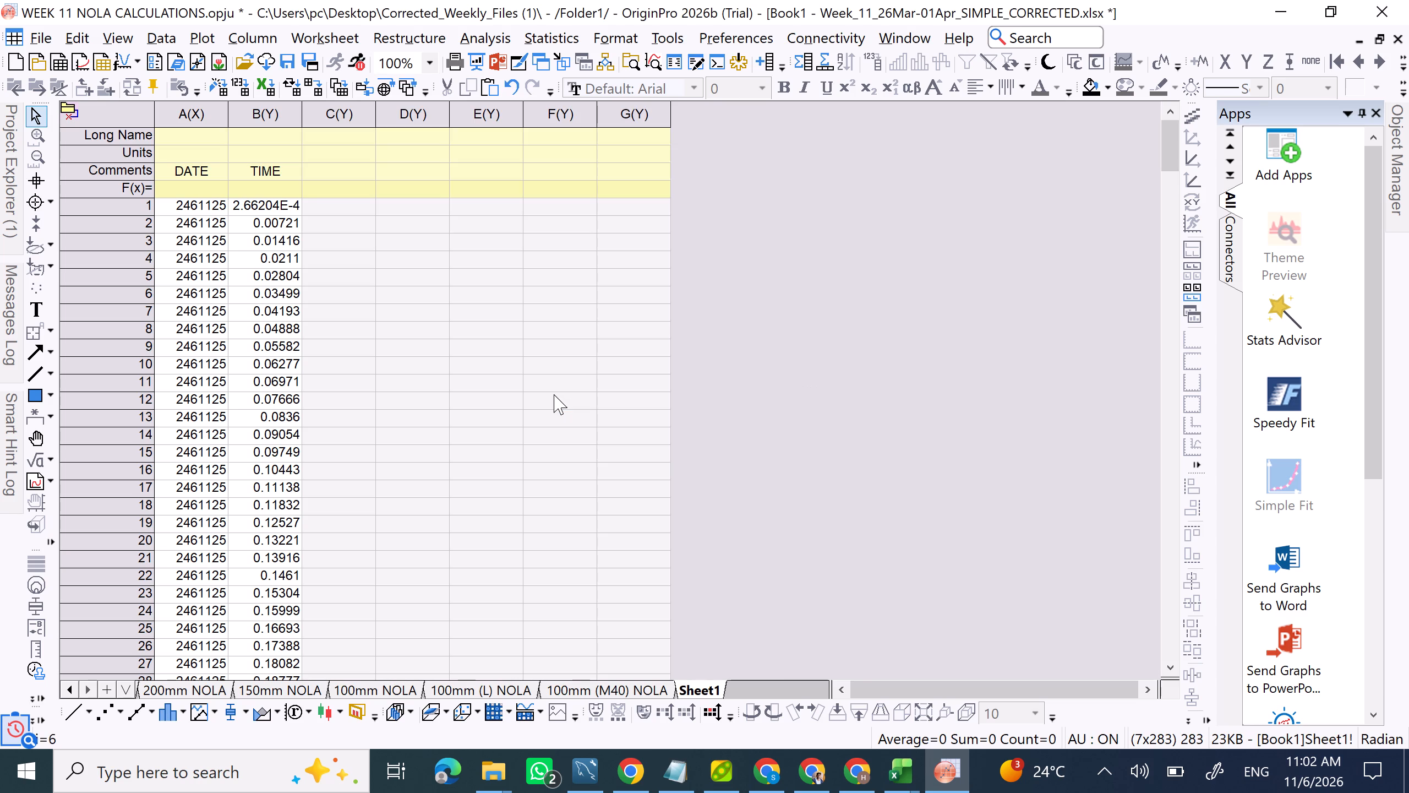
Rename Sheet1 as ALL NOLA SLABS.
right_click(709, 682)
click(793, 521)
key(n)
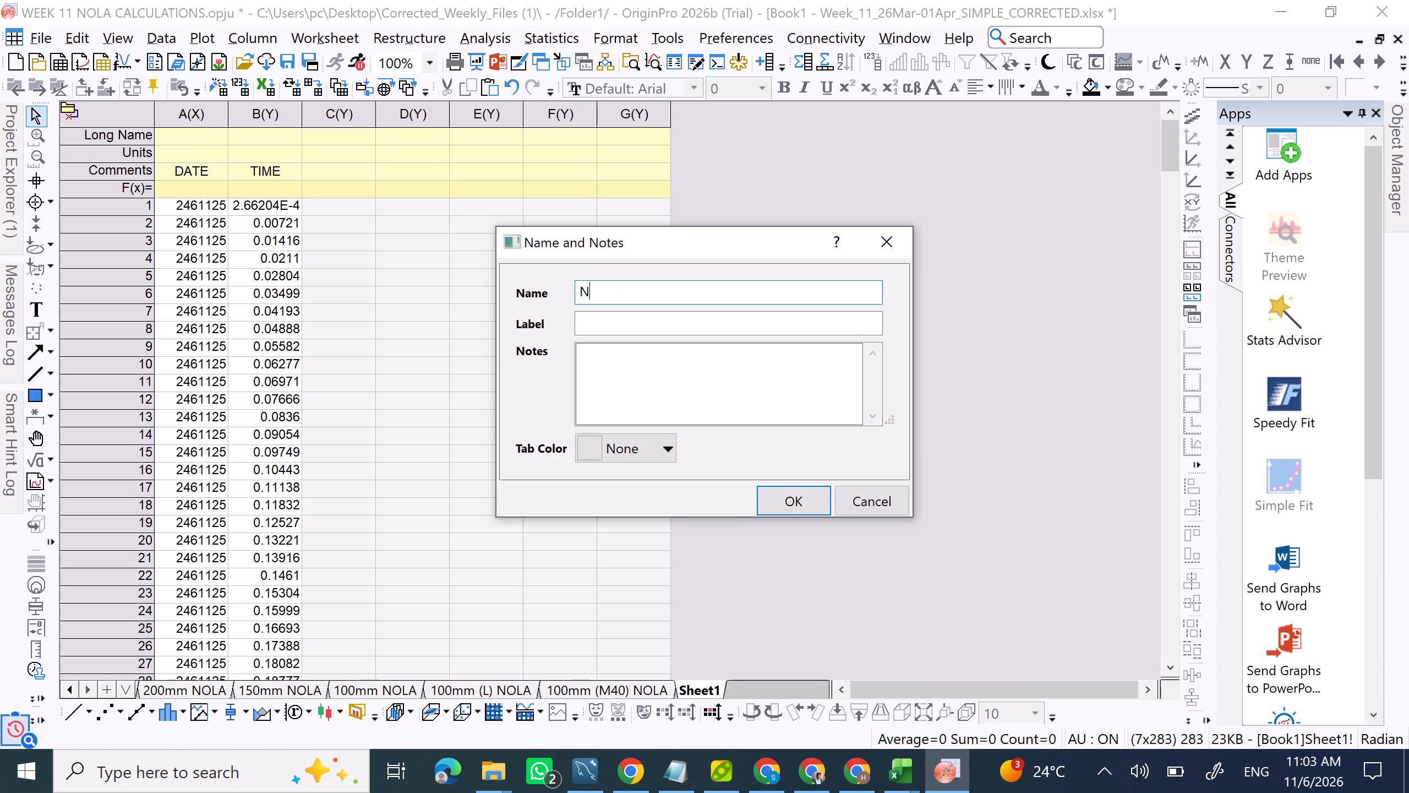
key(BackSpace)
text(ALL NOLA CAL)
key(BackSpace)
key(BackSpace)
key(BackSpace)
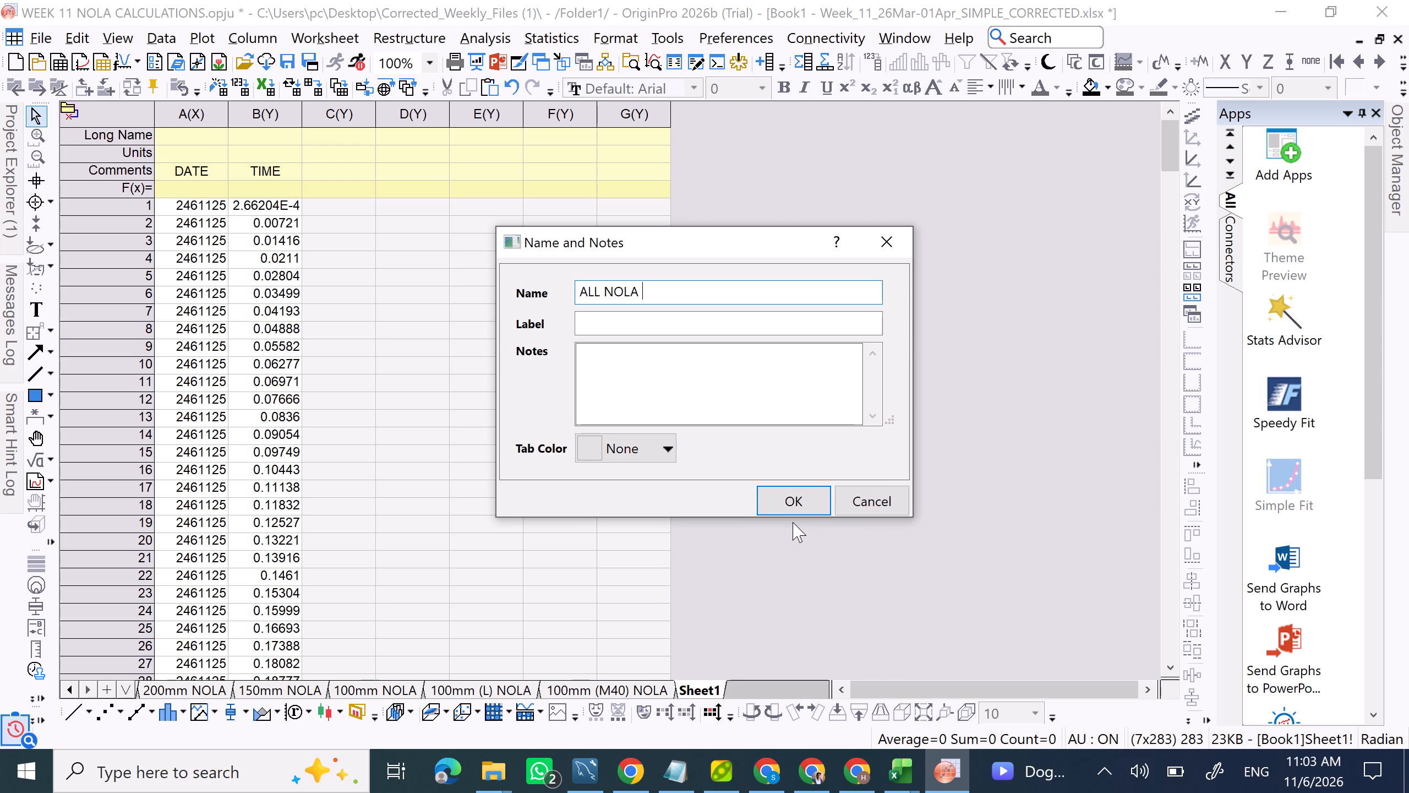
text(SLABS)
key(Return)
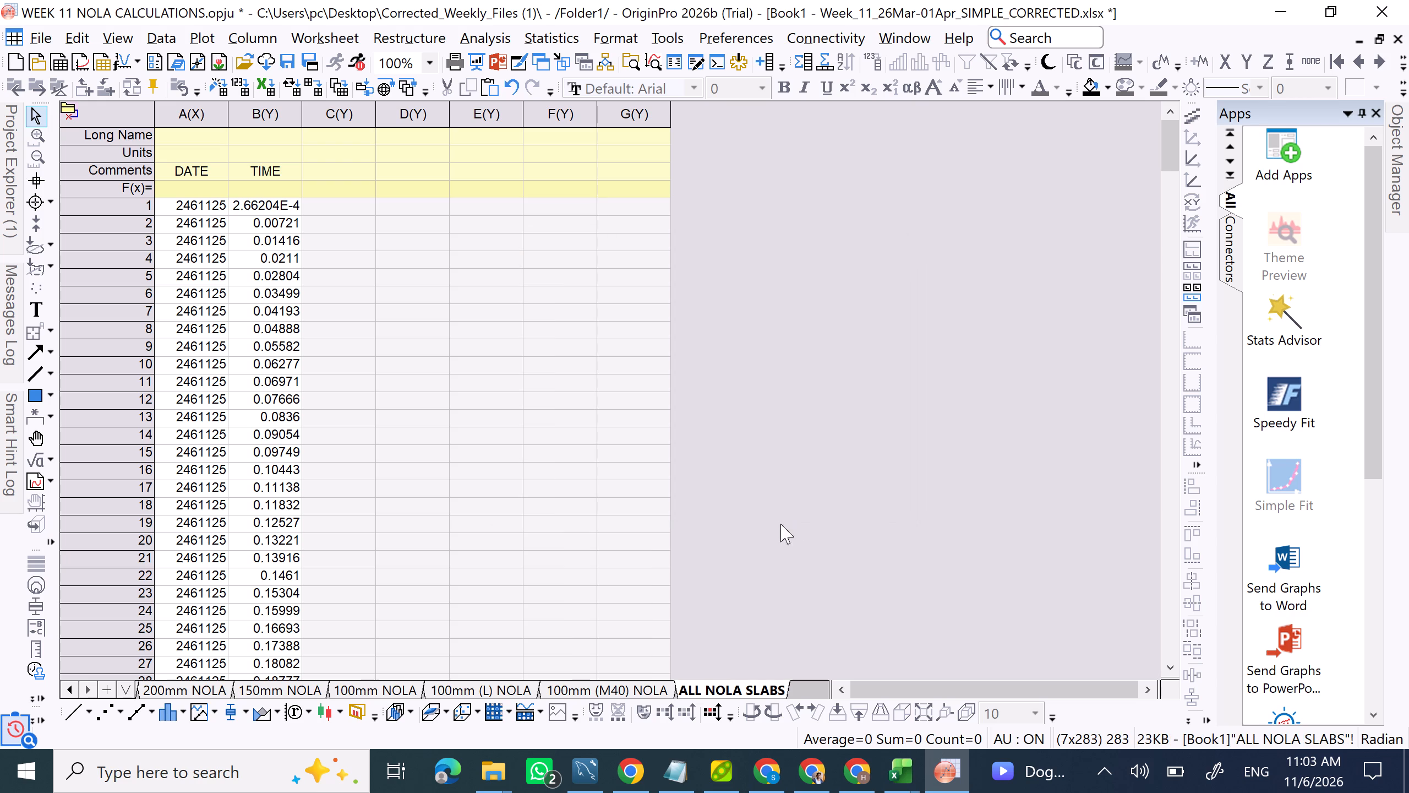
Enter the comments 200mm, 150mm and 100mm for columns C, D and E.
click(352, 175)
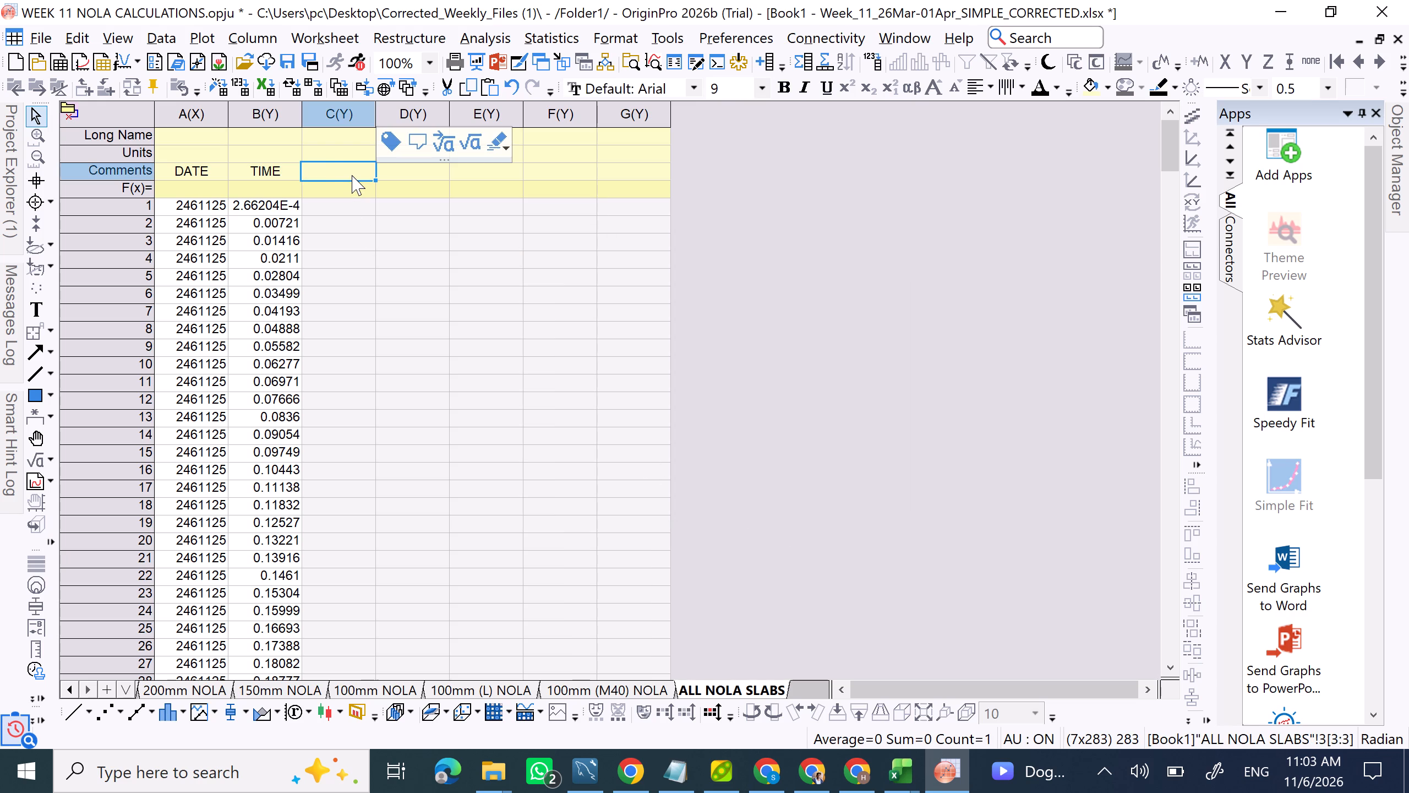
text(200)
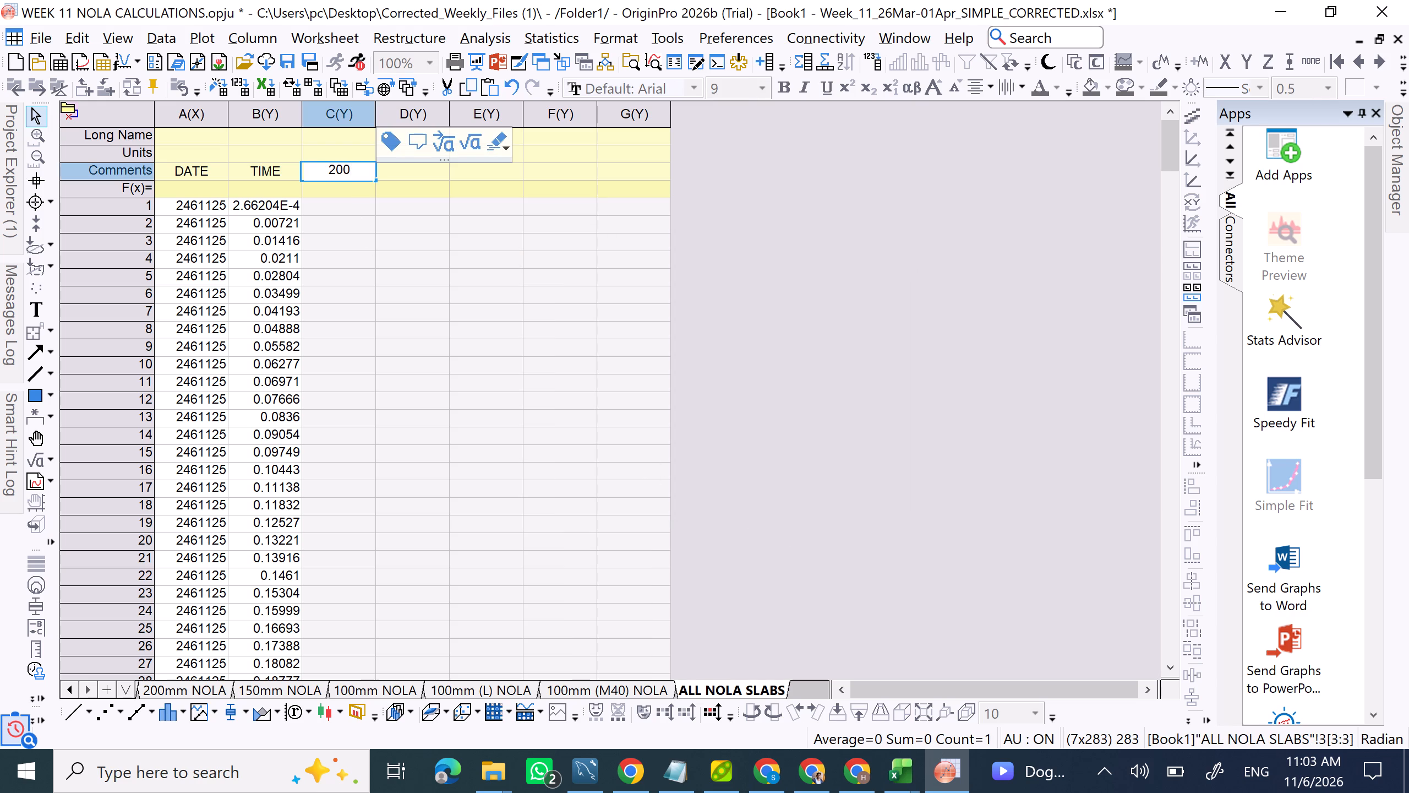
text(mm)
click(392, 171)
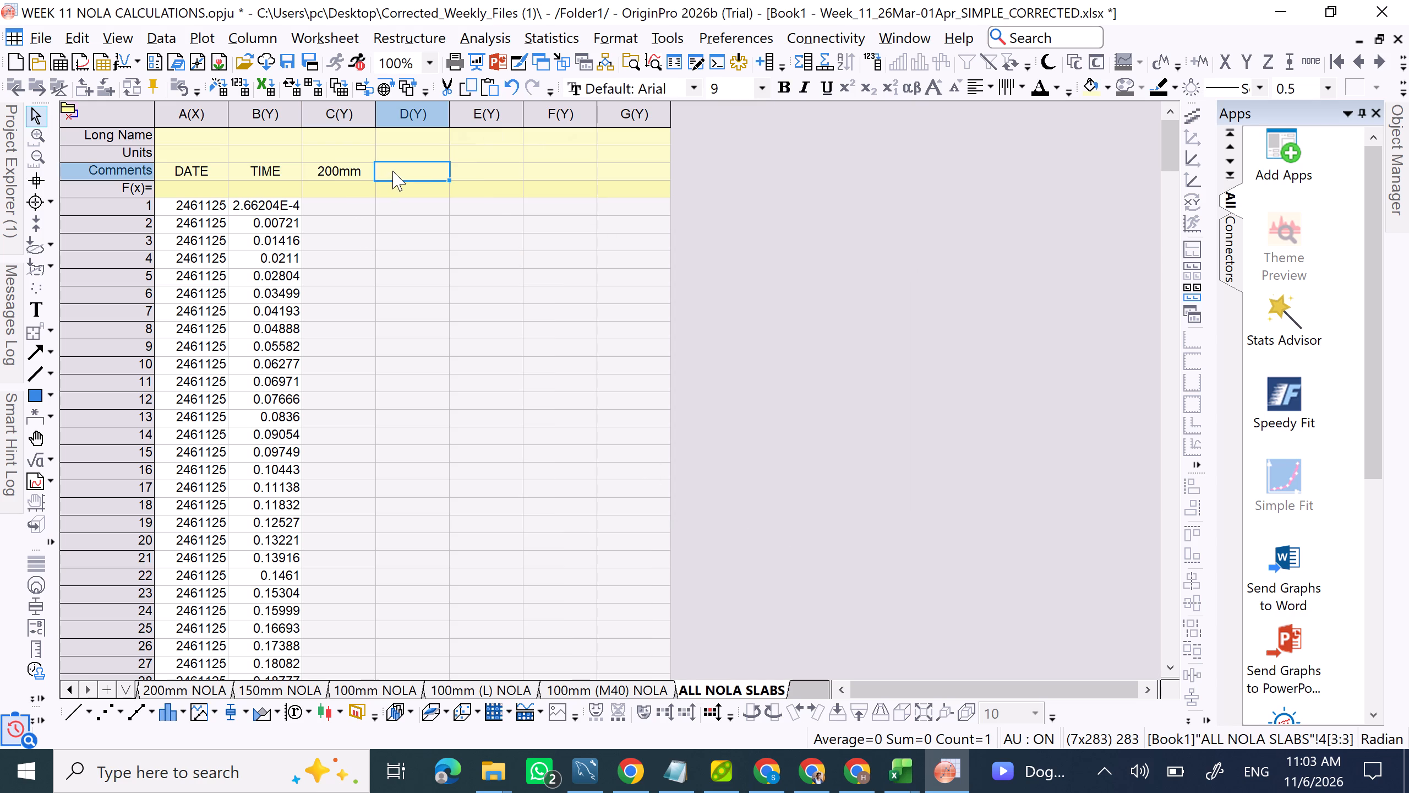
text(150mM)
key(BackSpace)
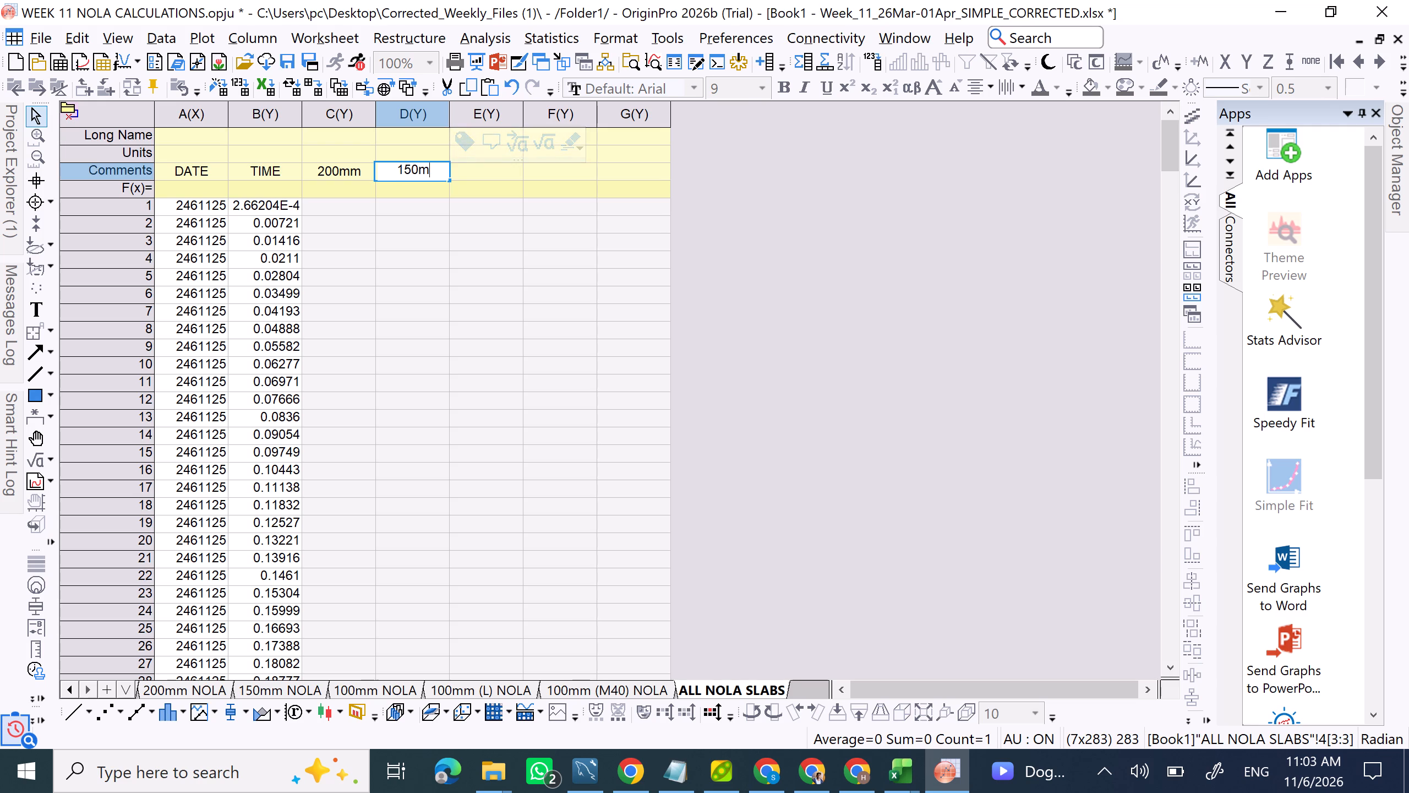
key(shift+m)
click(466, 176)
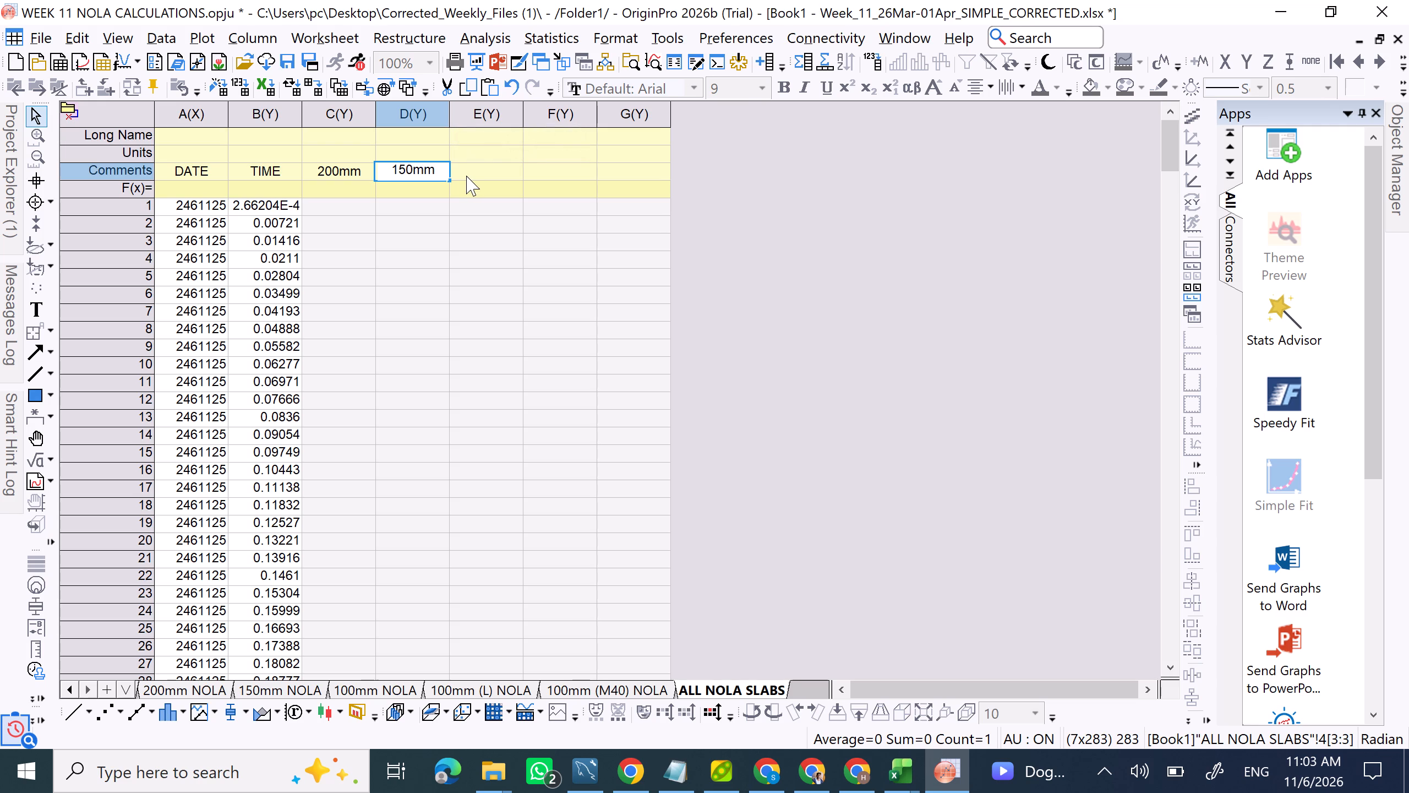
text(100)
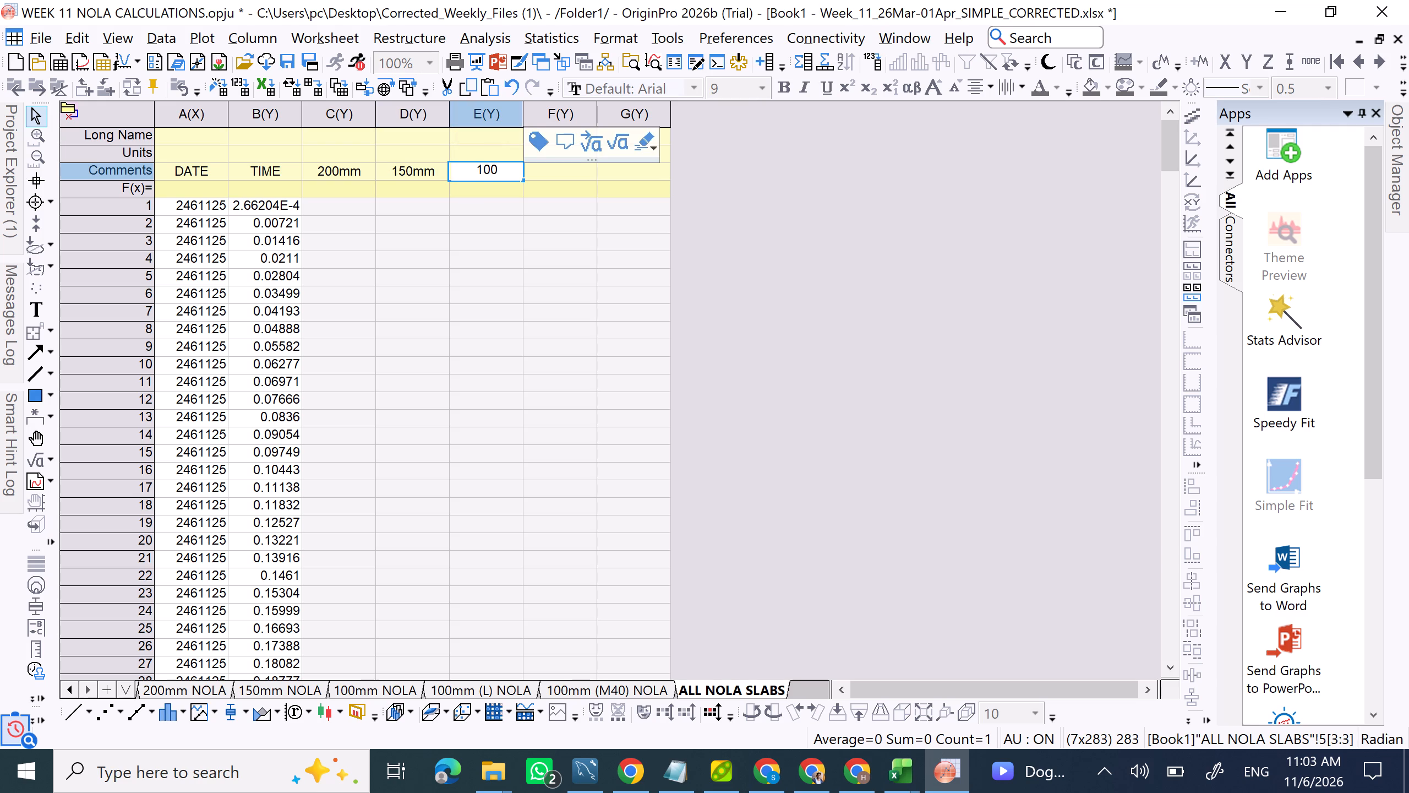
text(mm)
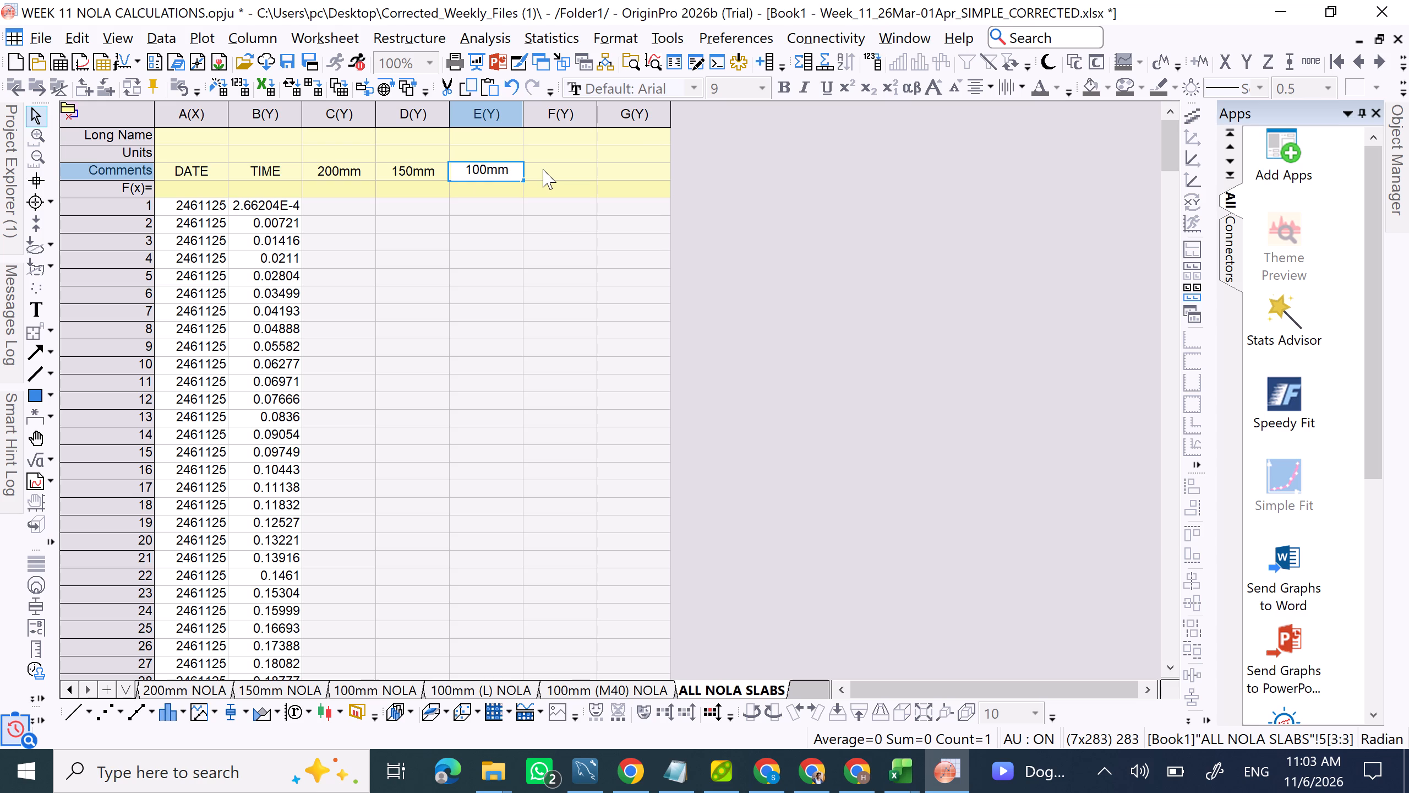
Enter the comments 100mm.L for column F and 100mm.M40 for column G.
click(543, 169)
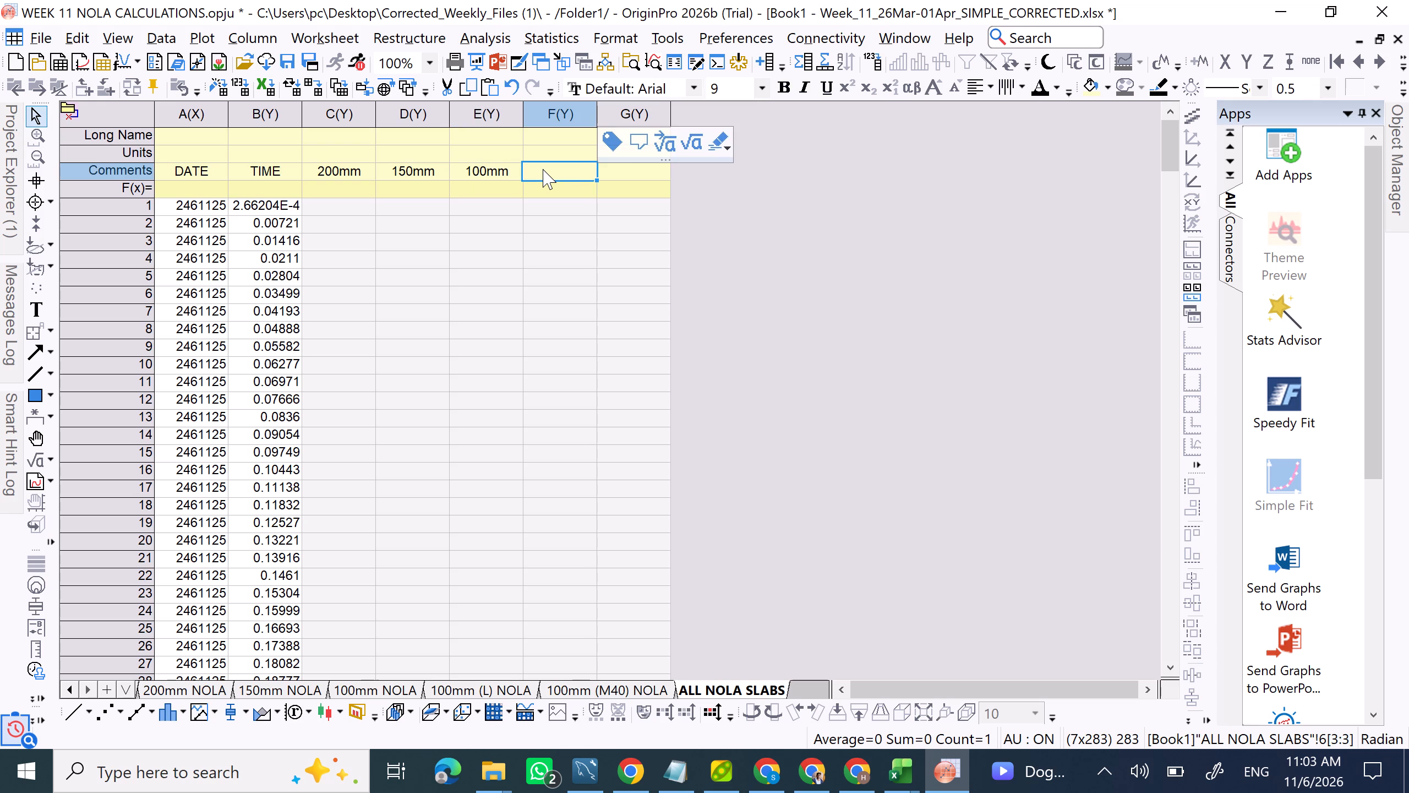
text(100)
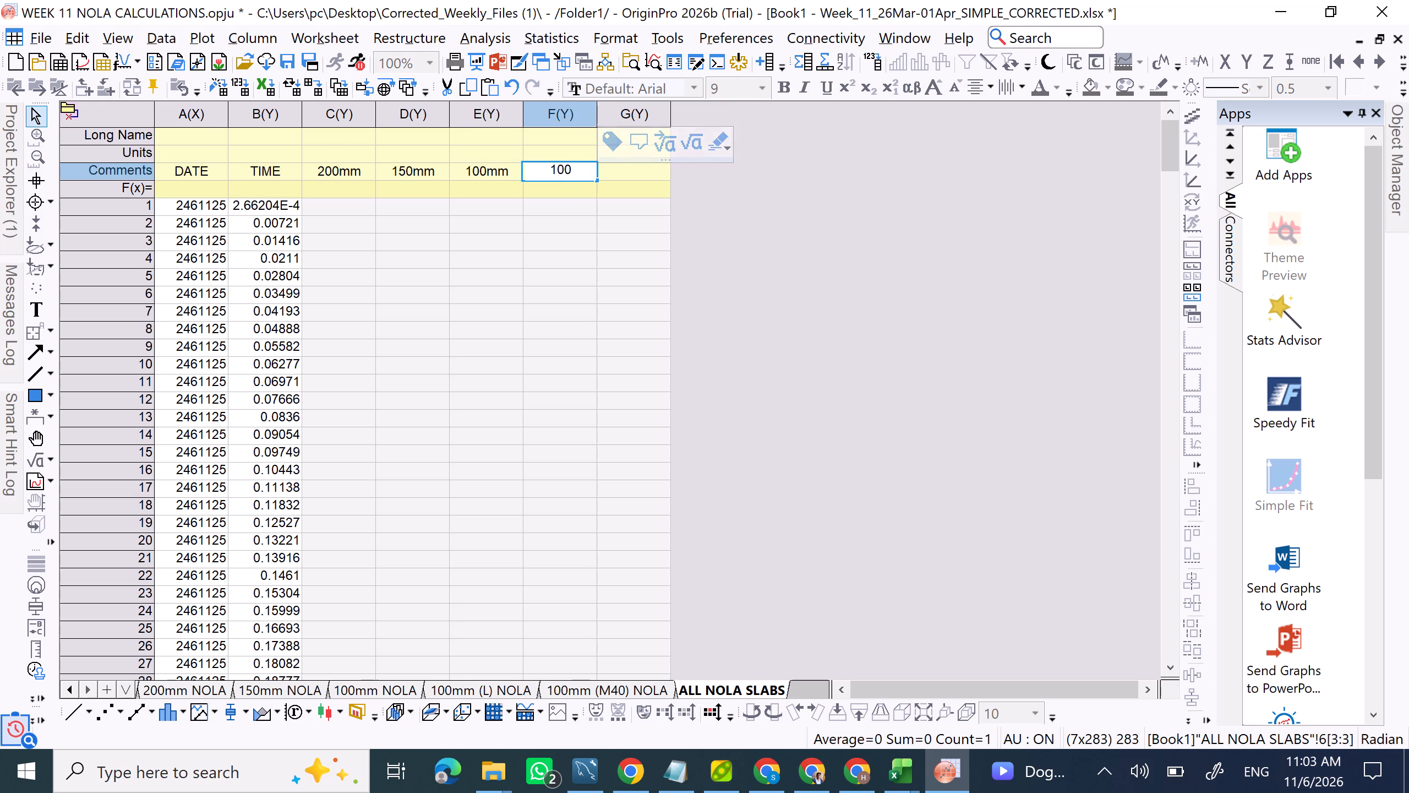
text(mm)
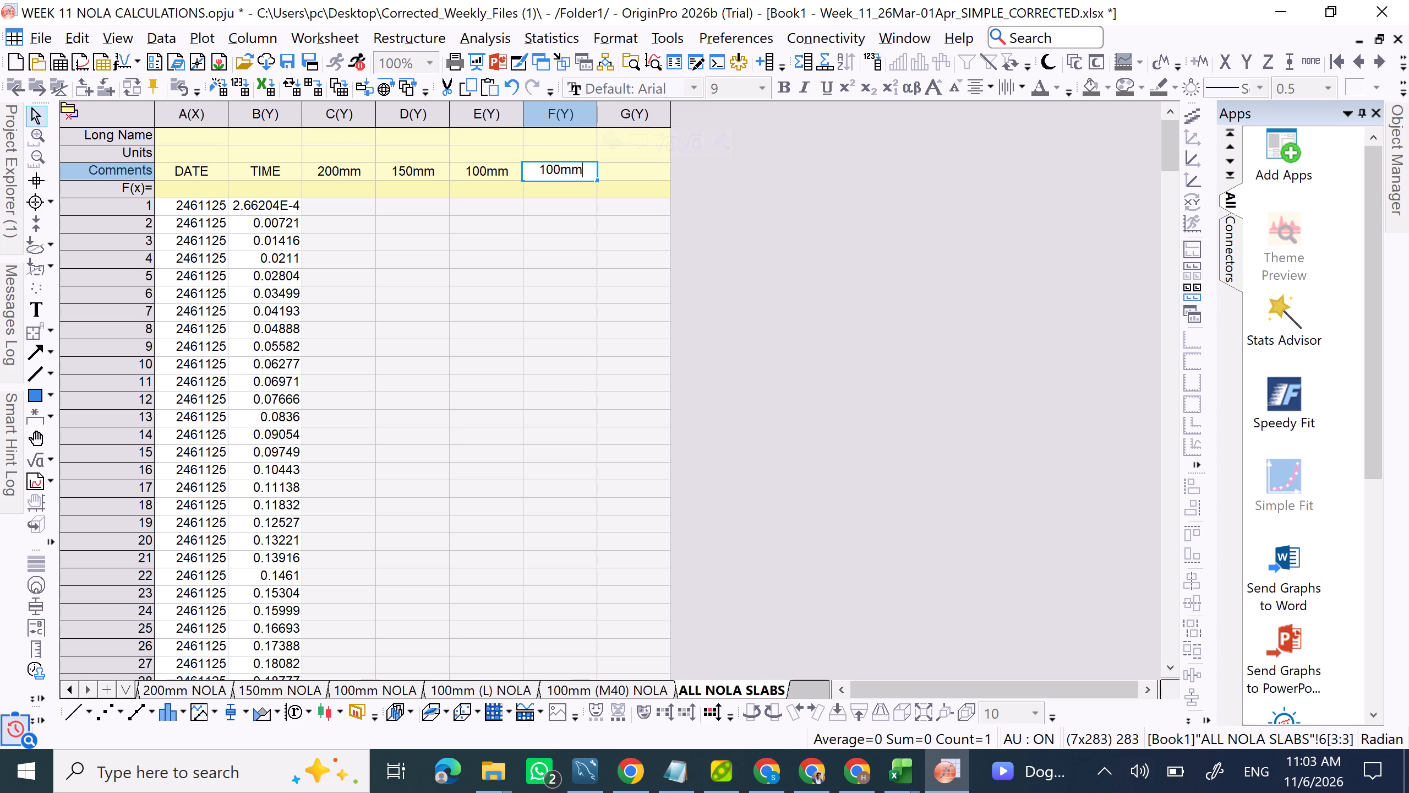
key(period)
key(l)
click(636, 167)
text(100)
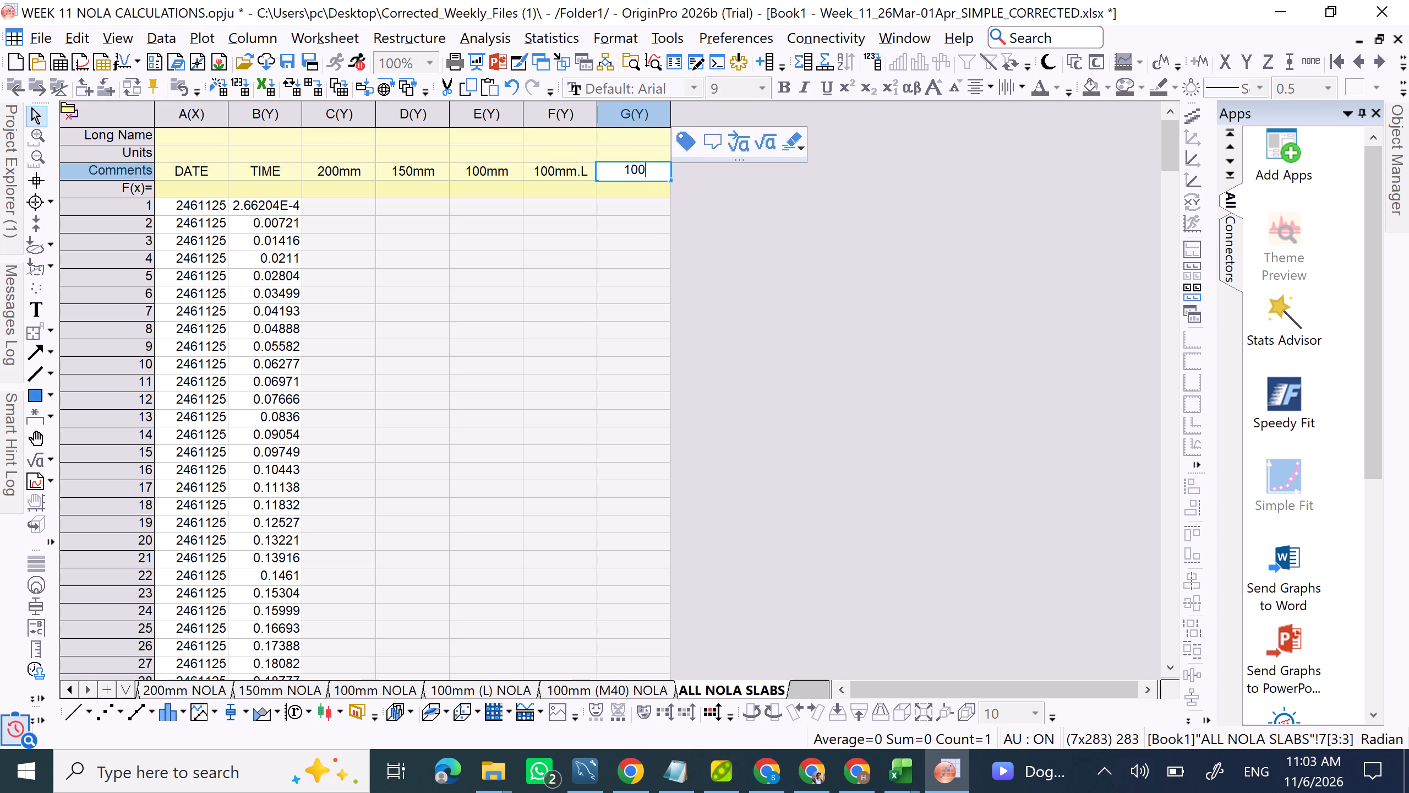
text(mm)
text(.M40)
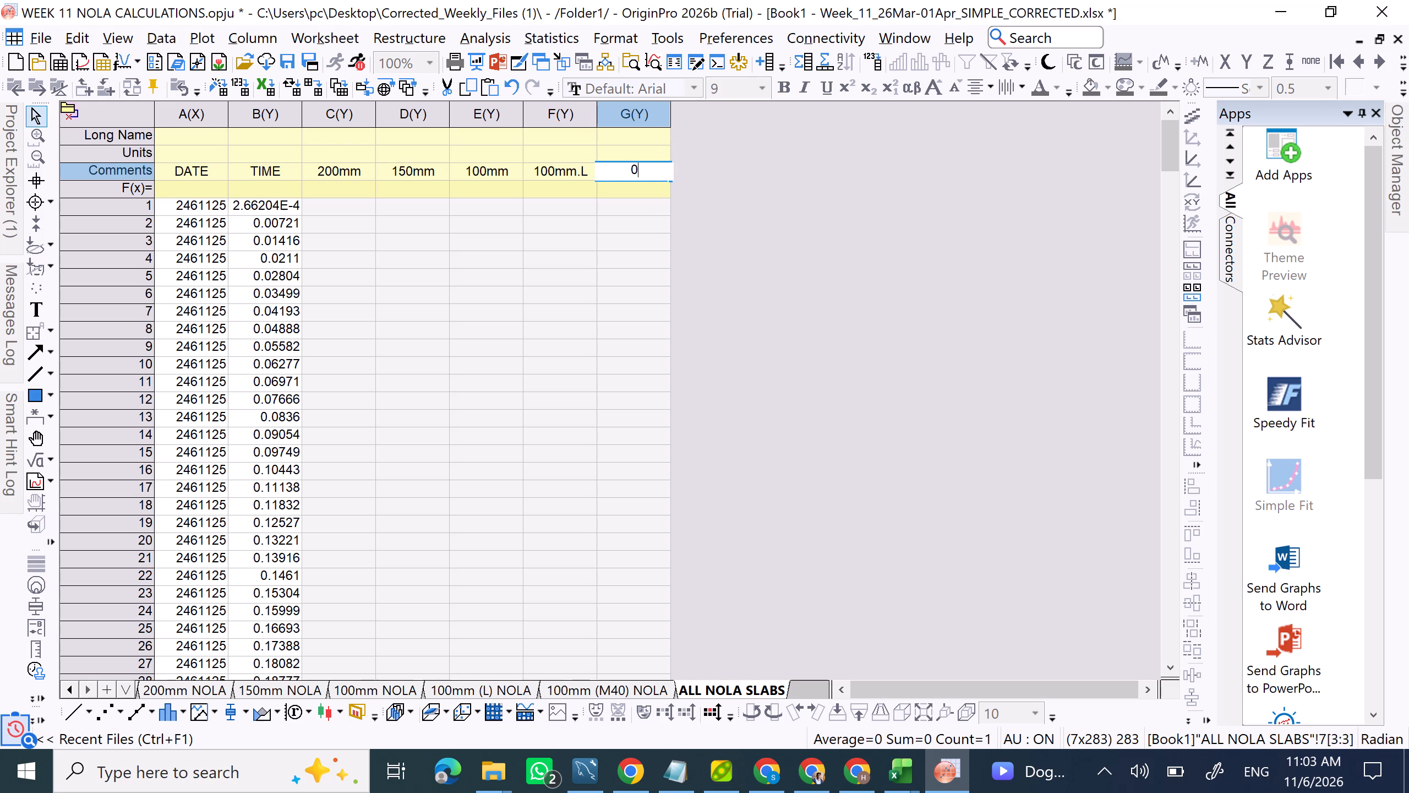
Widen column G slightly so its full comment fits.
drag(670, 110, 684, 114)
click(741, 203)
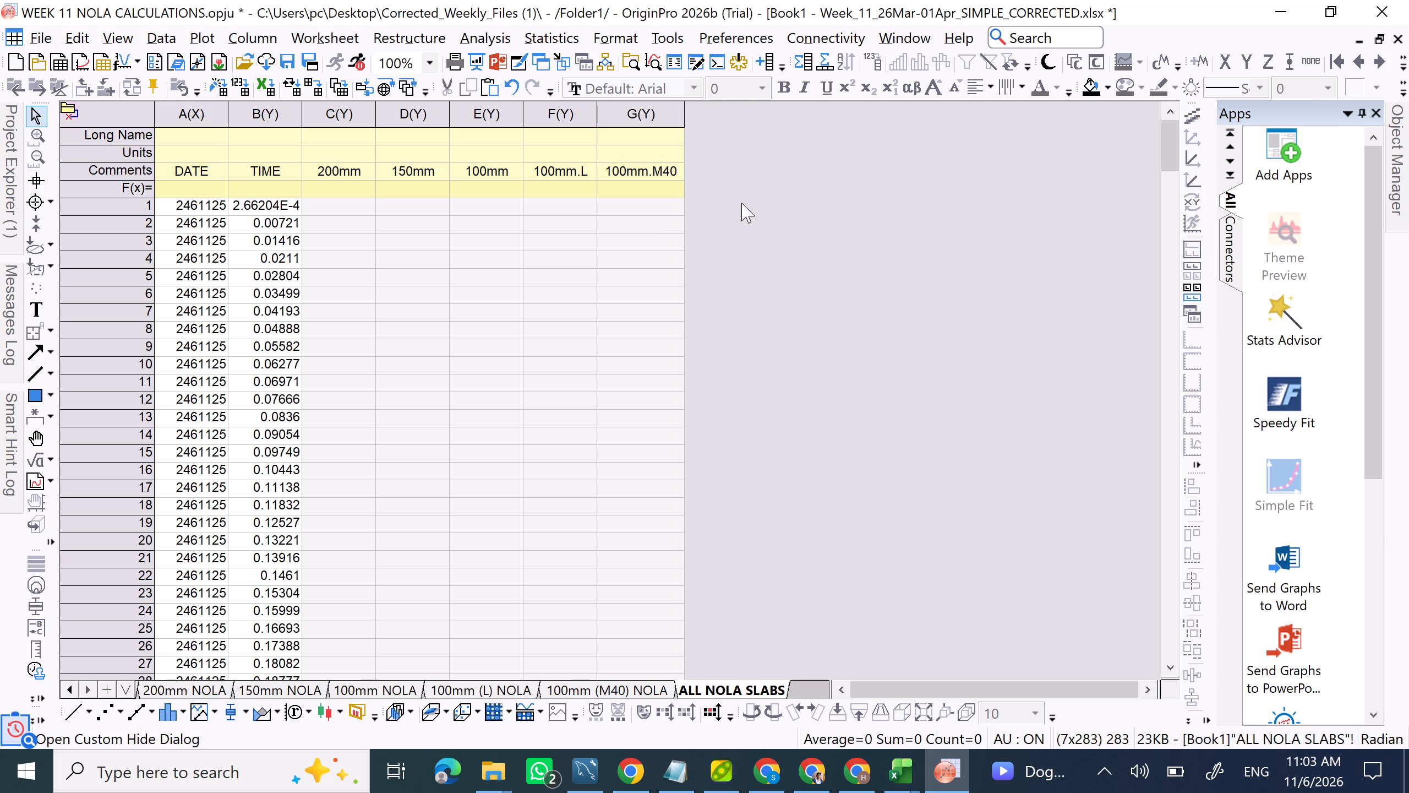
Set the format of the DATE column to Date.
click(205, 117)
click(205, 117)
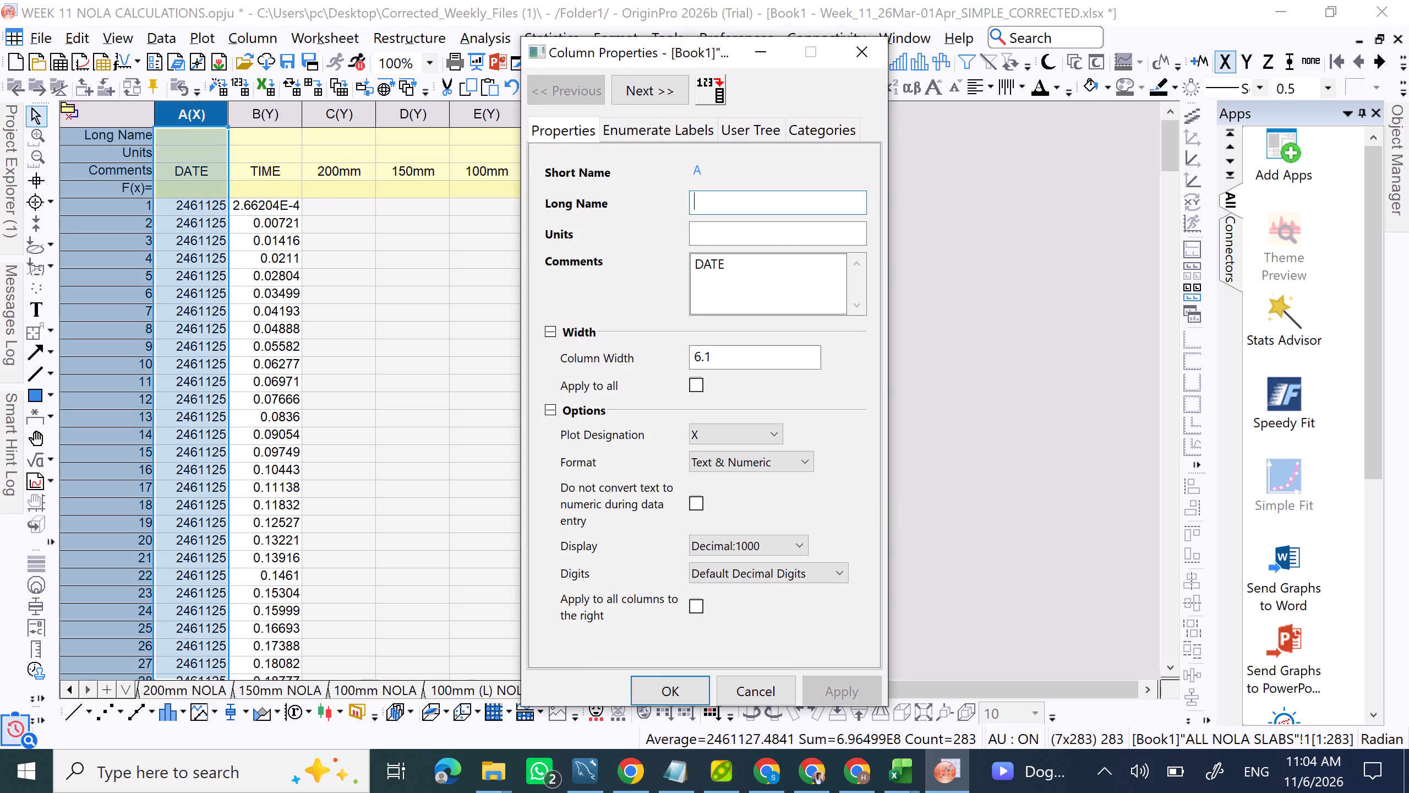
click(721, 458)
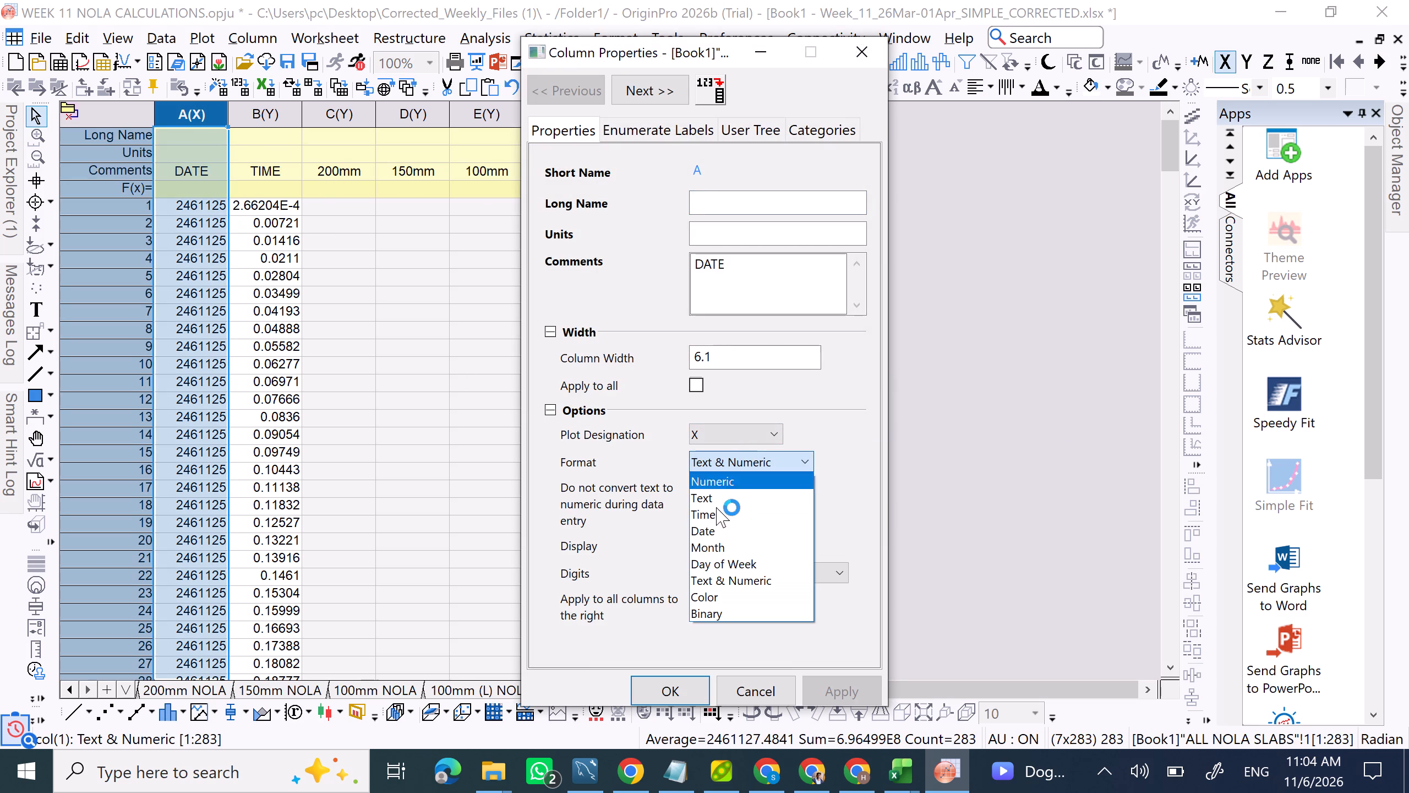
click(723, 526)
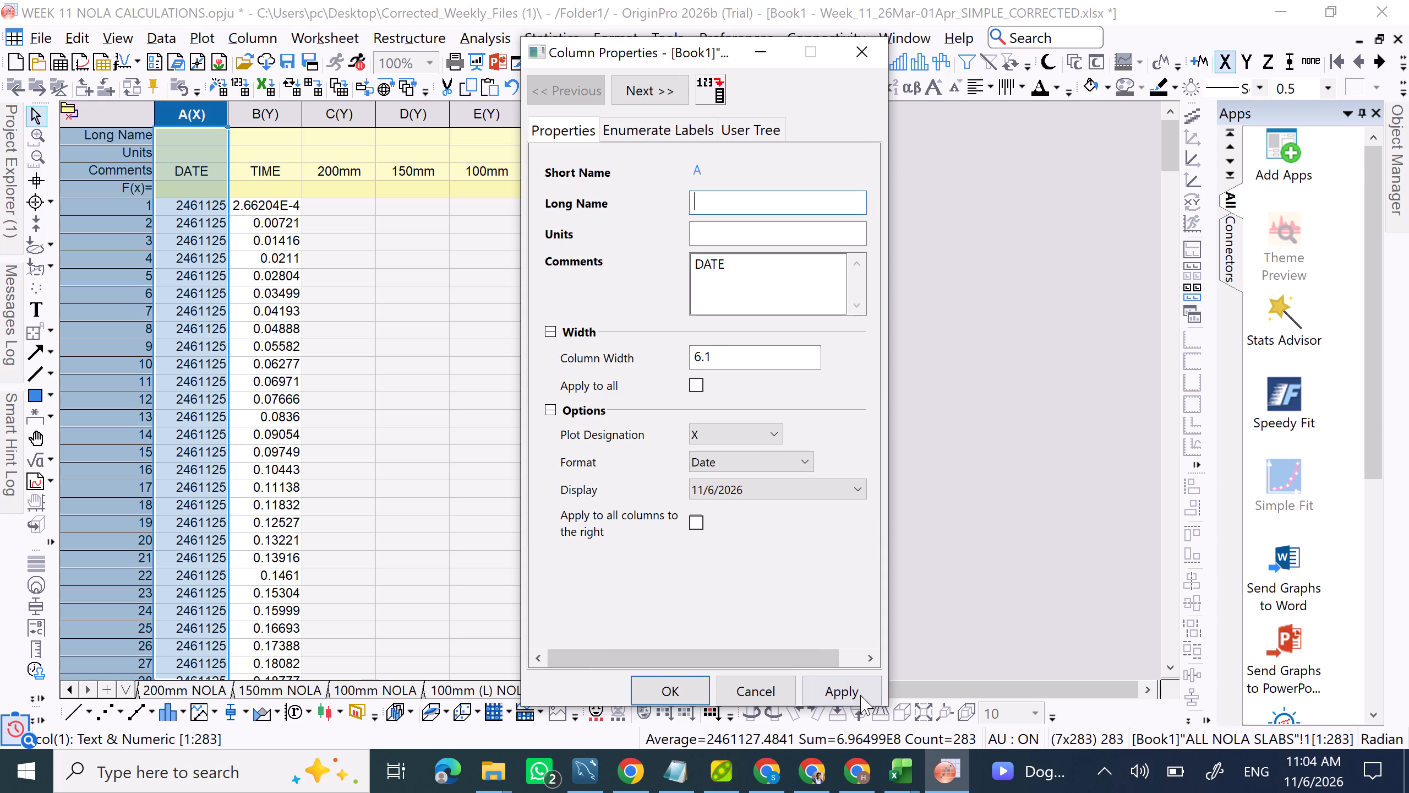
click(855, 692)
Set the format of the TIME column to Time with the HH:mm:ss display.
click(289, 115)
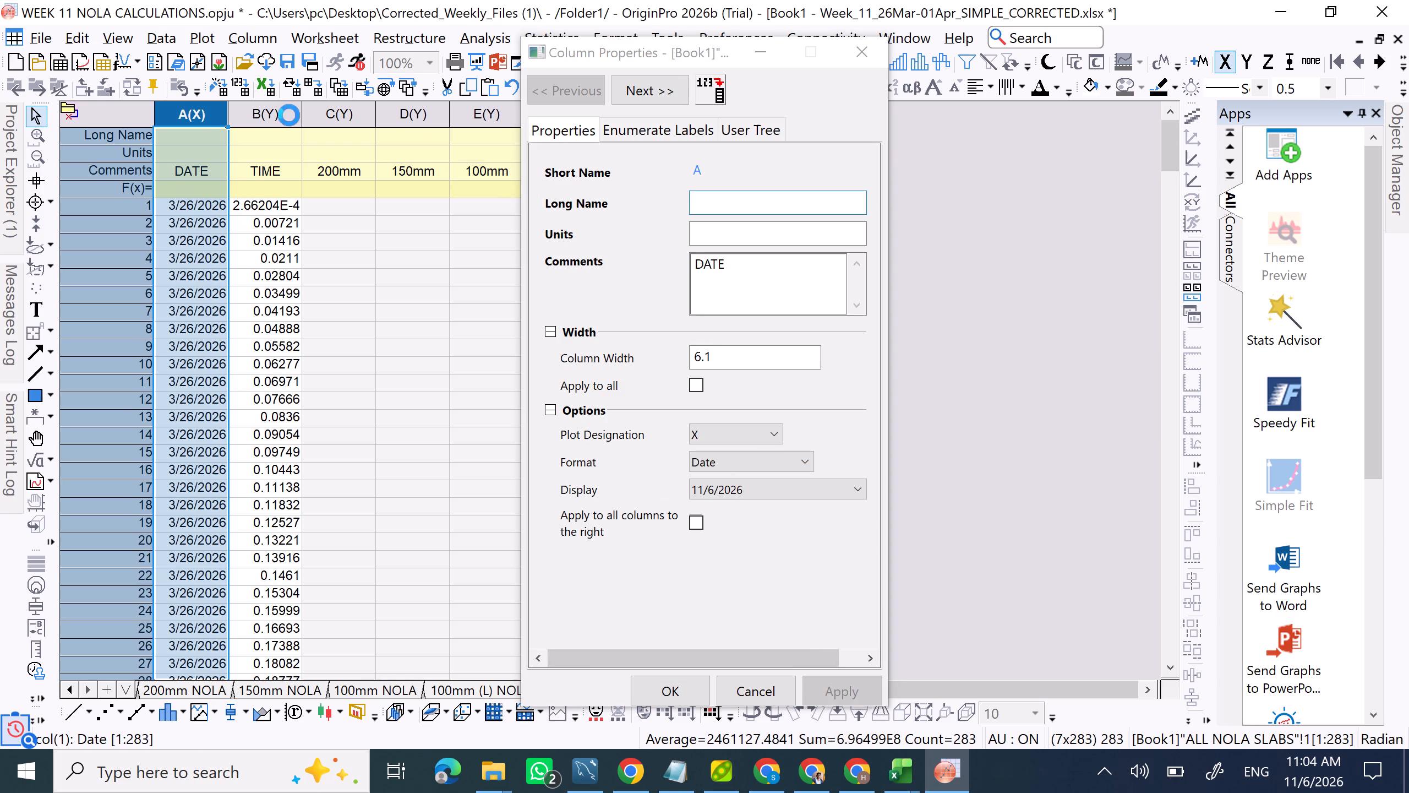
click(710, 453)
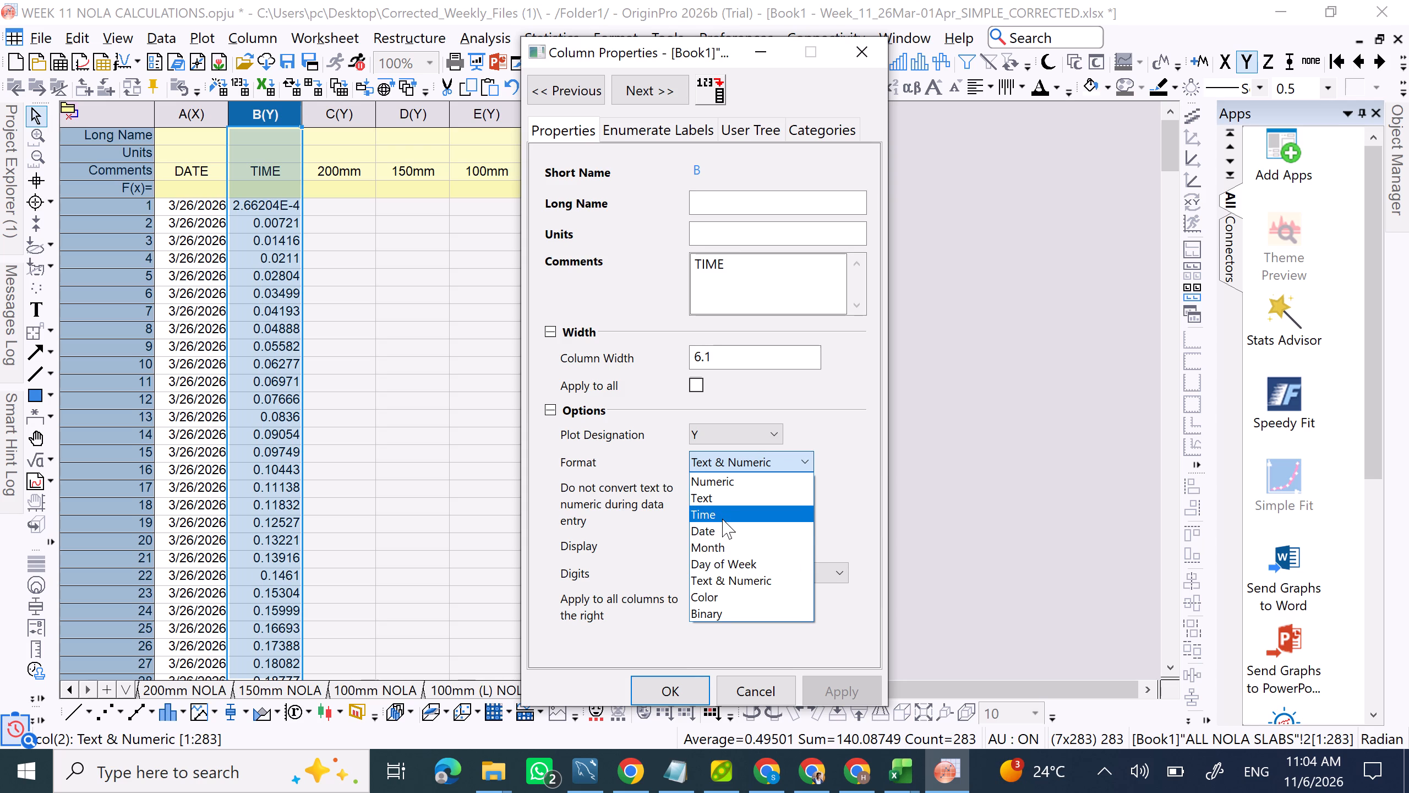
click(725, 519)
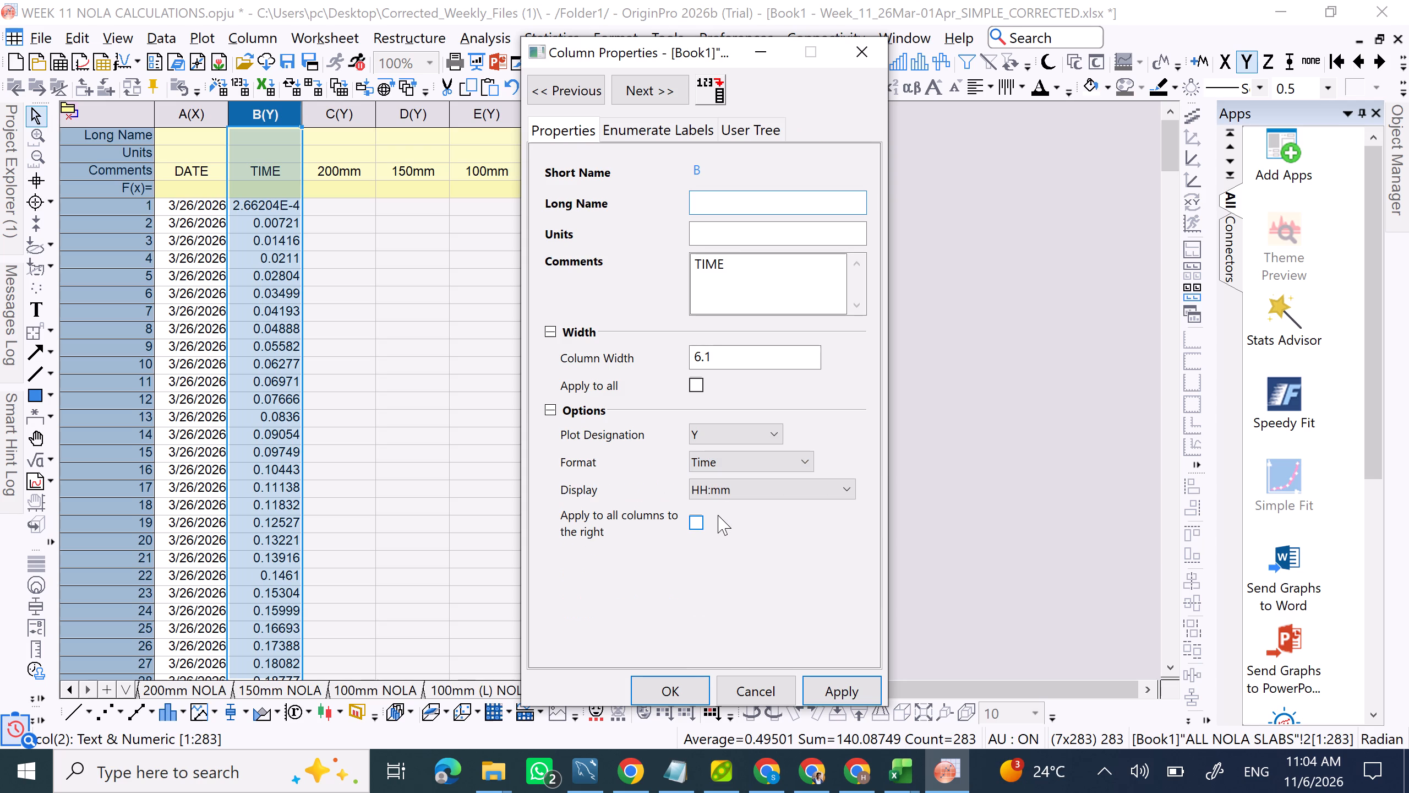
click(729, 487)
click(740, 226)
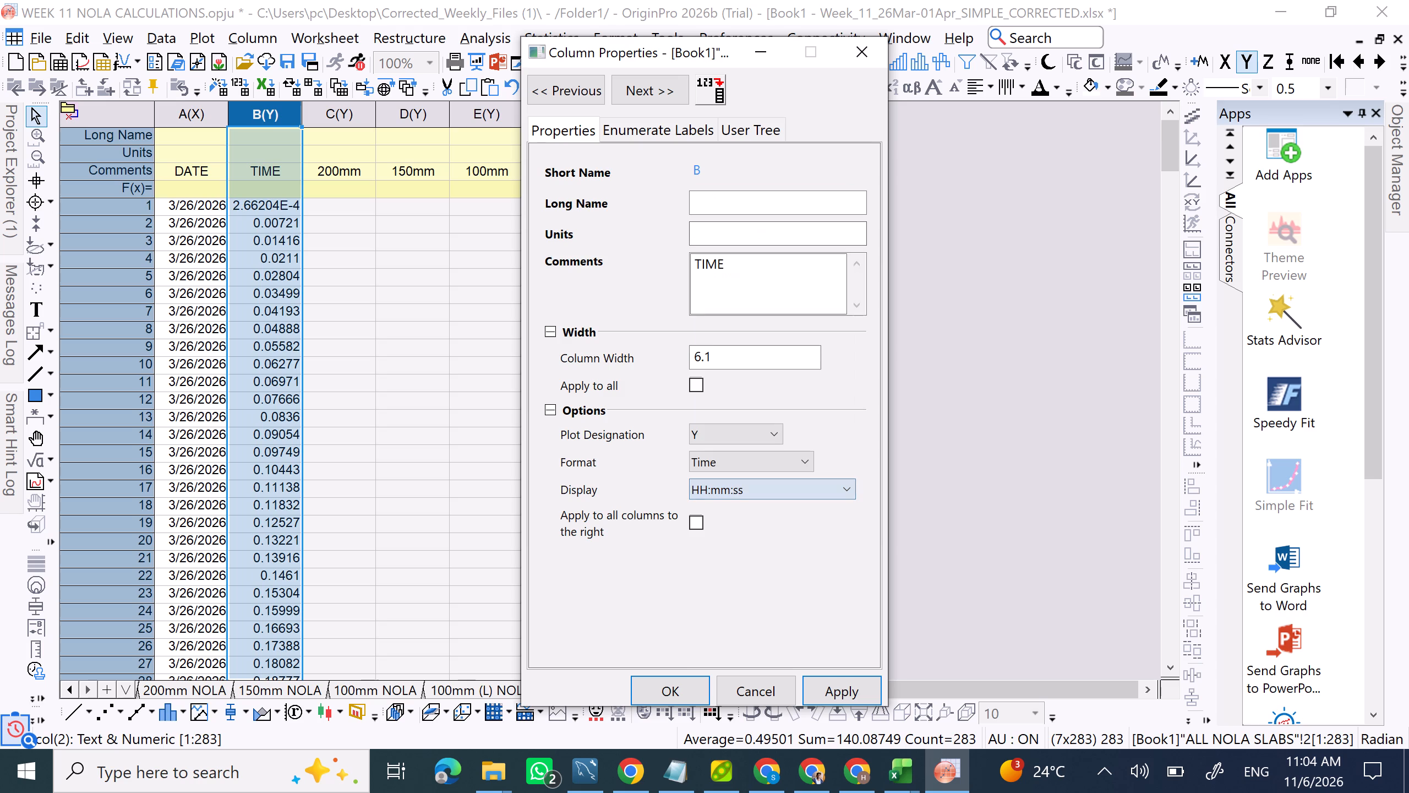
click(828, 692)
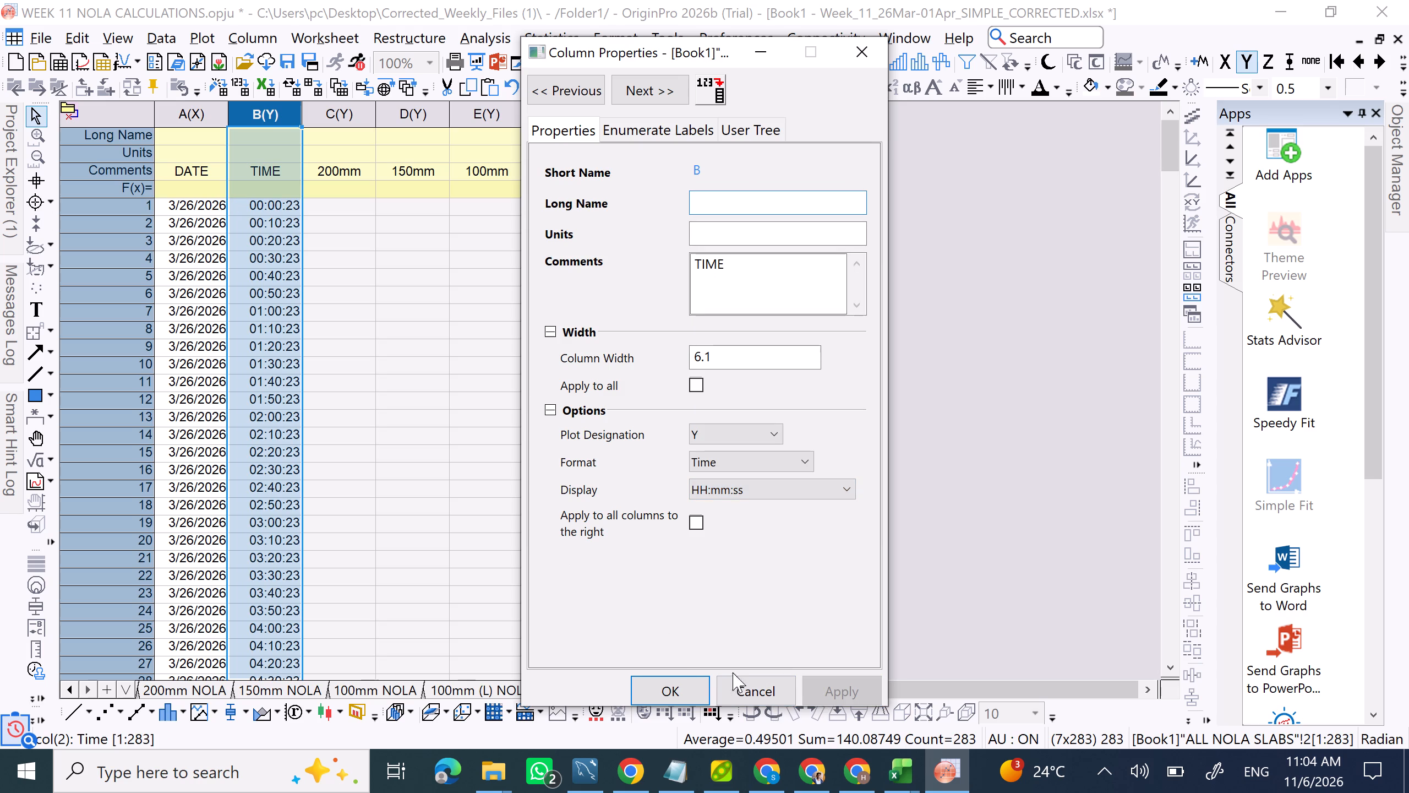
click(686, 692)
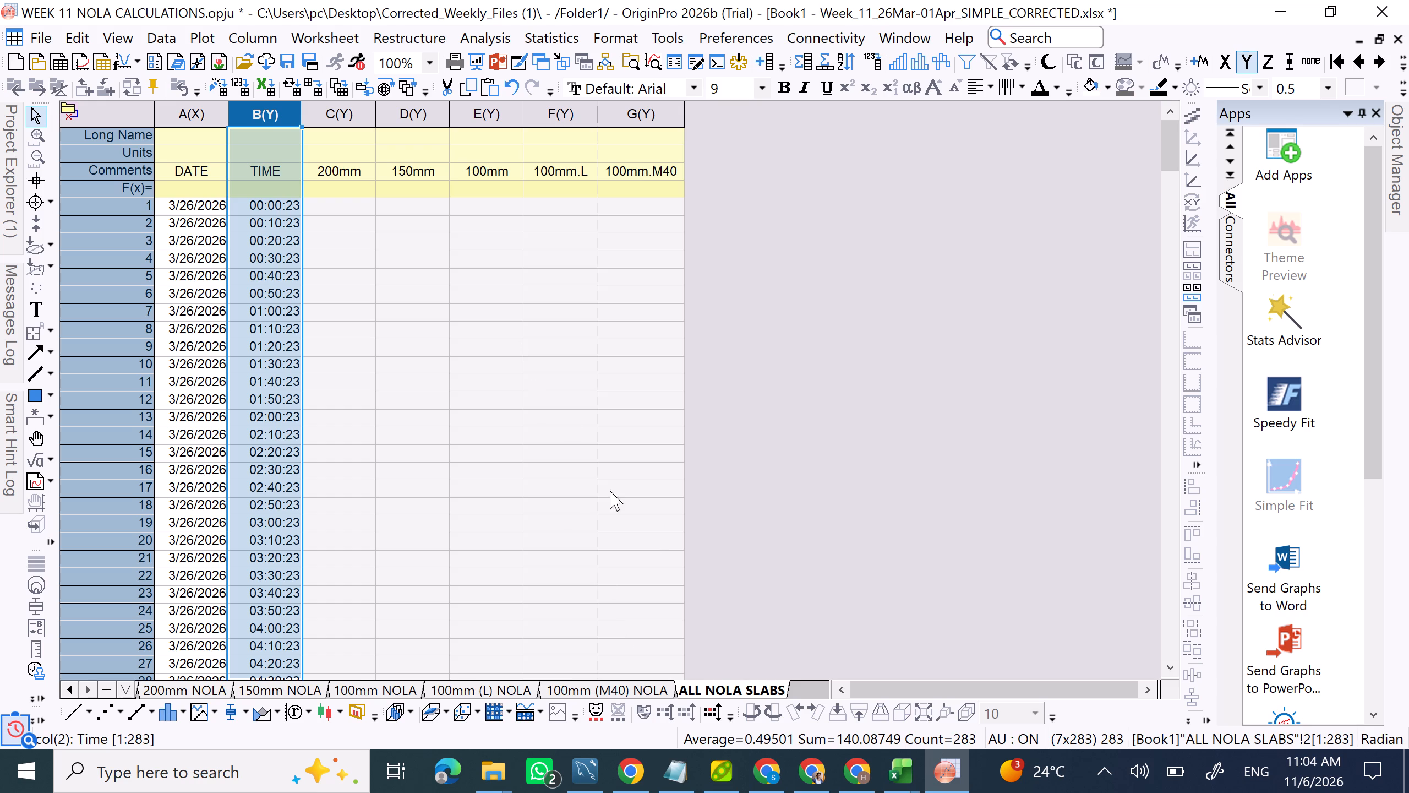
Copy column B of the 200mm NOLA sheet at full precision into the 200mm column of ALL NOLA SLABS, starting at row 1.
click(337, 214)
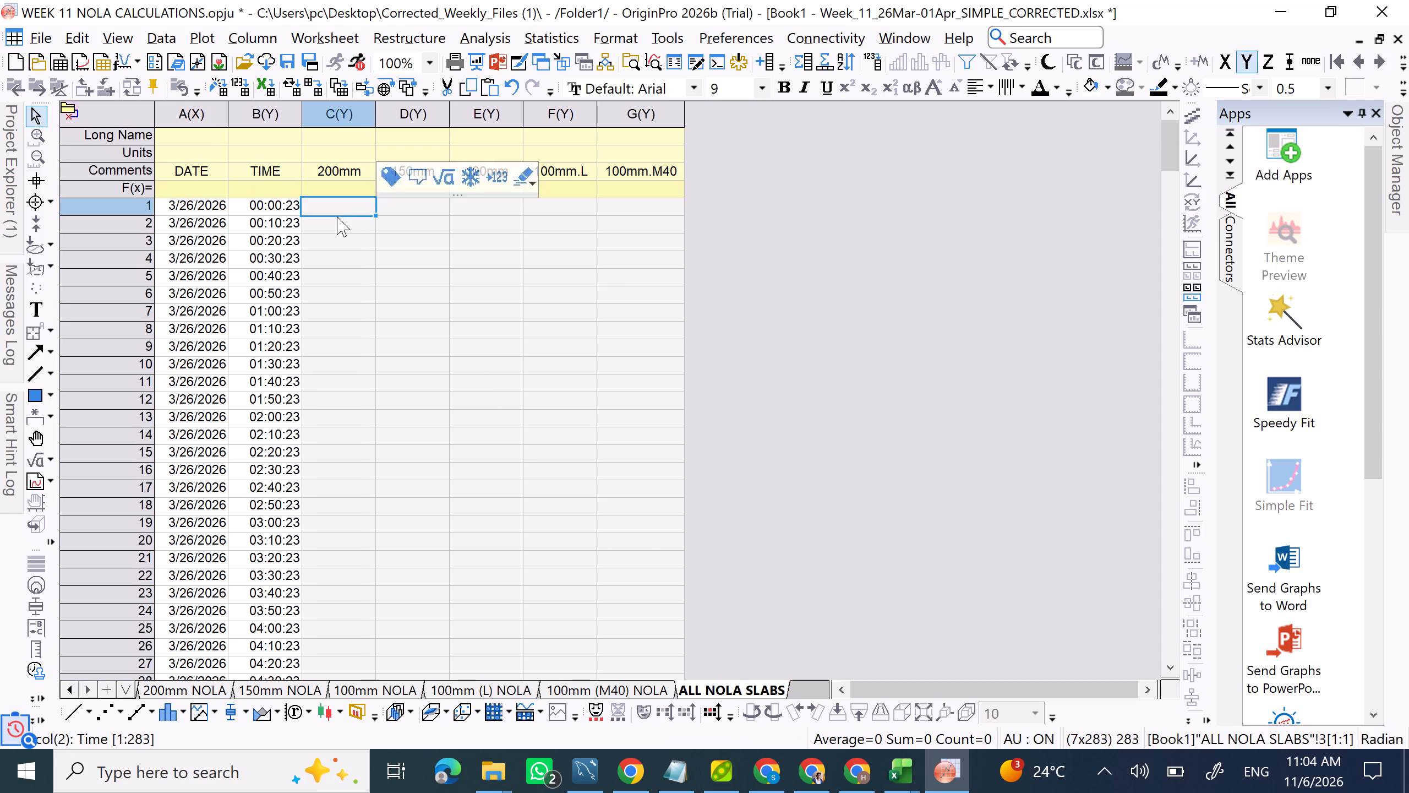
click(208, 683)
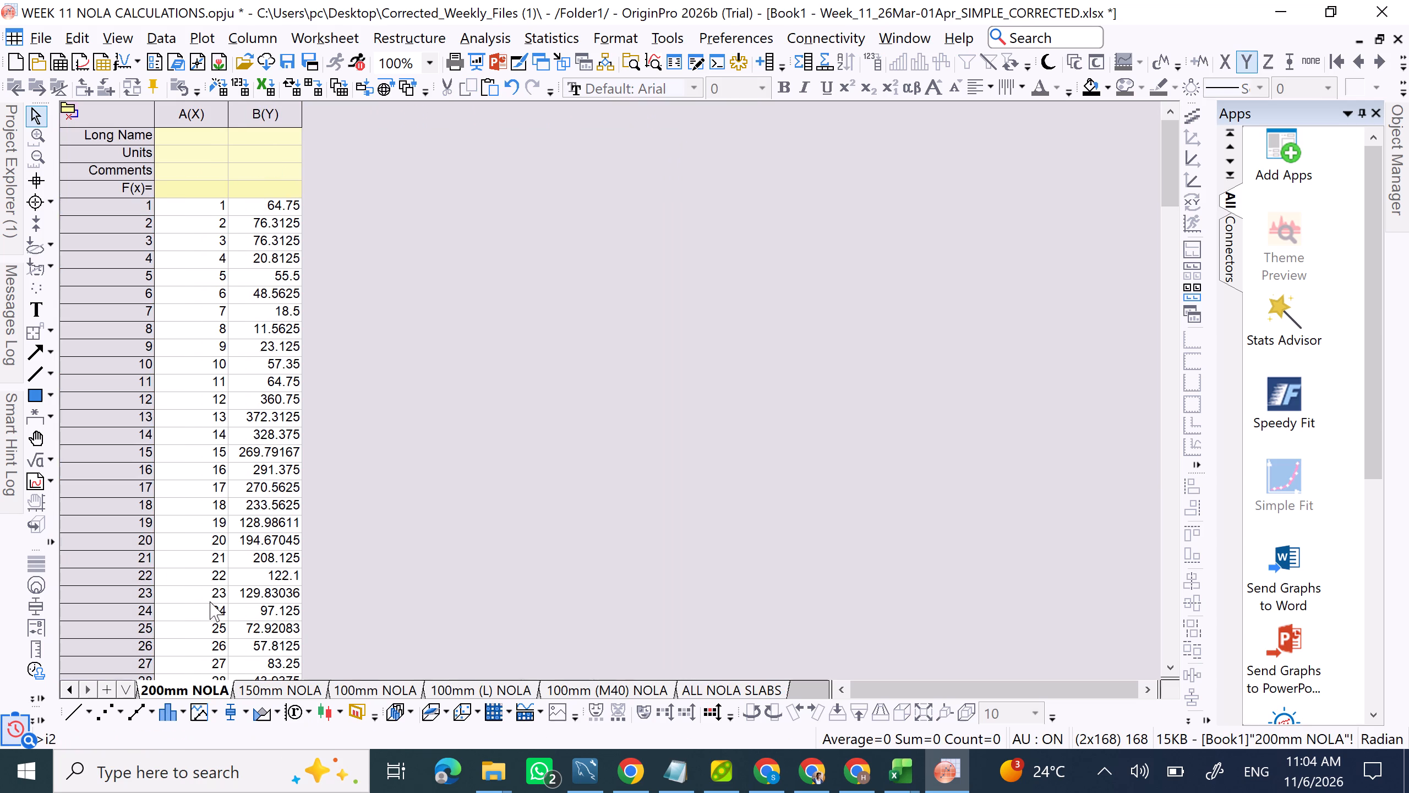
click(272, 118)
right_click(272, 118)
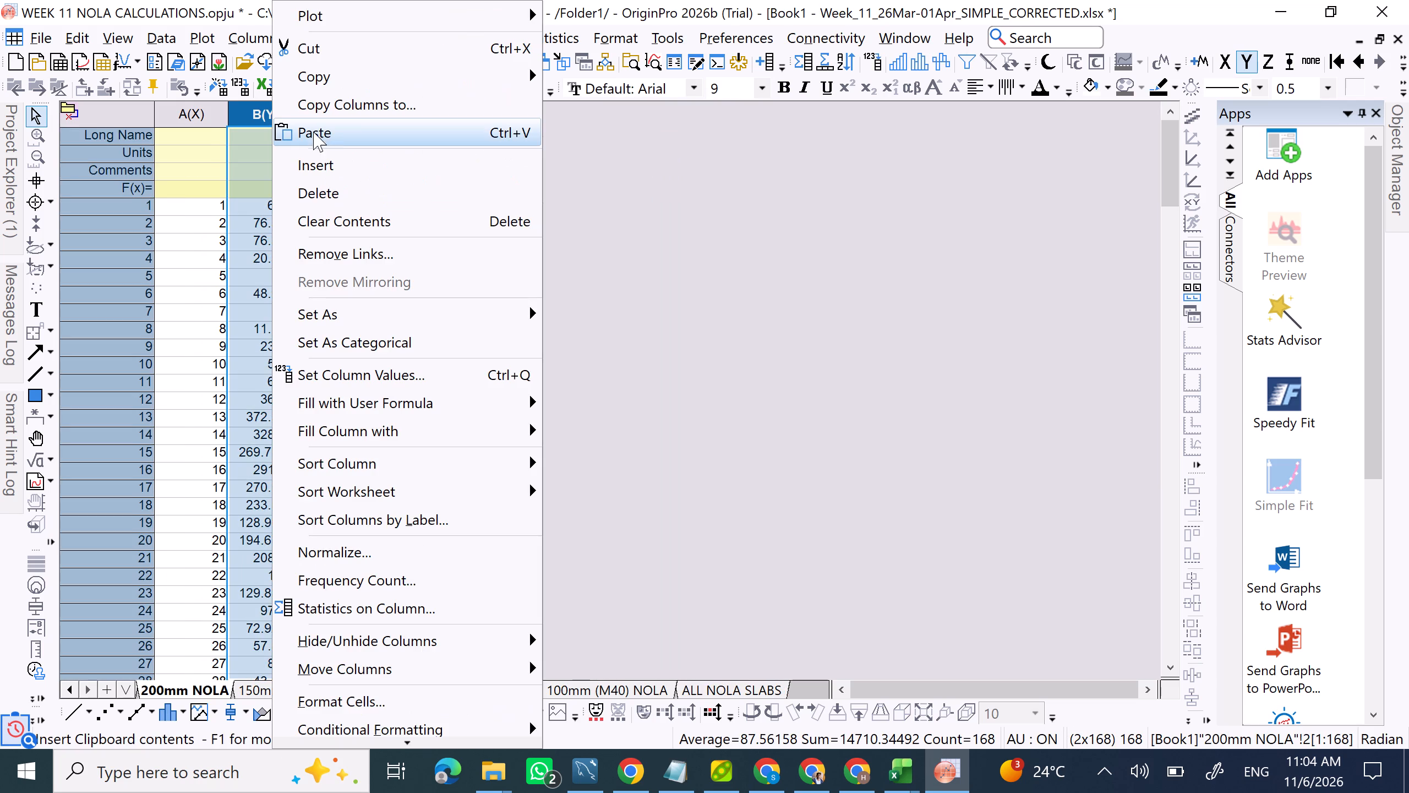
click(364, 80)
click(642, 105)
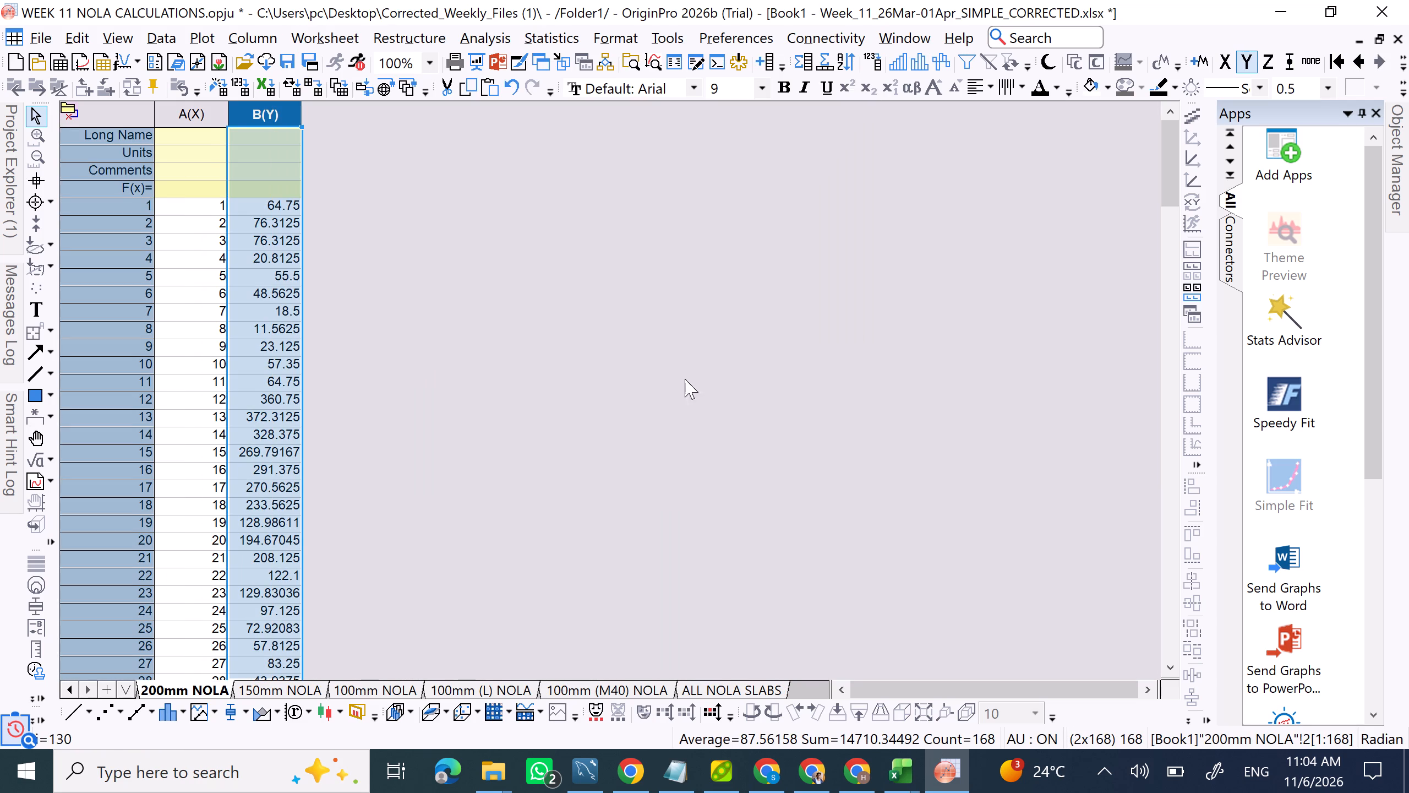
click(728, 683)
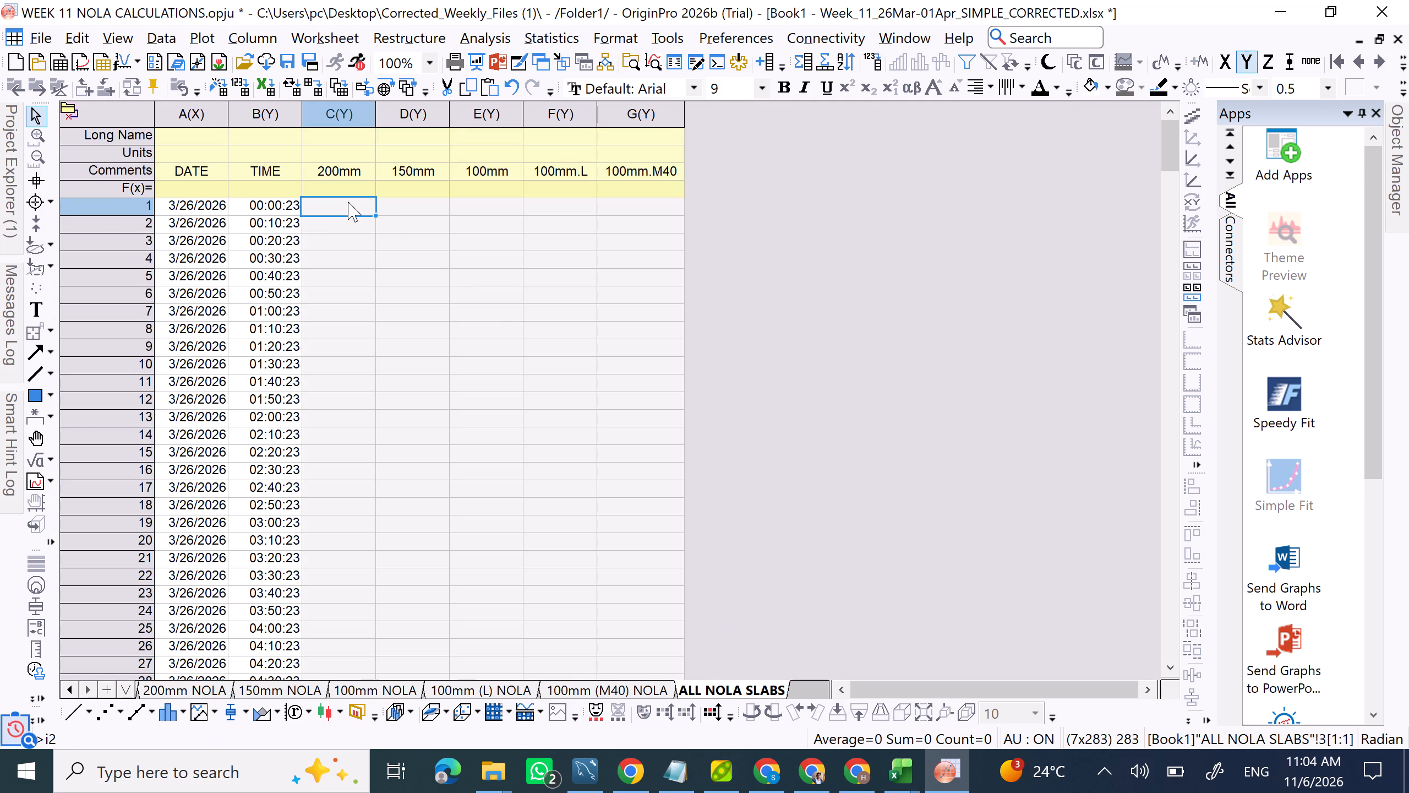
right_click(348, 202)
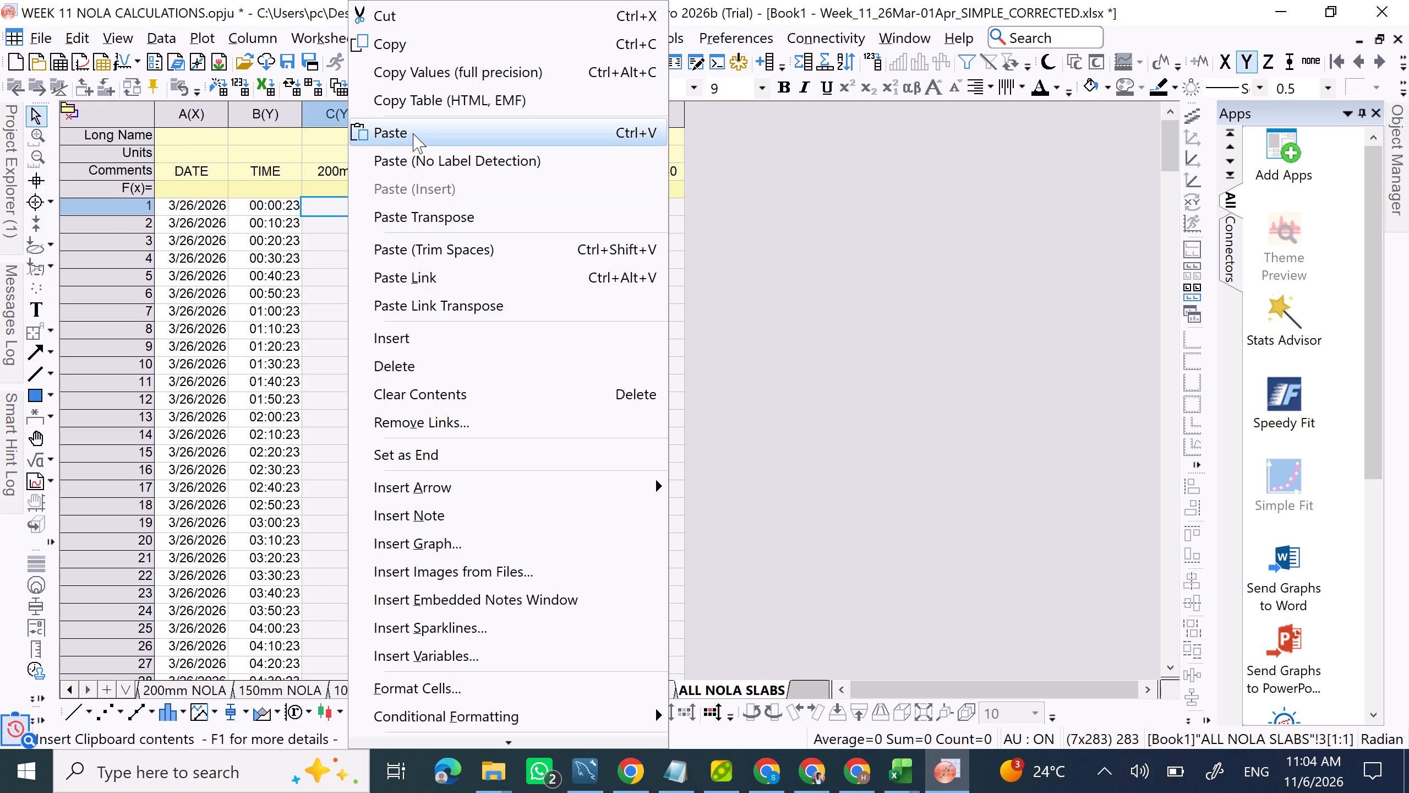
click(413, 133)
Copy column B of the 150mm NOLA sheet at full precision into the 150mm column of ALL NOLA SLABS, starting at row 1.
click(418, 205)
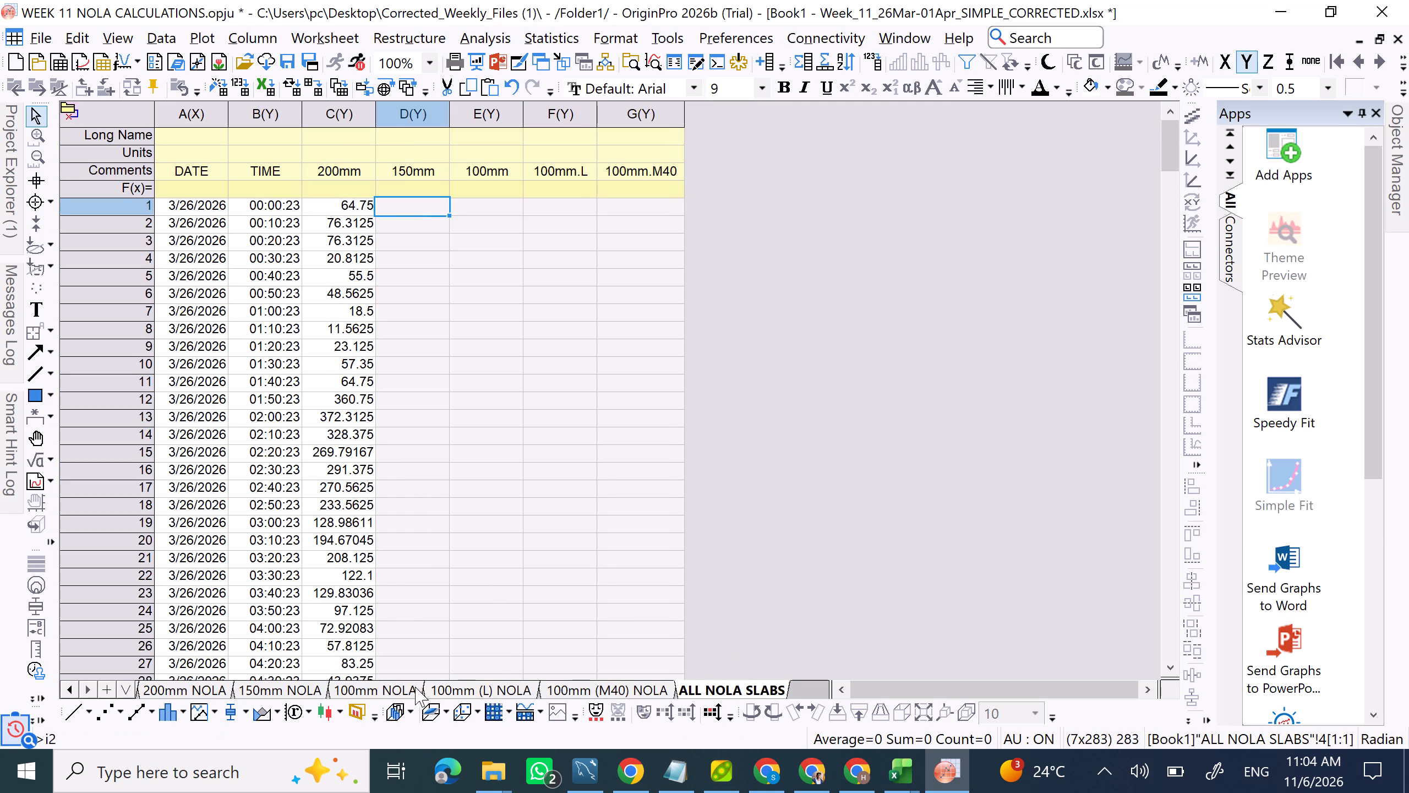
click(285, 689)
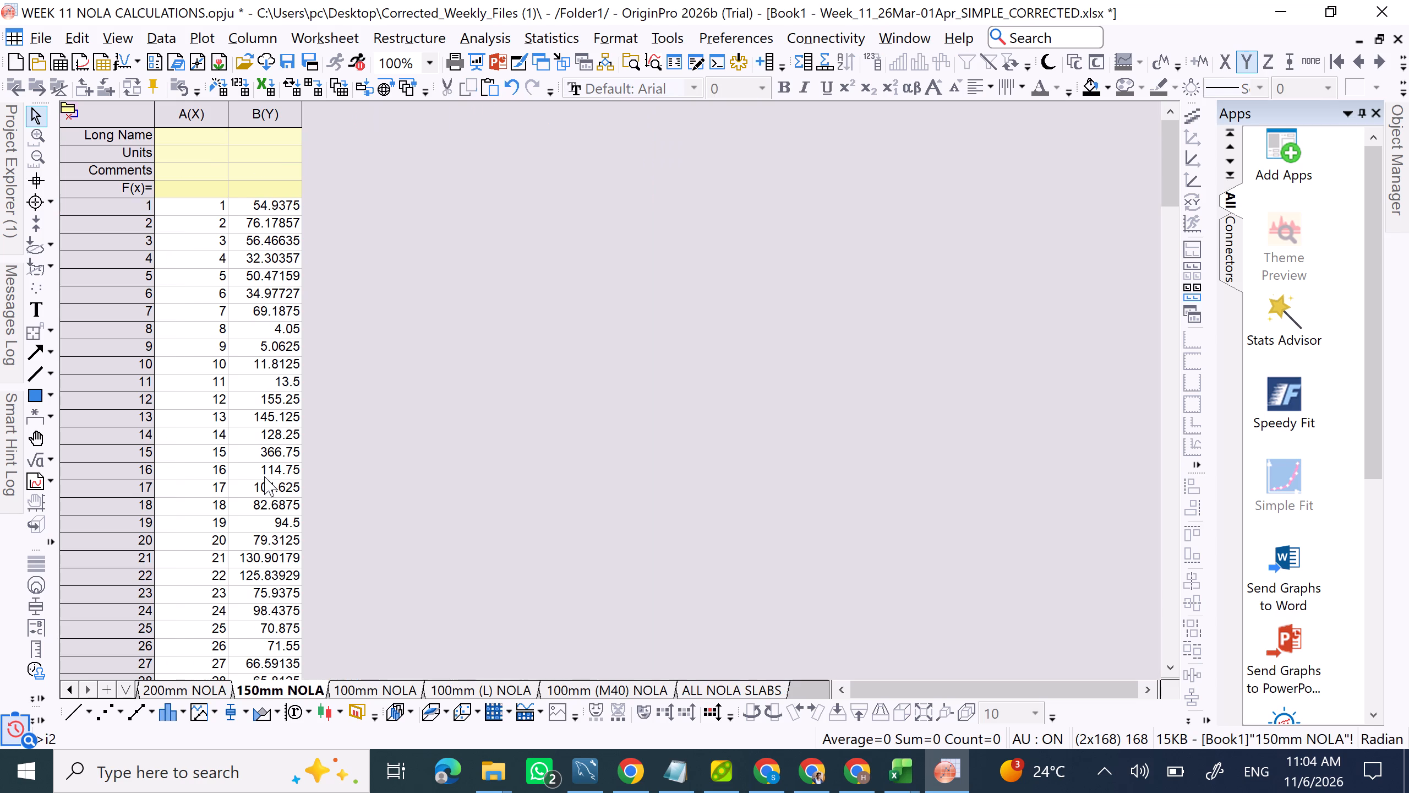
click(272, 123)
right_click(272, 123)
click(363, 79)
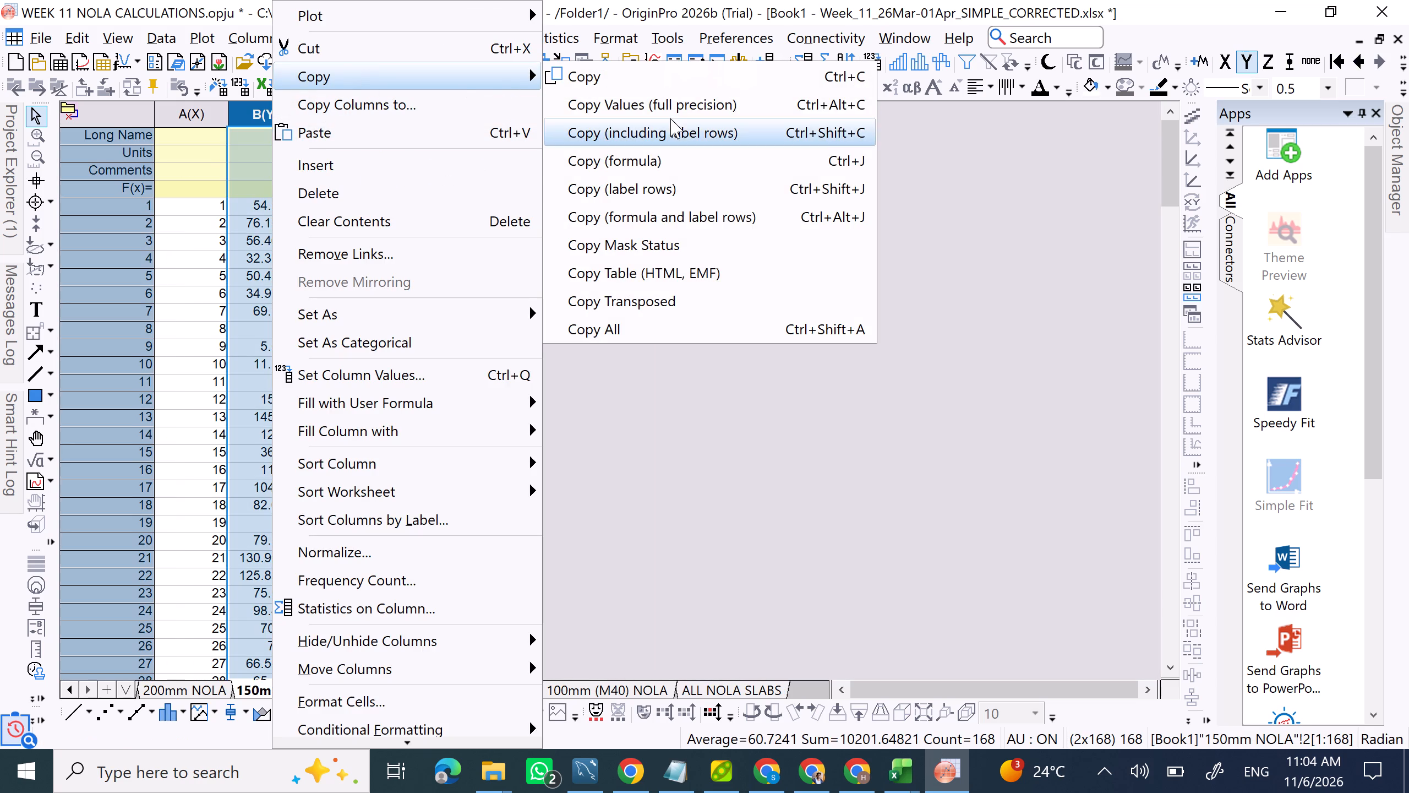
click(681, 106)
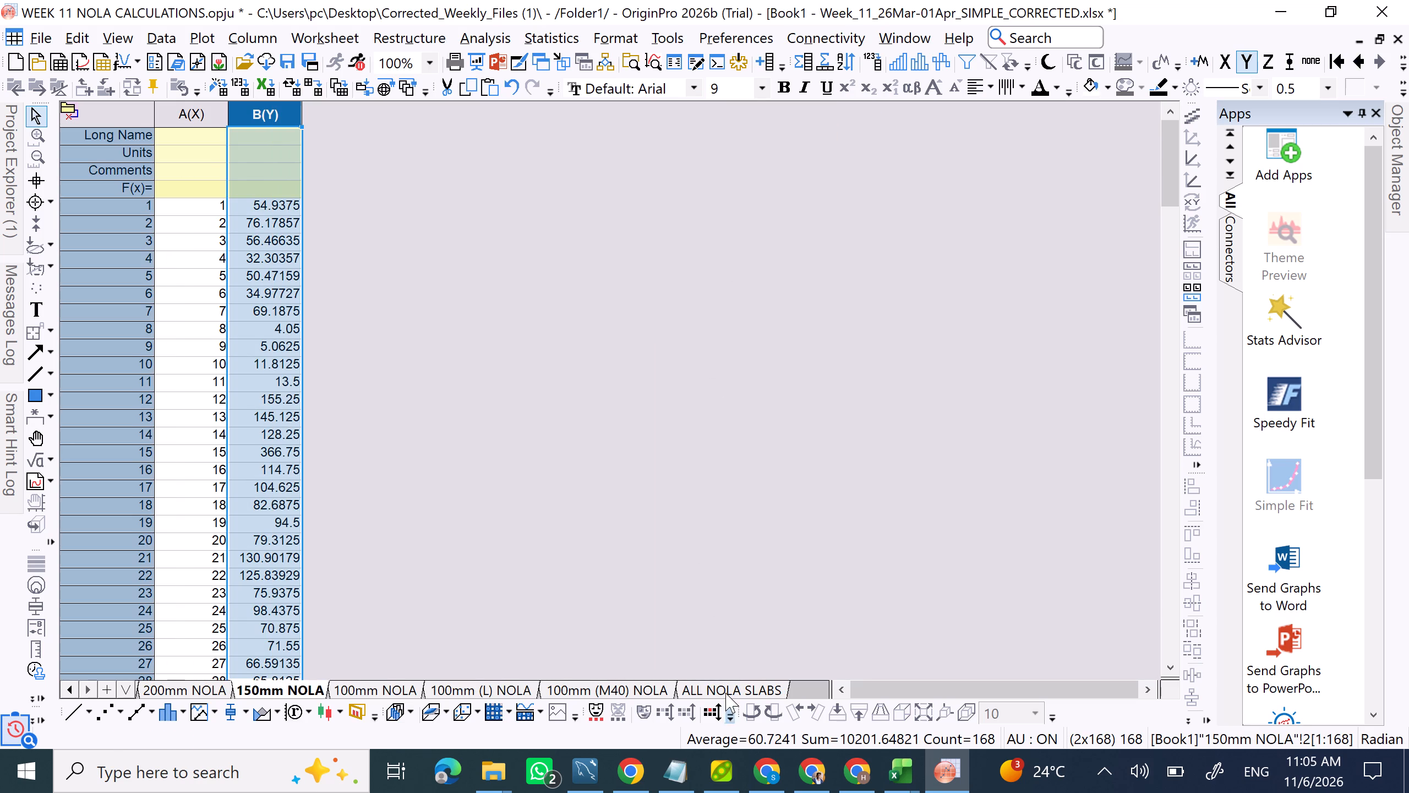
click(724, 685)
right_click(401, 198)
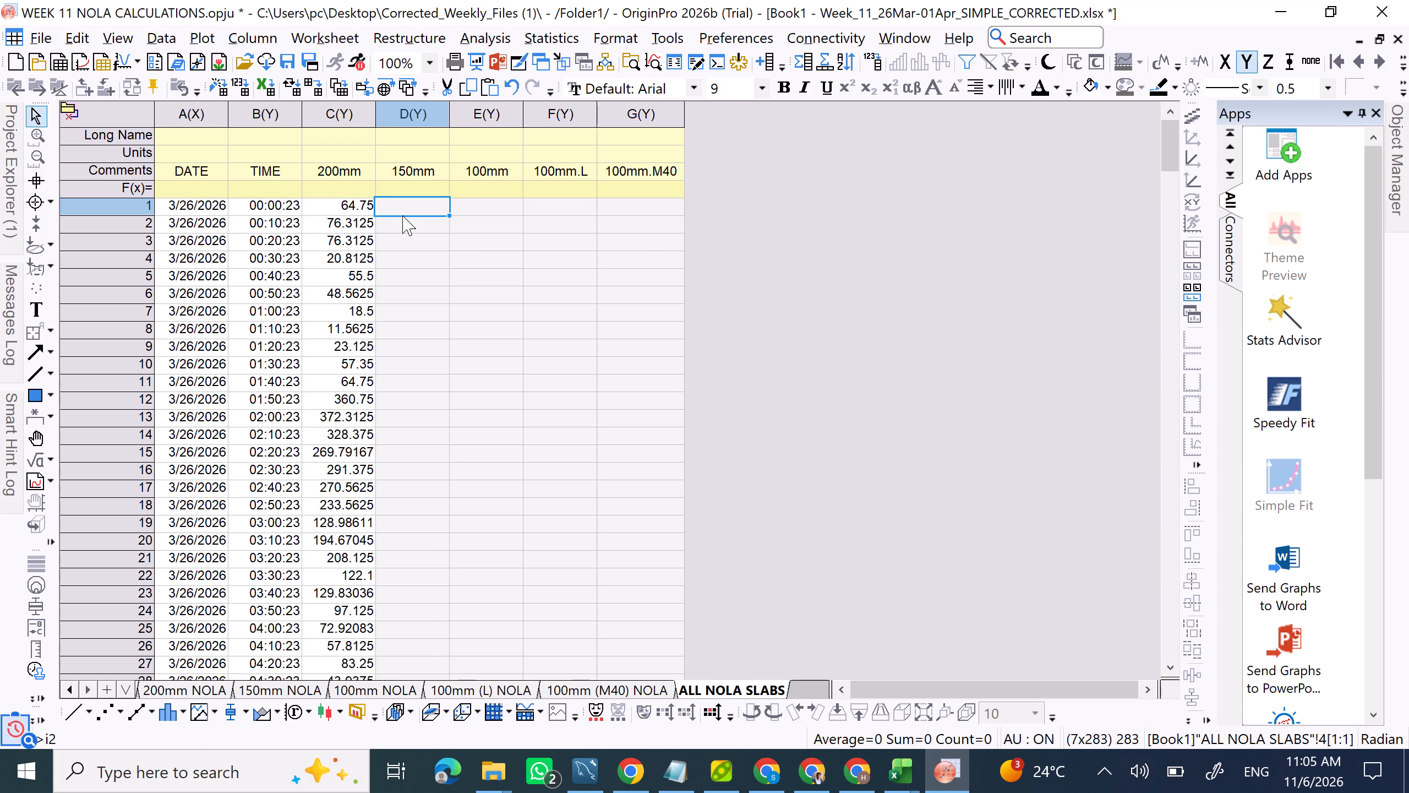
click(485, 134)
Copy column B of the 100mm NOLA sheet at full precision into the 100mm column of ALL NOLA SLABS, starting at row 1.
click(501, 193)
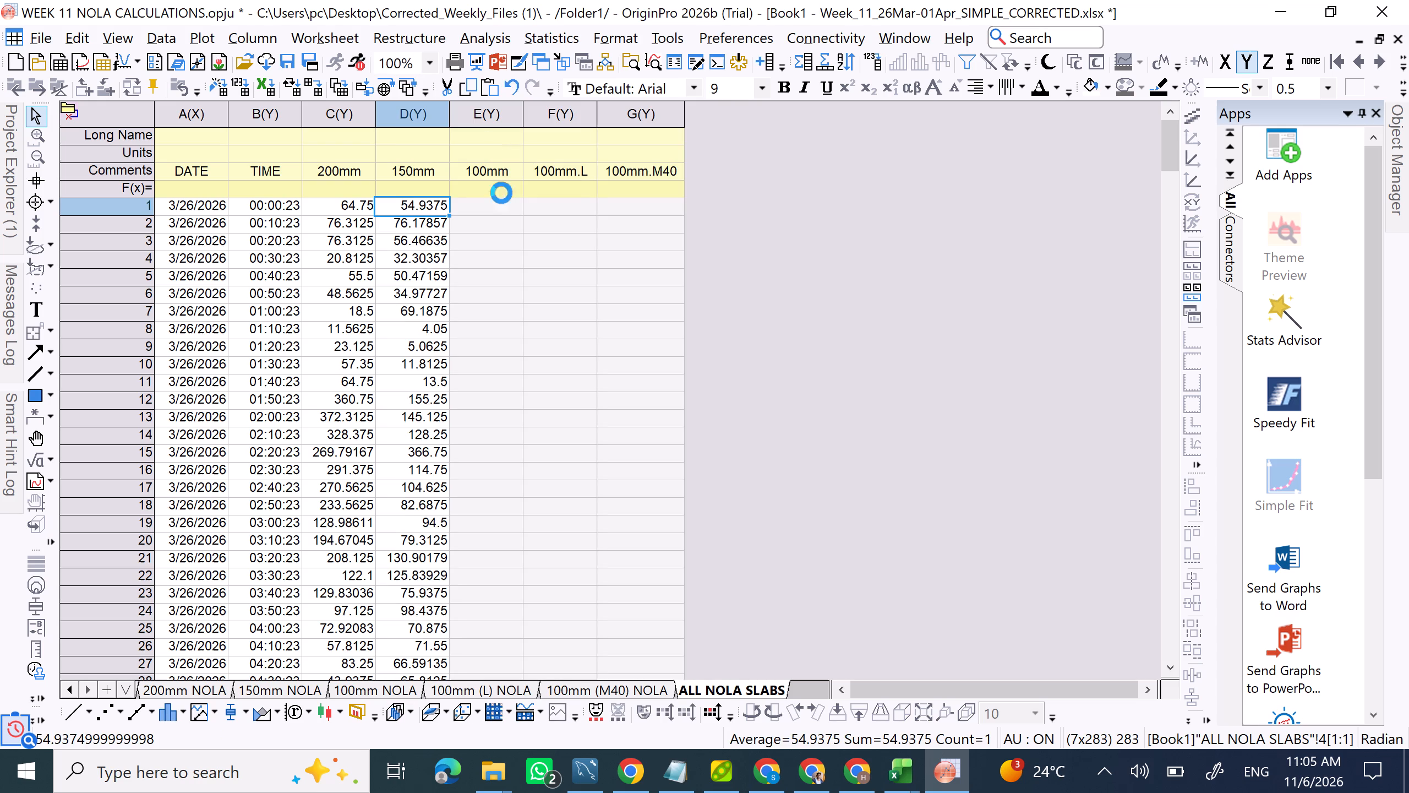
click(501, 210)
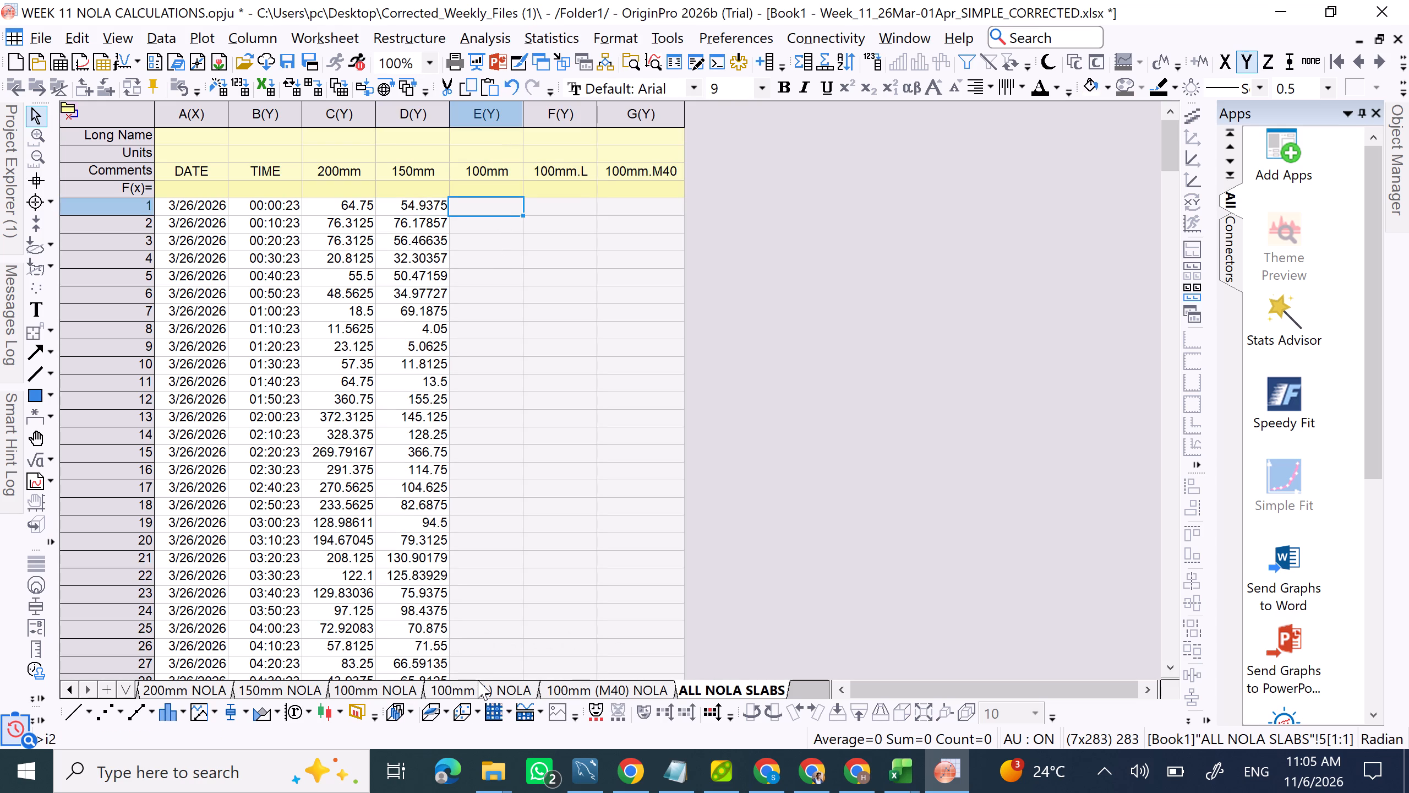
click(395, 686)
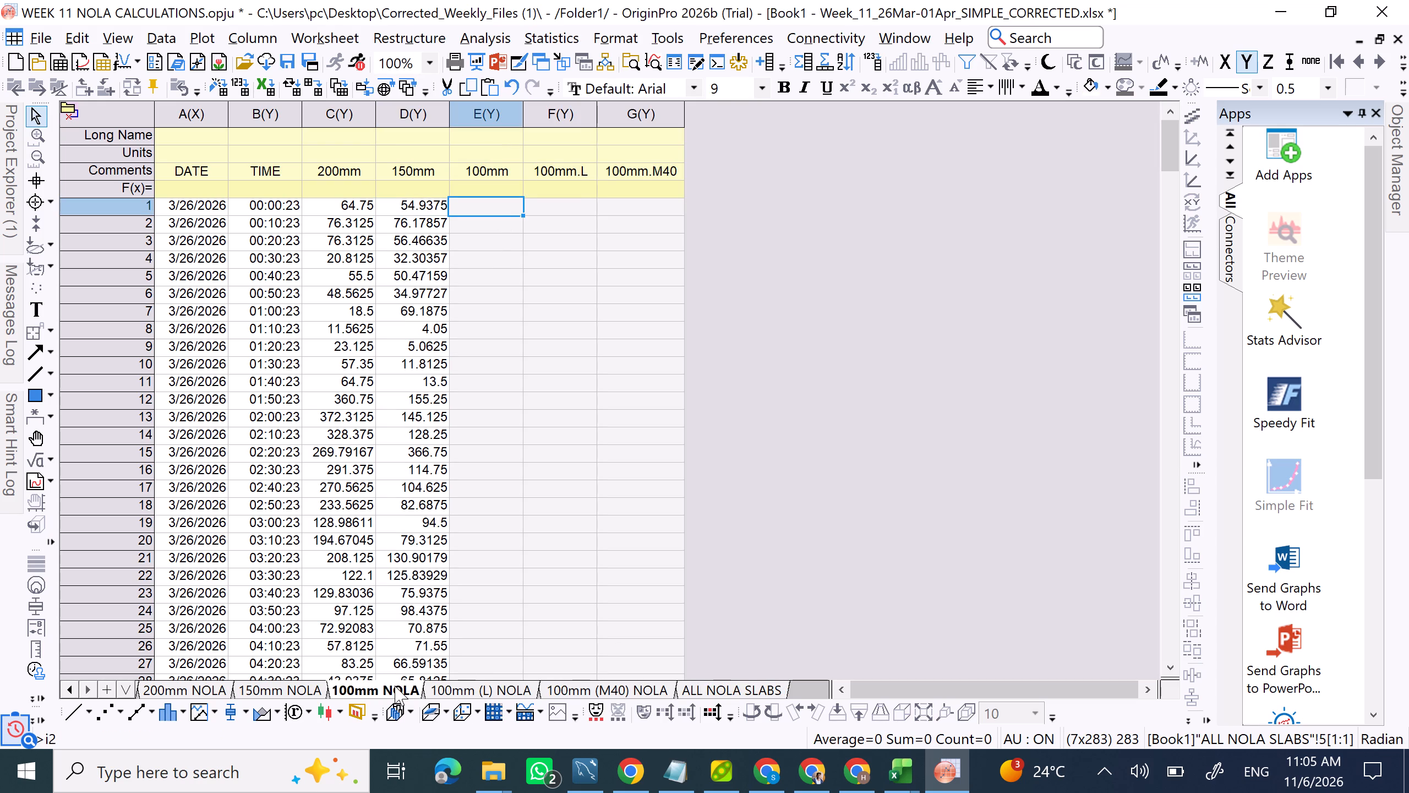
click(263, 120)
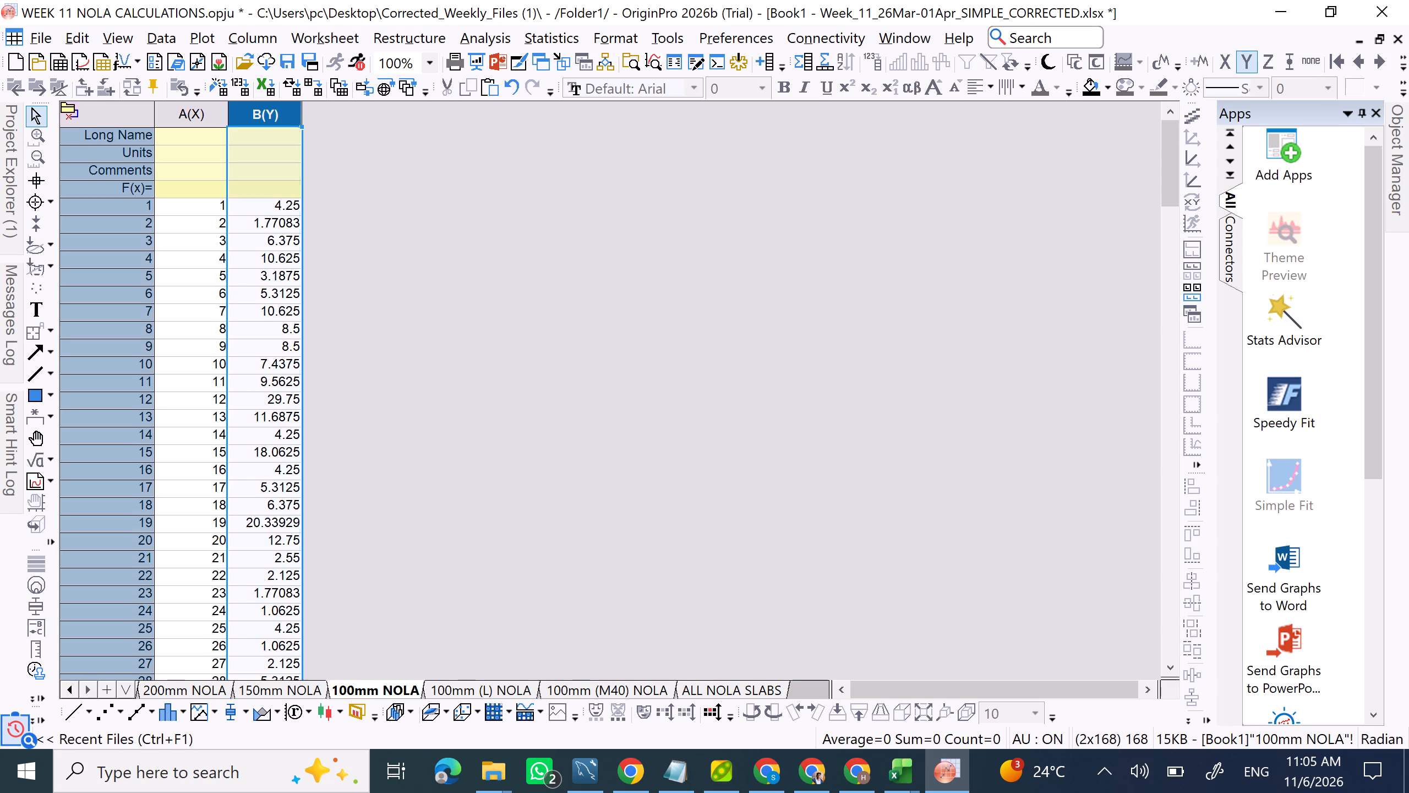
right_click(263, 120)
click(314, 71)
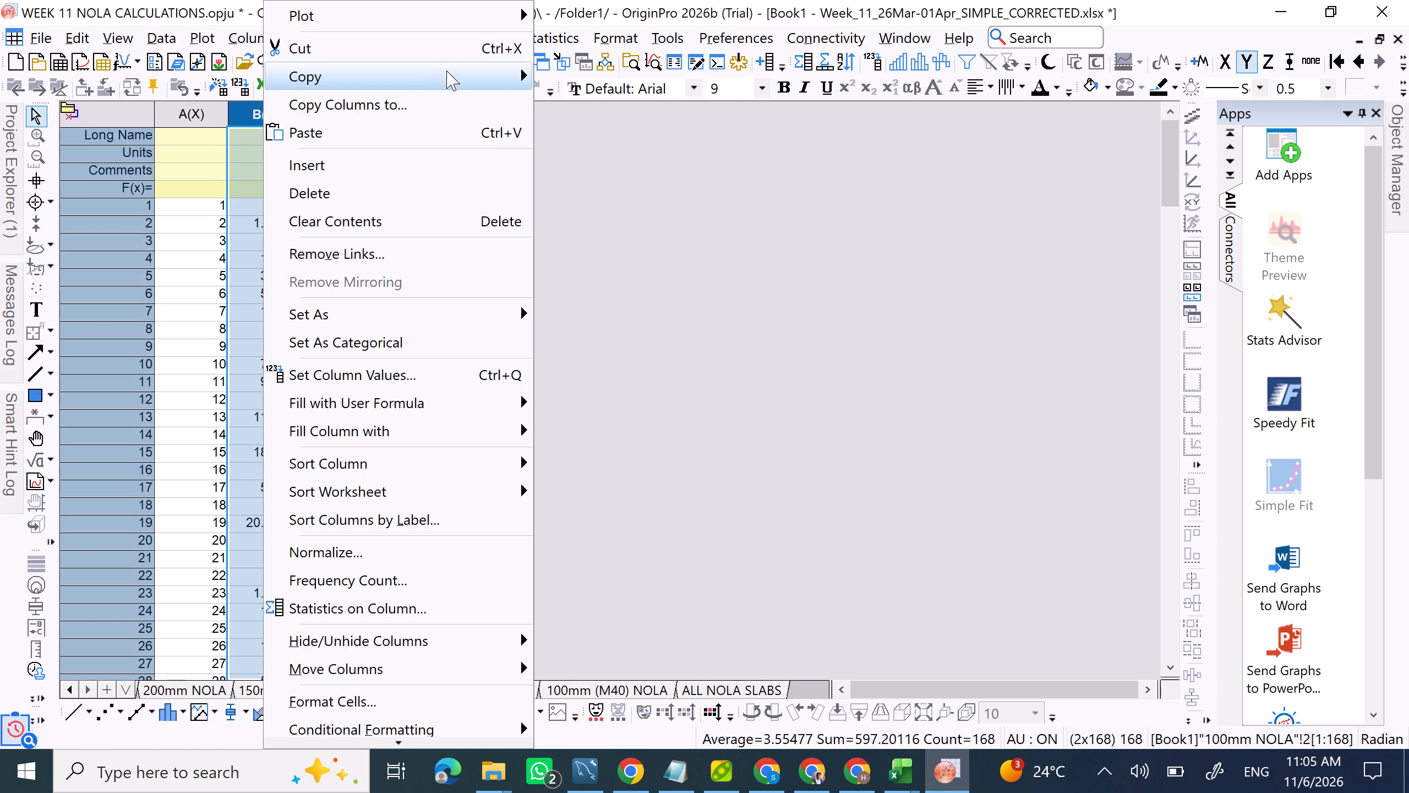
click(439, 70)
click(679, 110)
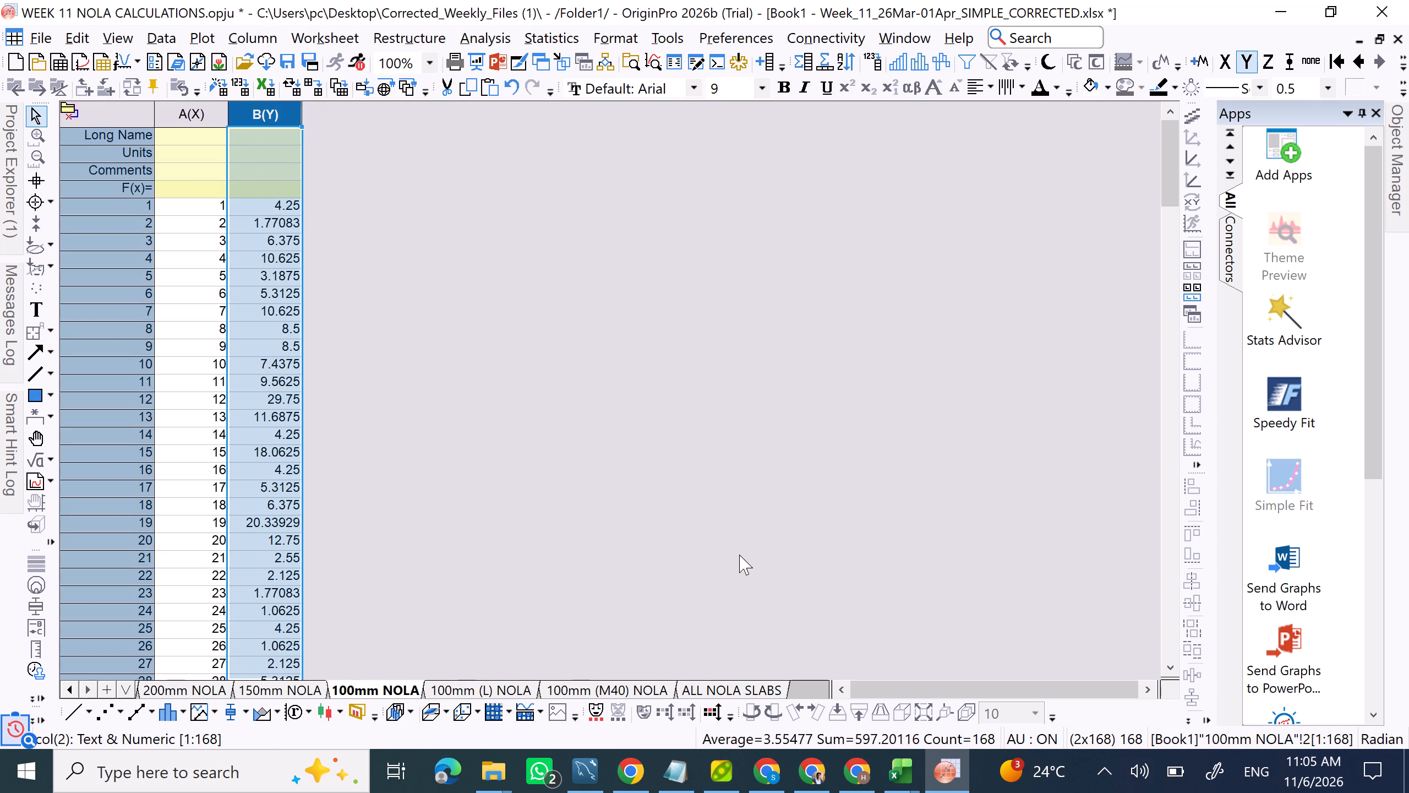
click(736, 688)
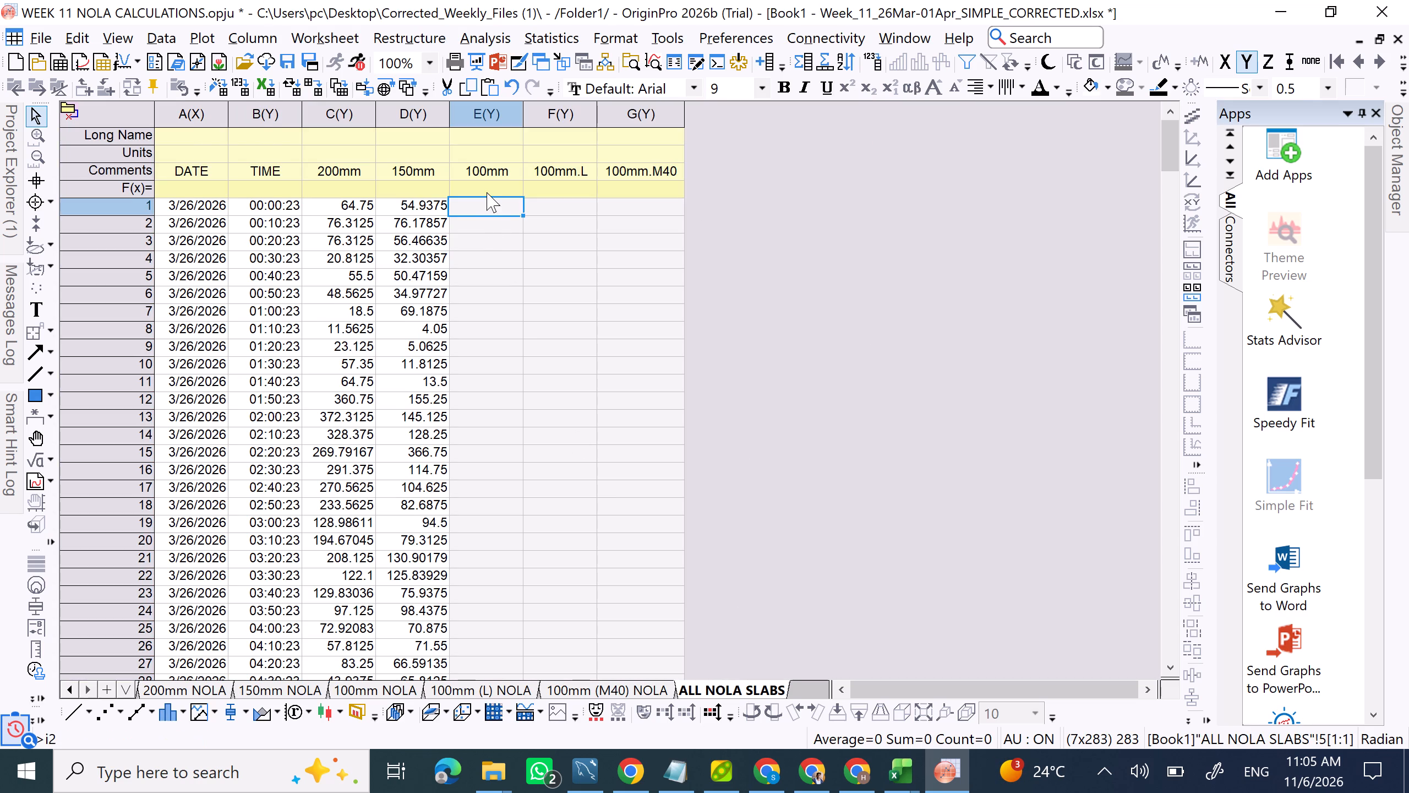
right_click(493, 209)
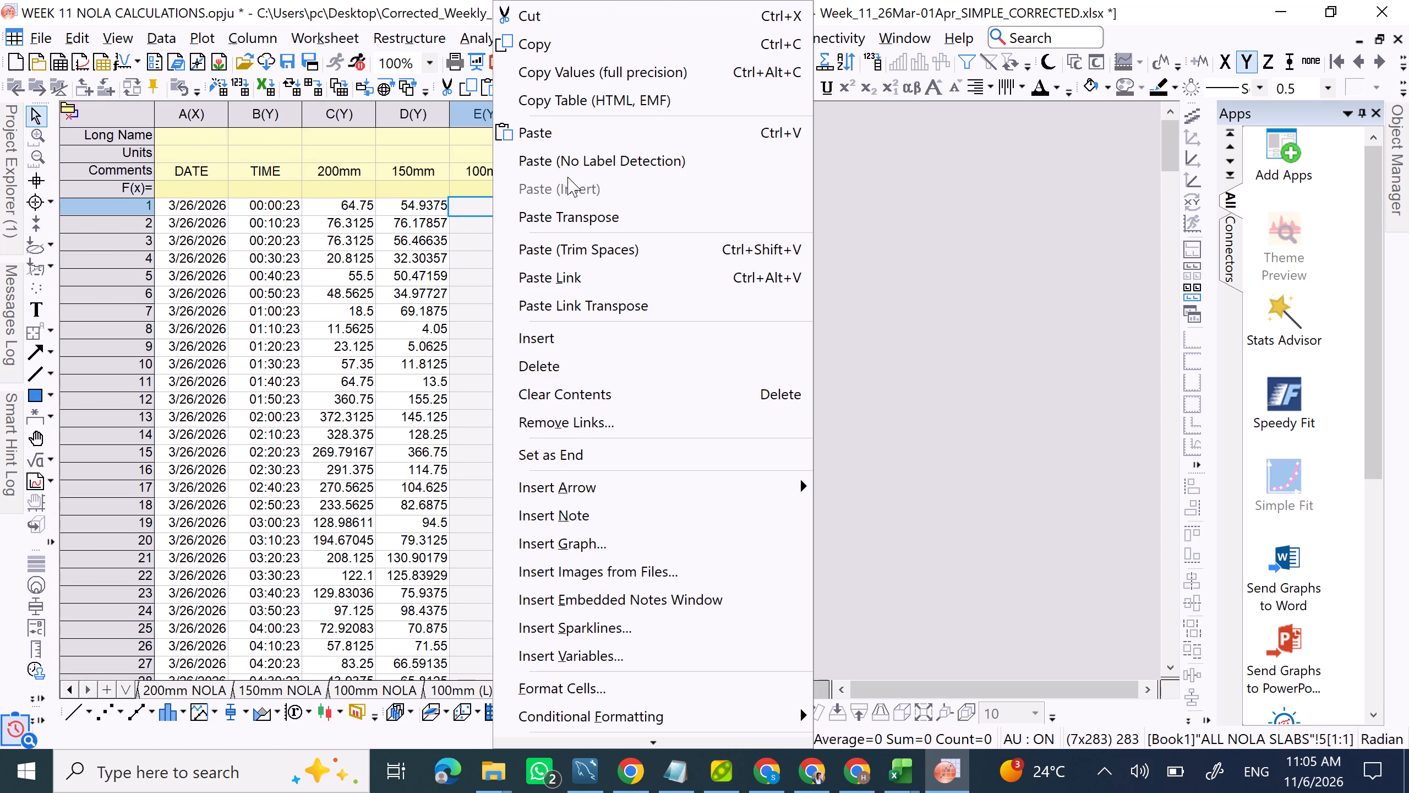
click(591, 132)
Copy column B of the 100mm (L) NOLA sheet at full precision into the 100mm.L column of ALL NOLA SLABS, starting at row 1.
click(584, 204)
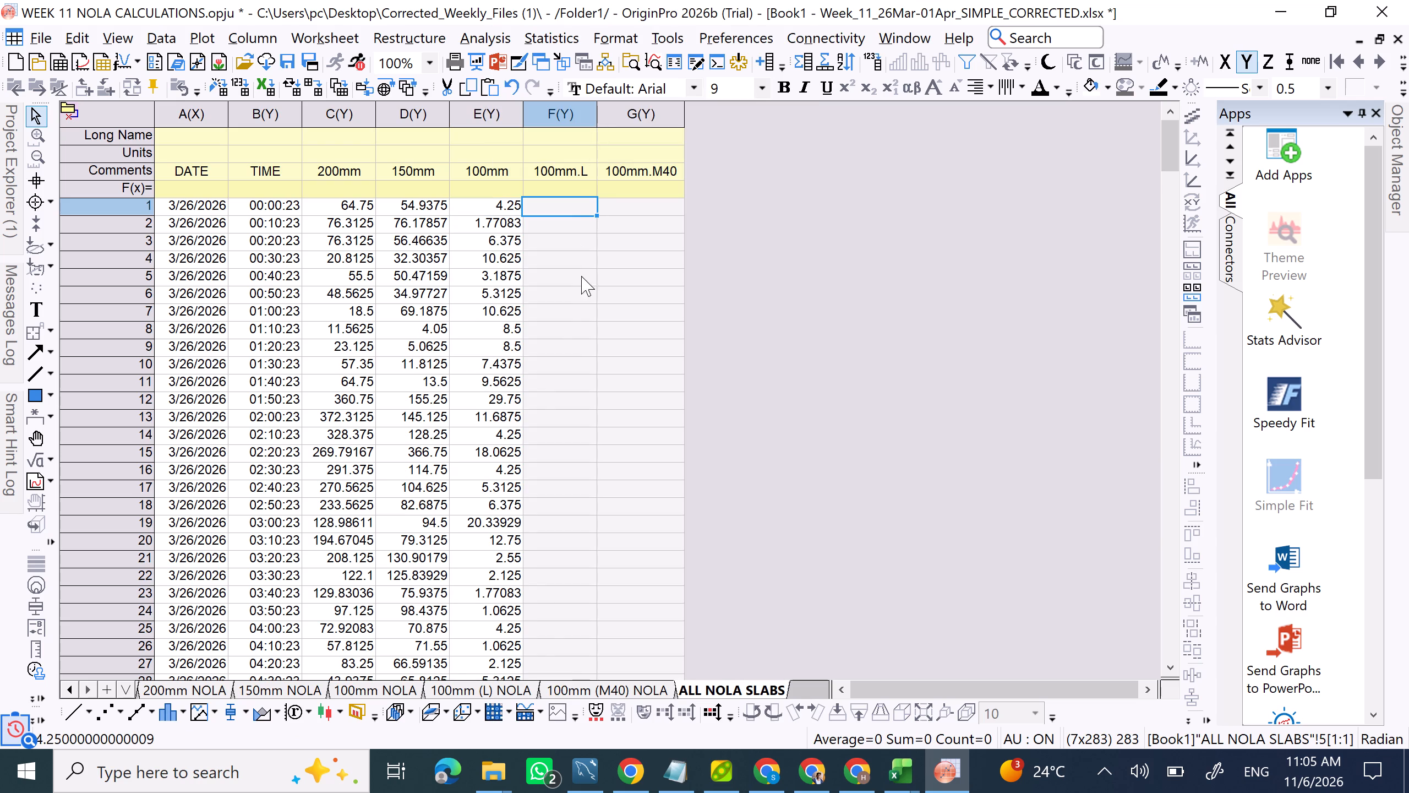
click(499, 688)
click(257, 126)
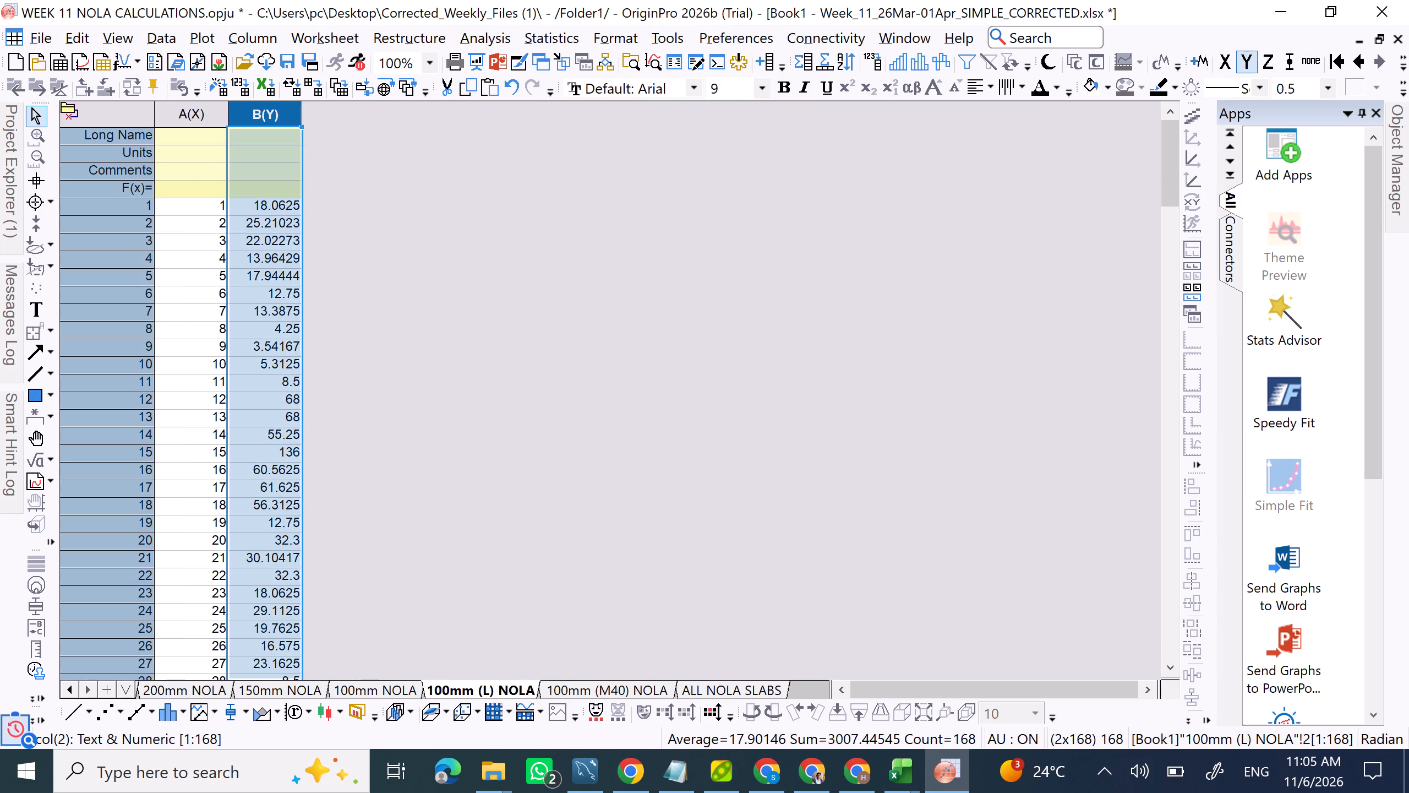
right_click(257, 126)
click(315, 71)
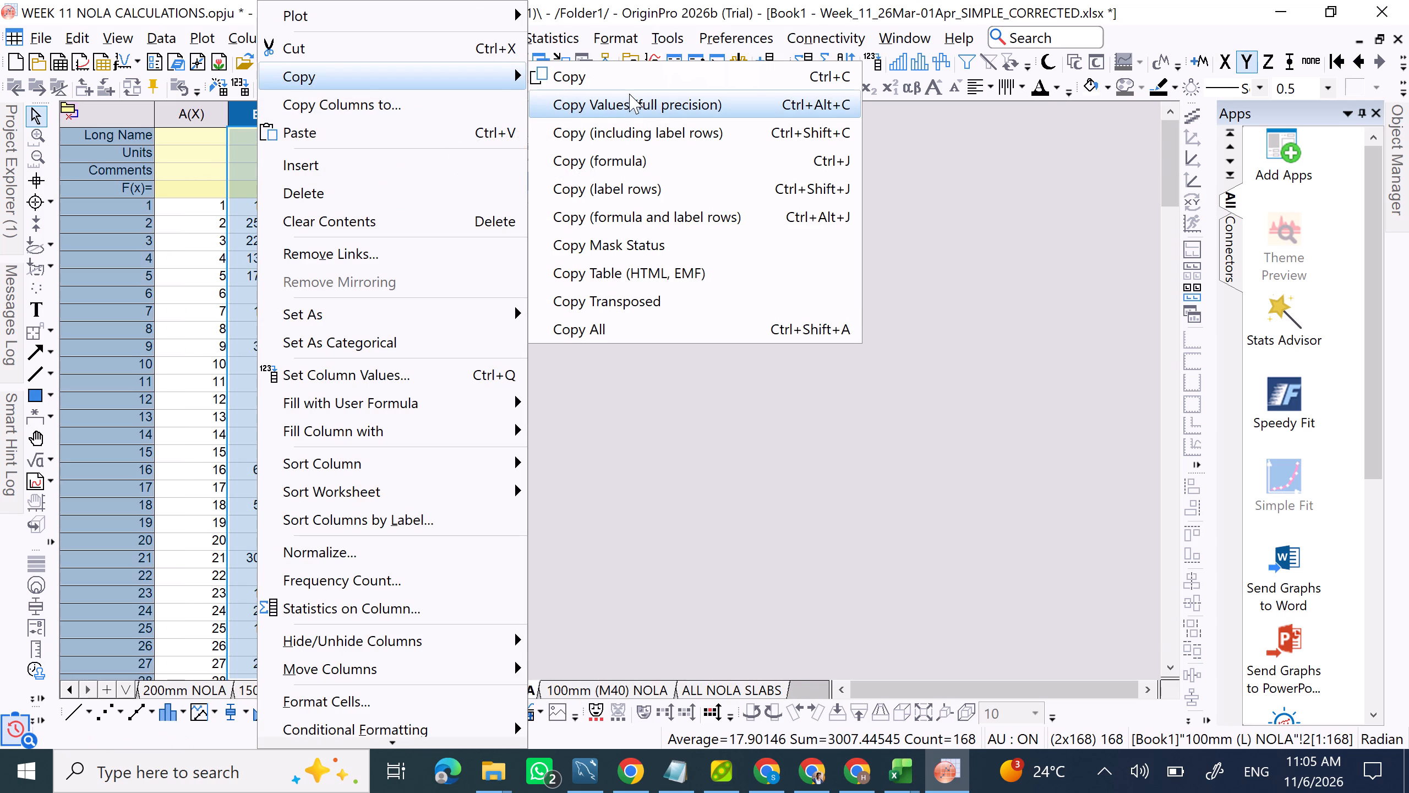
click(629, 94)
click(724, 693)
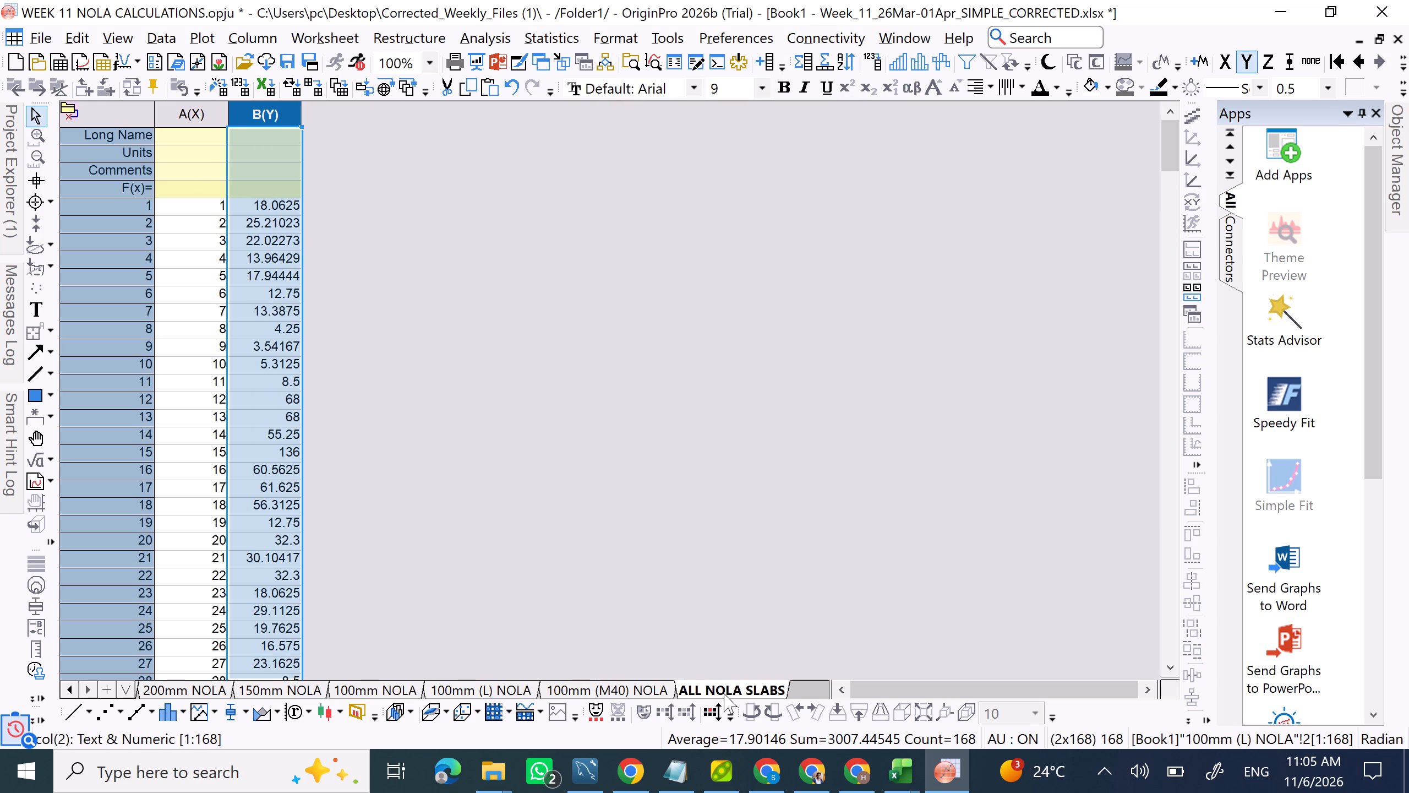
right_click(538, 203)
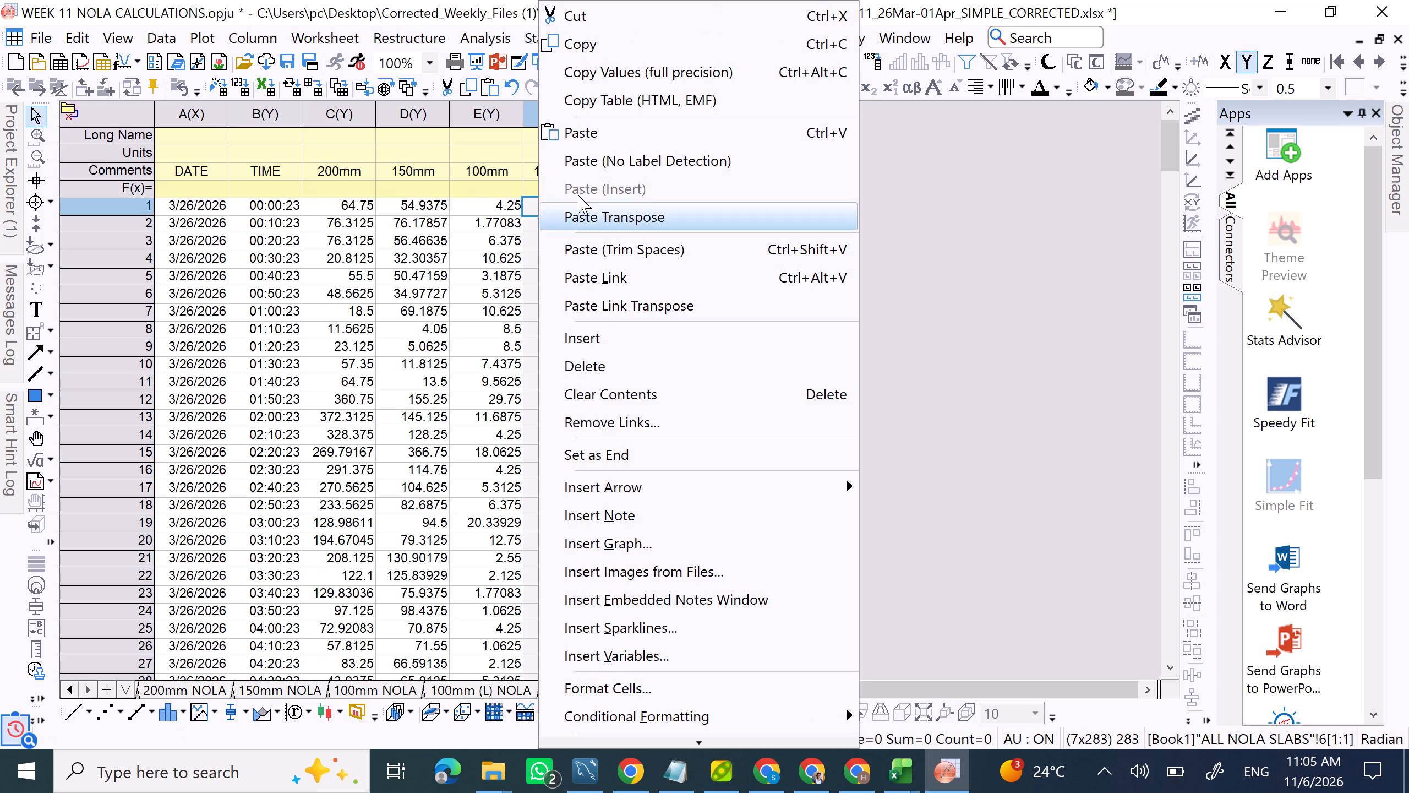
click(625, 141)
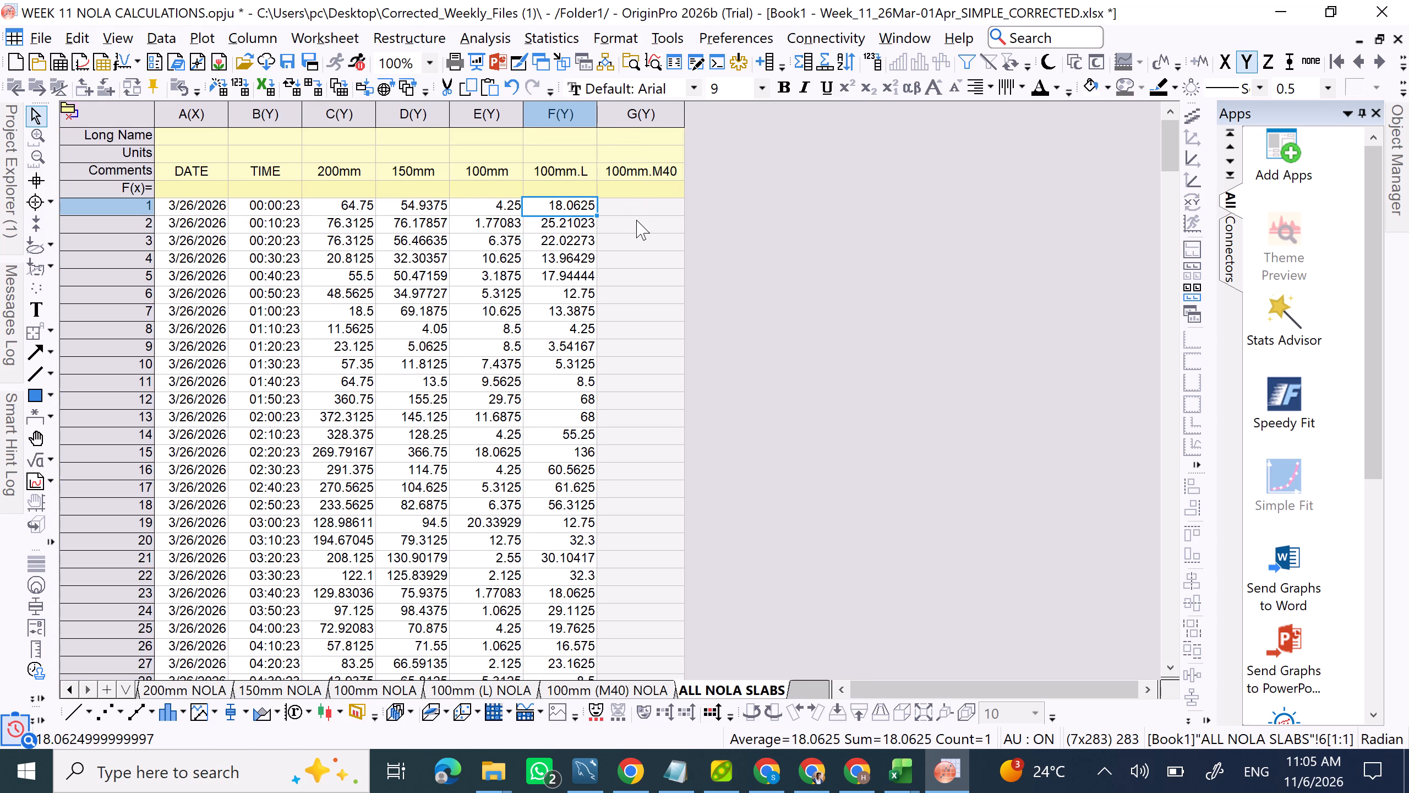
Copy column B of the 100mm (M40) NOLA sheet at full precision into the 100mm.M40 column of ALL NOLA SLABS, starting at row 1.
click(637, 205)
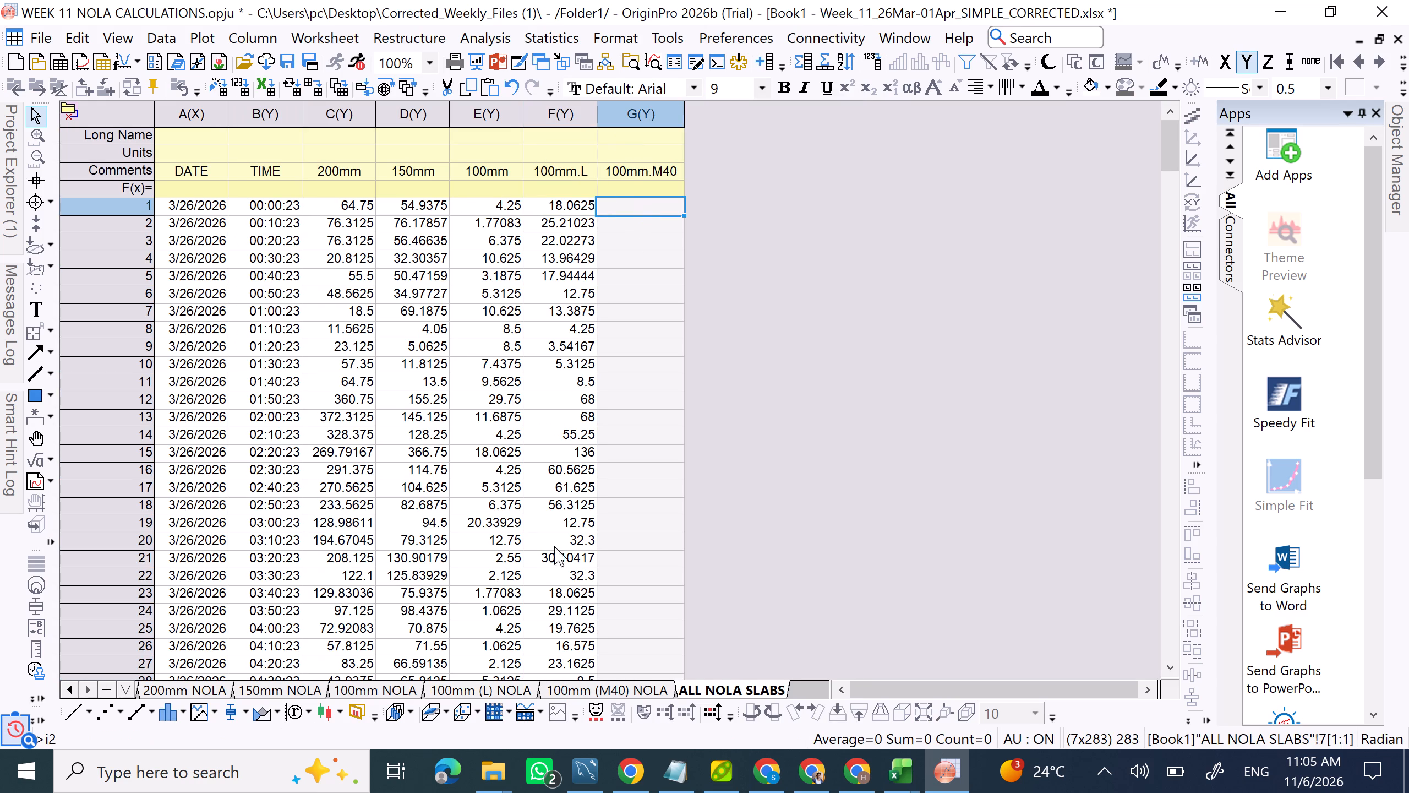
click(561, 686)
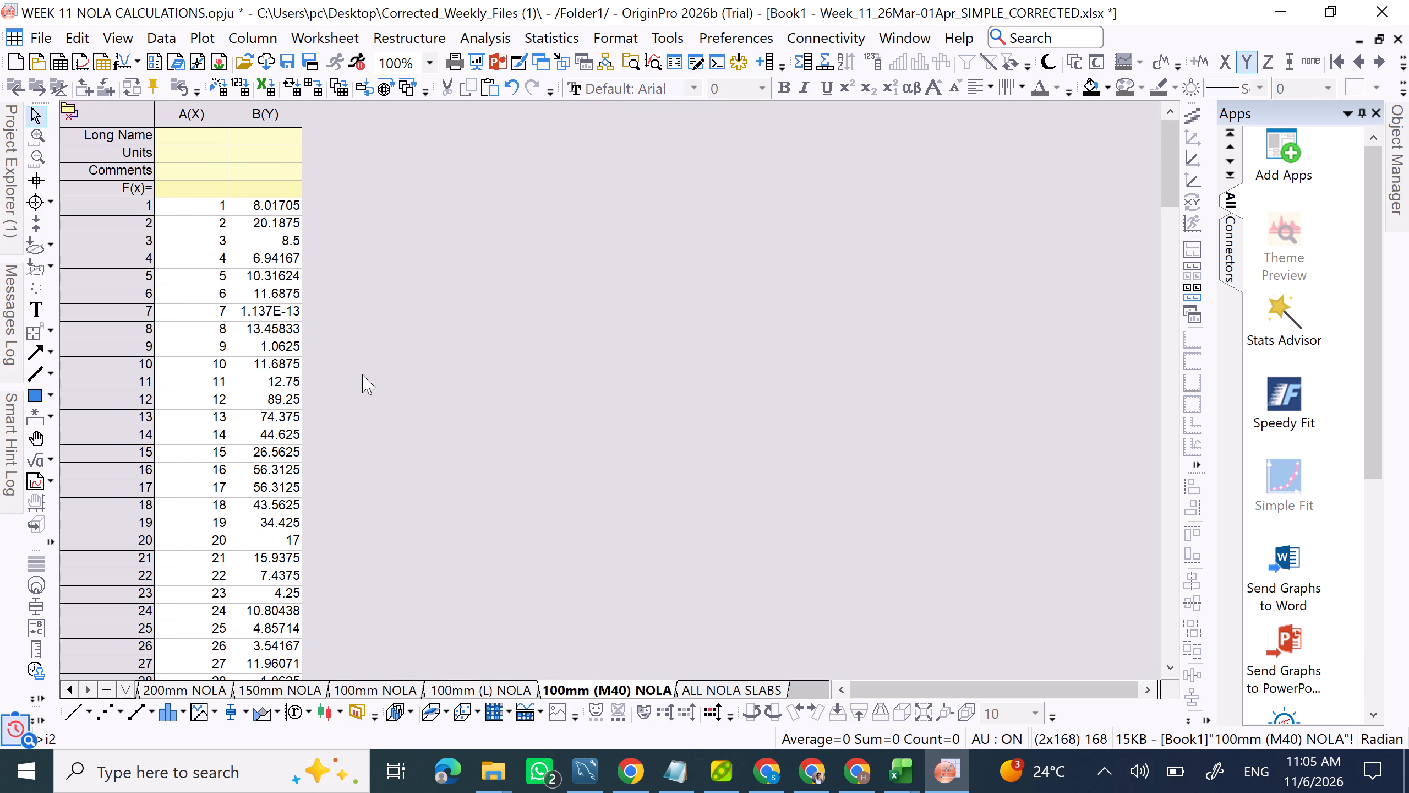
click(276, 115)
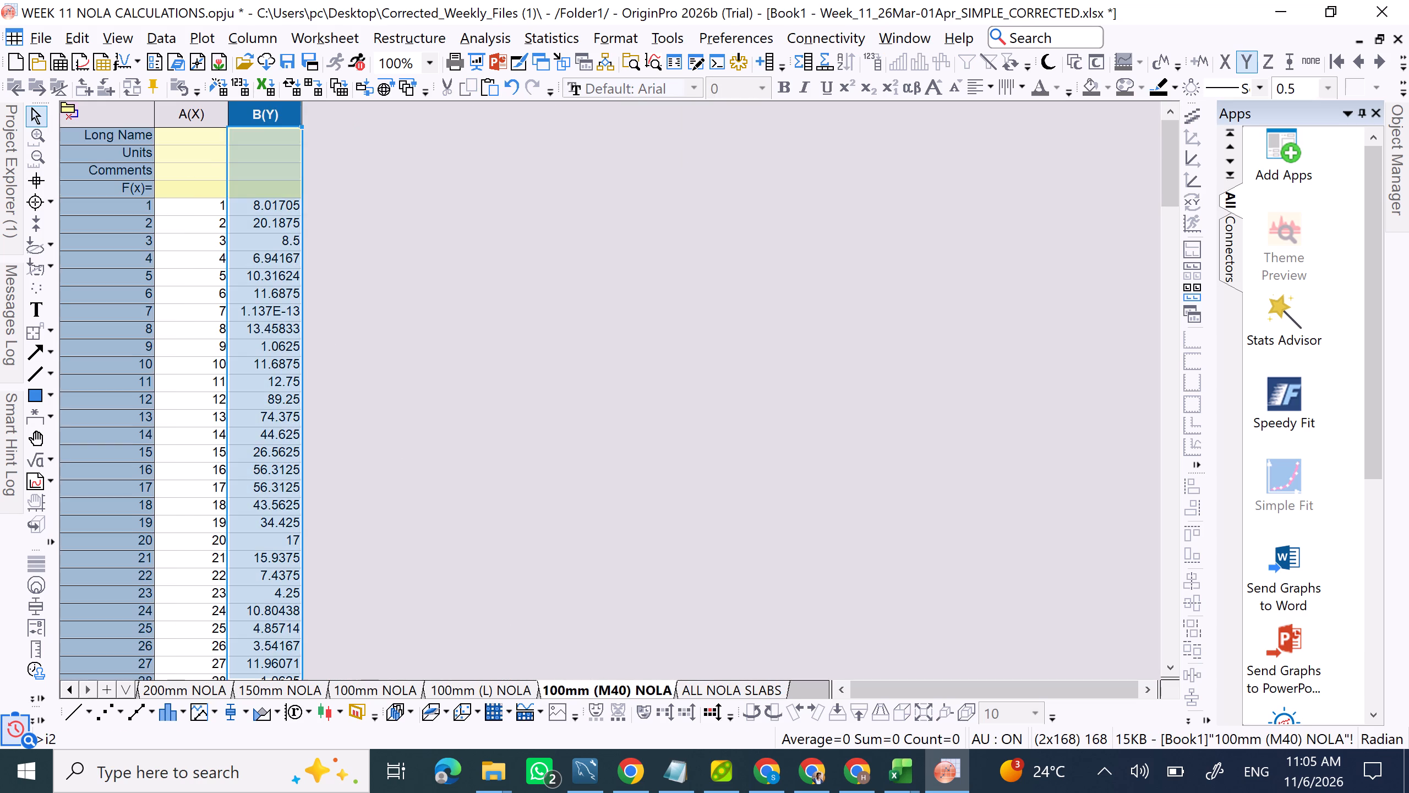
right_click(276, 115)
click(369, 64)
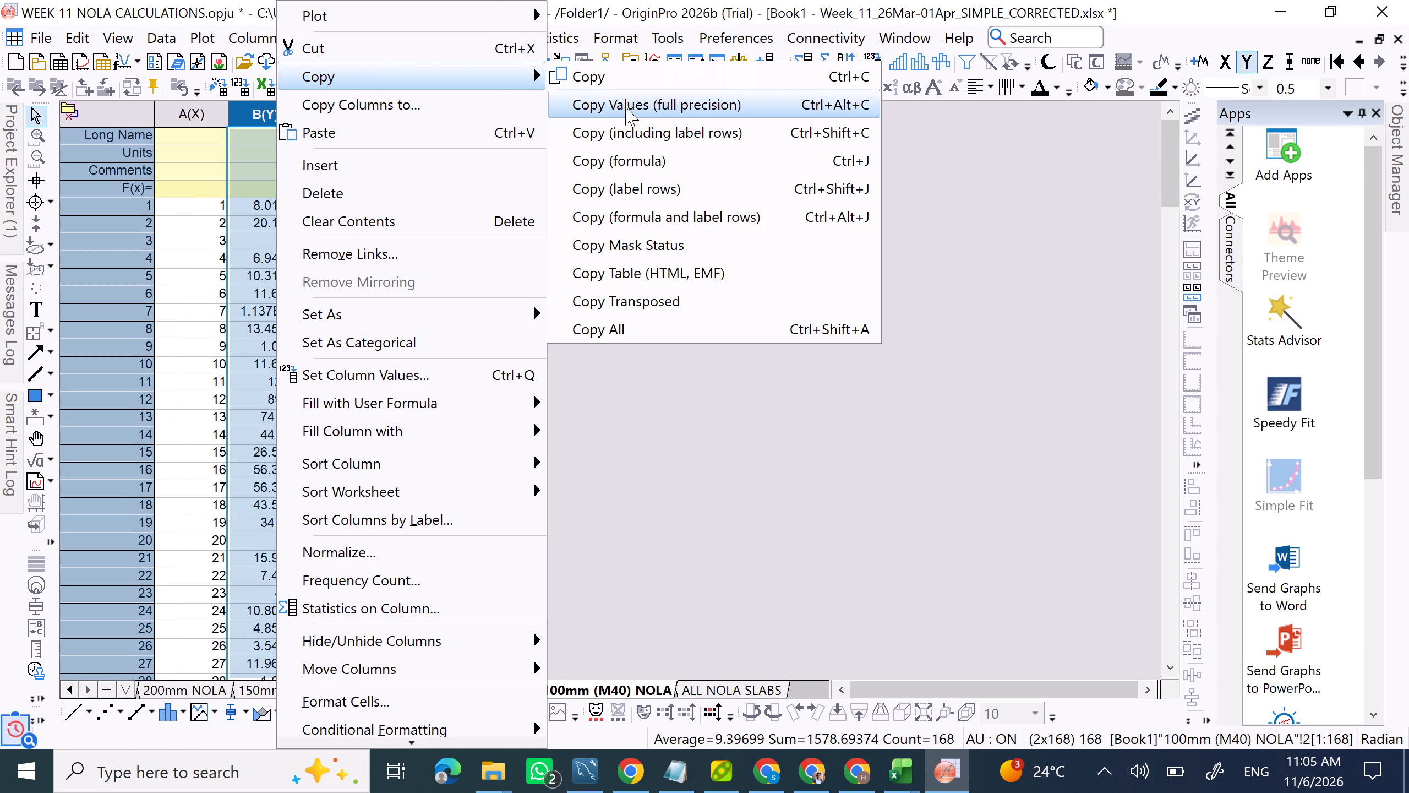
click(627, 107)
click(731, 684)
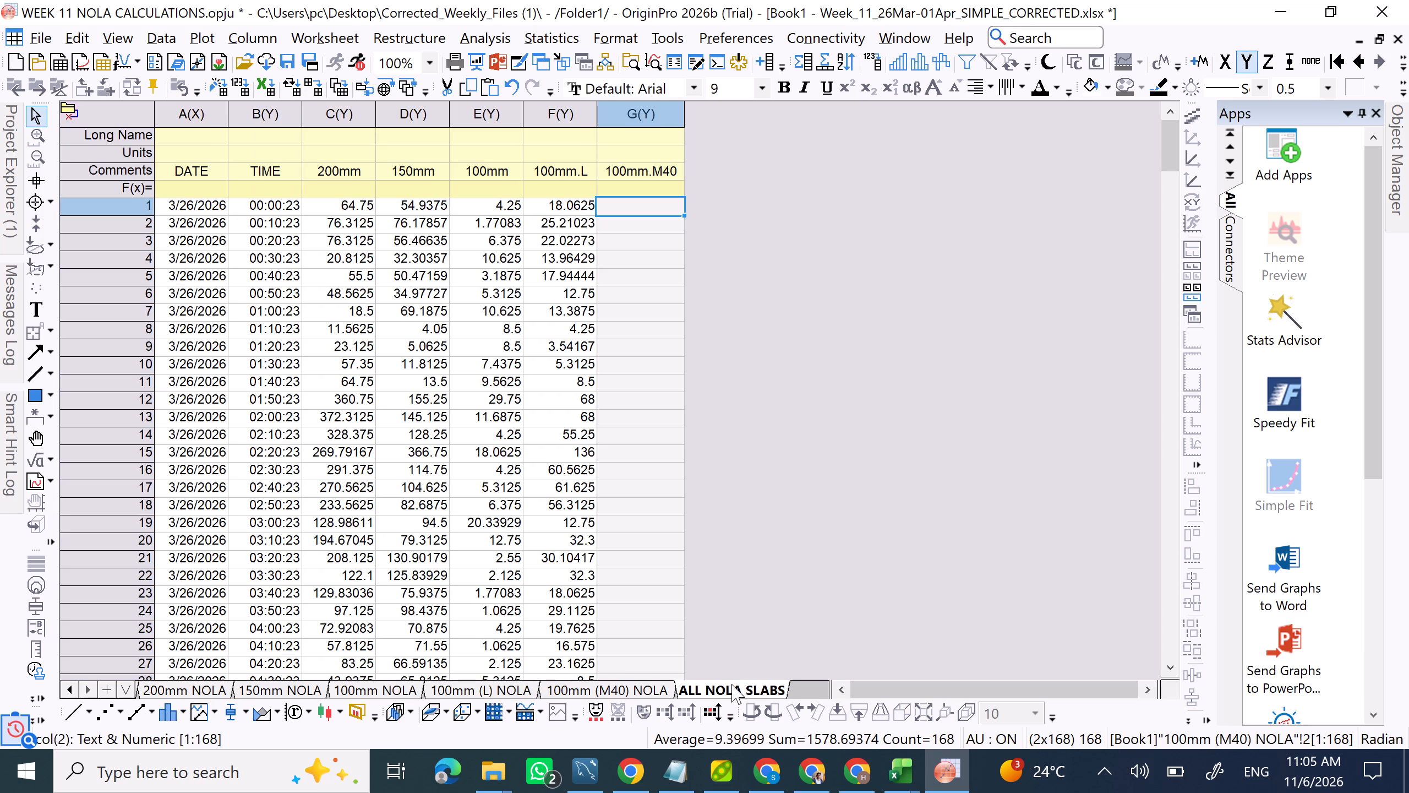
right_click(655, 211)
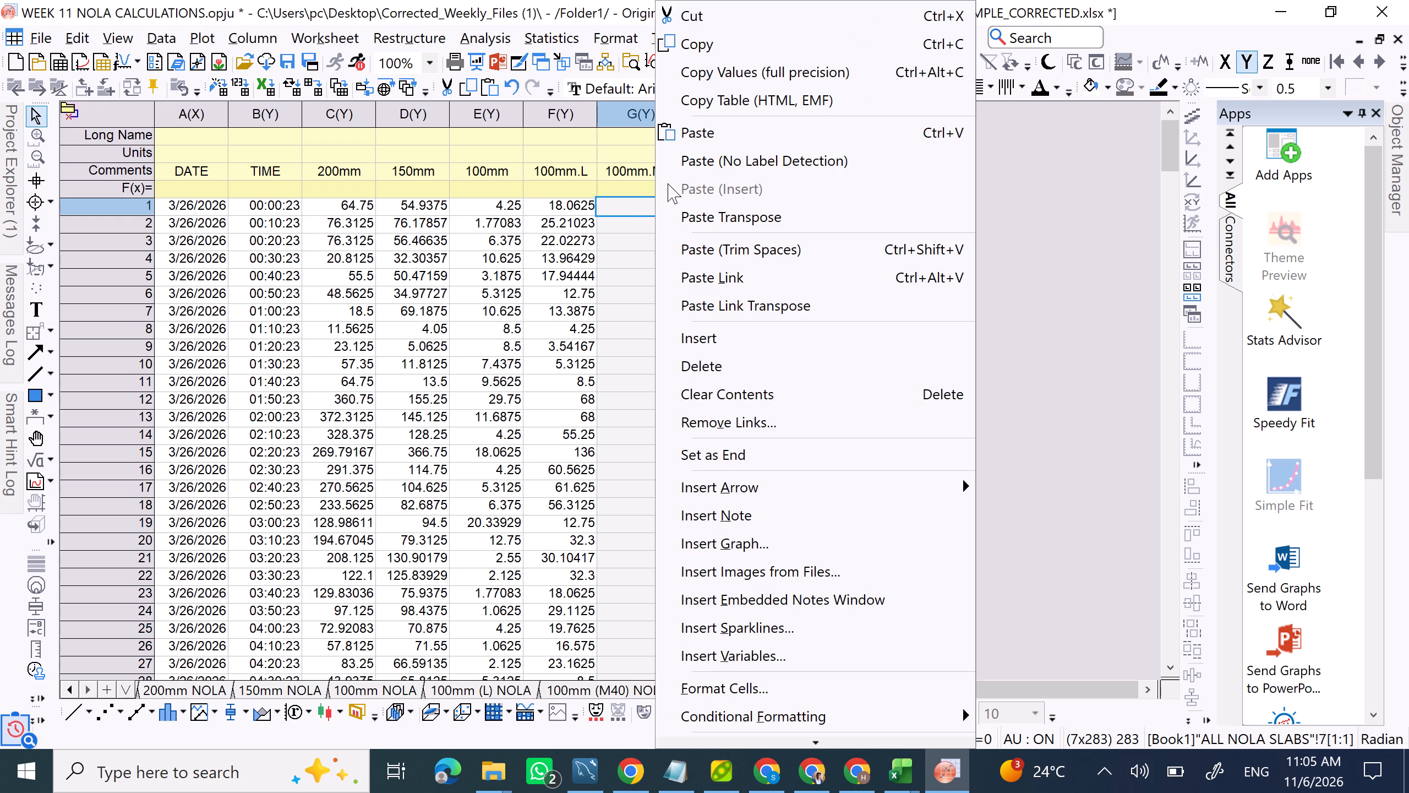
click(697, 126)
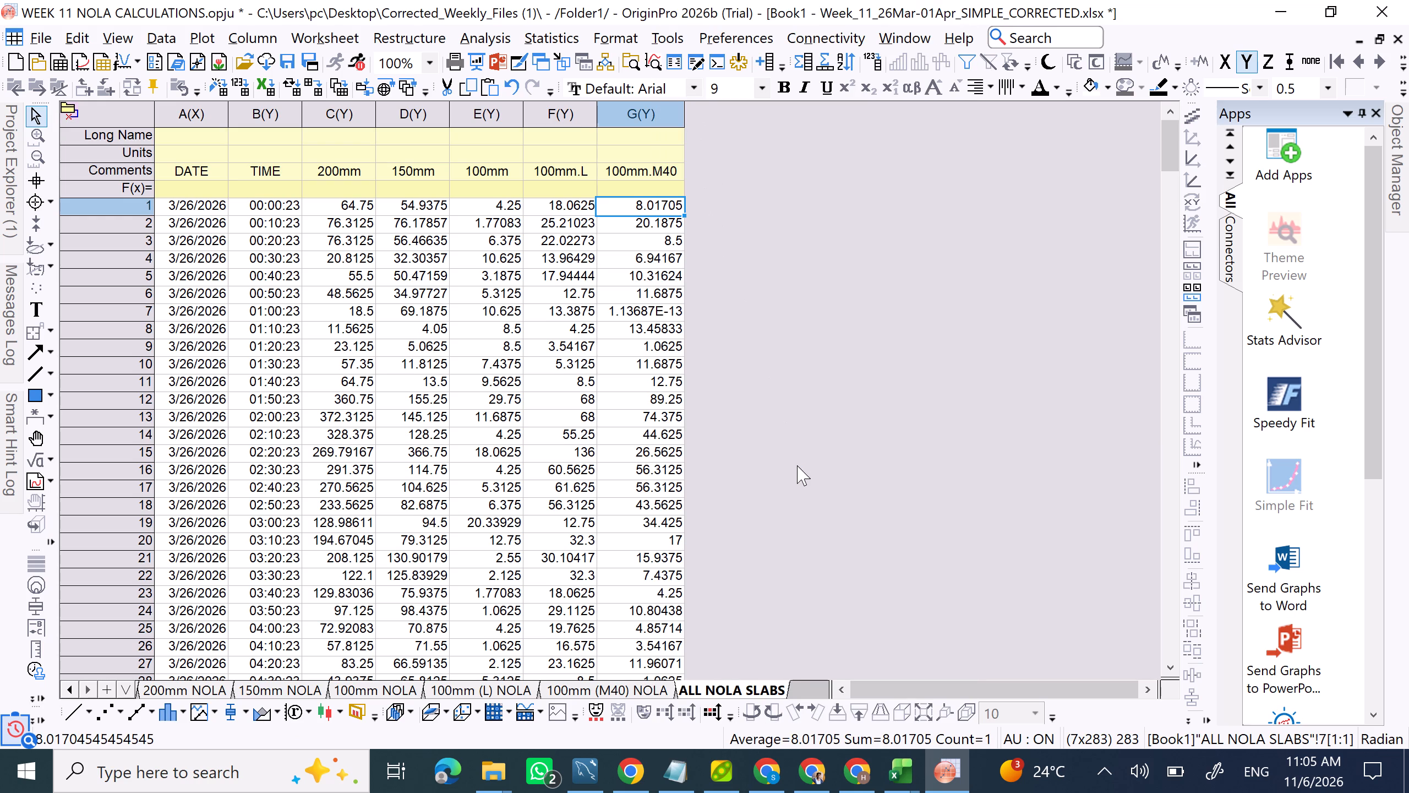
click(797, 465)
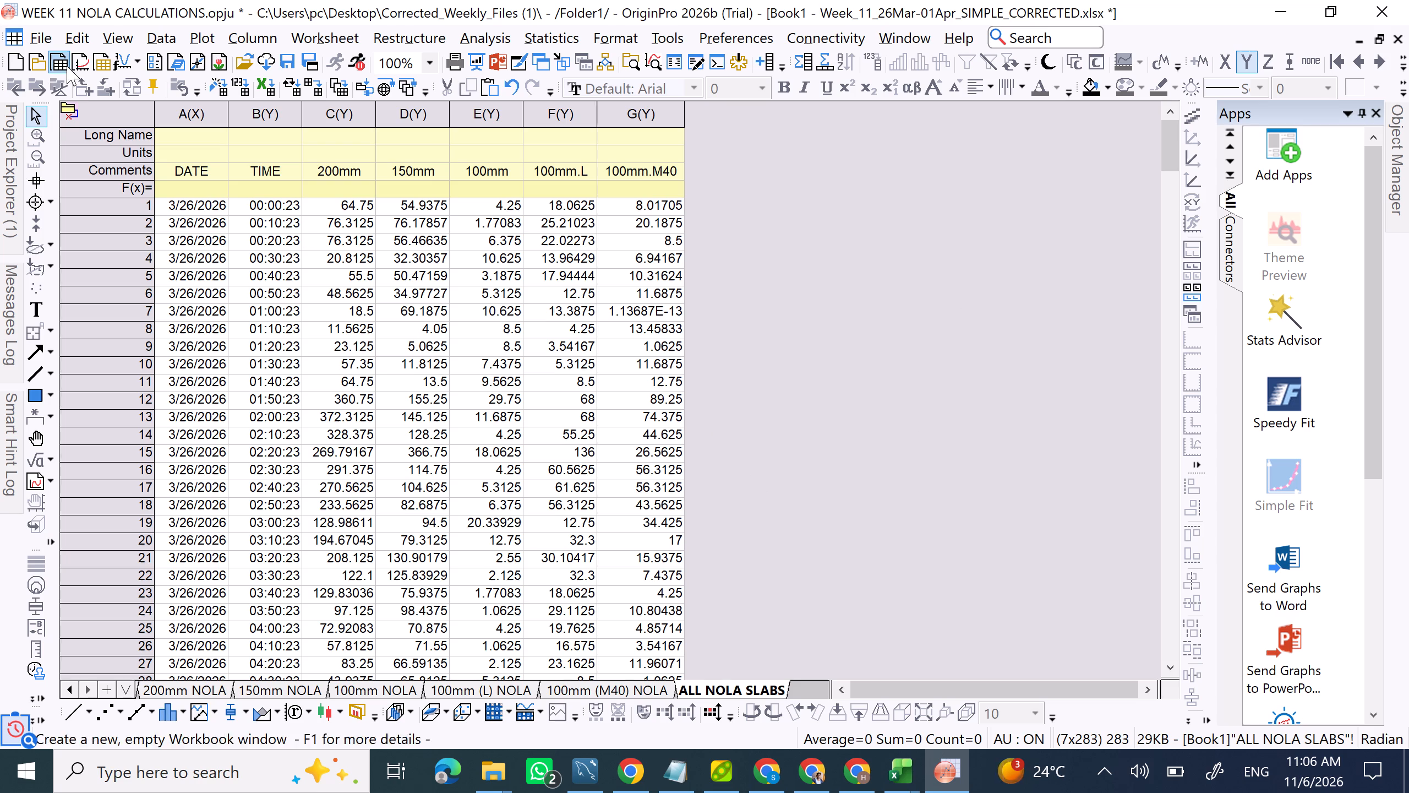
Save the project as WEEK 11 NOLA CALCULATIONS in the same folder, replacing the existing file.
click(37, 37)
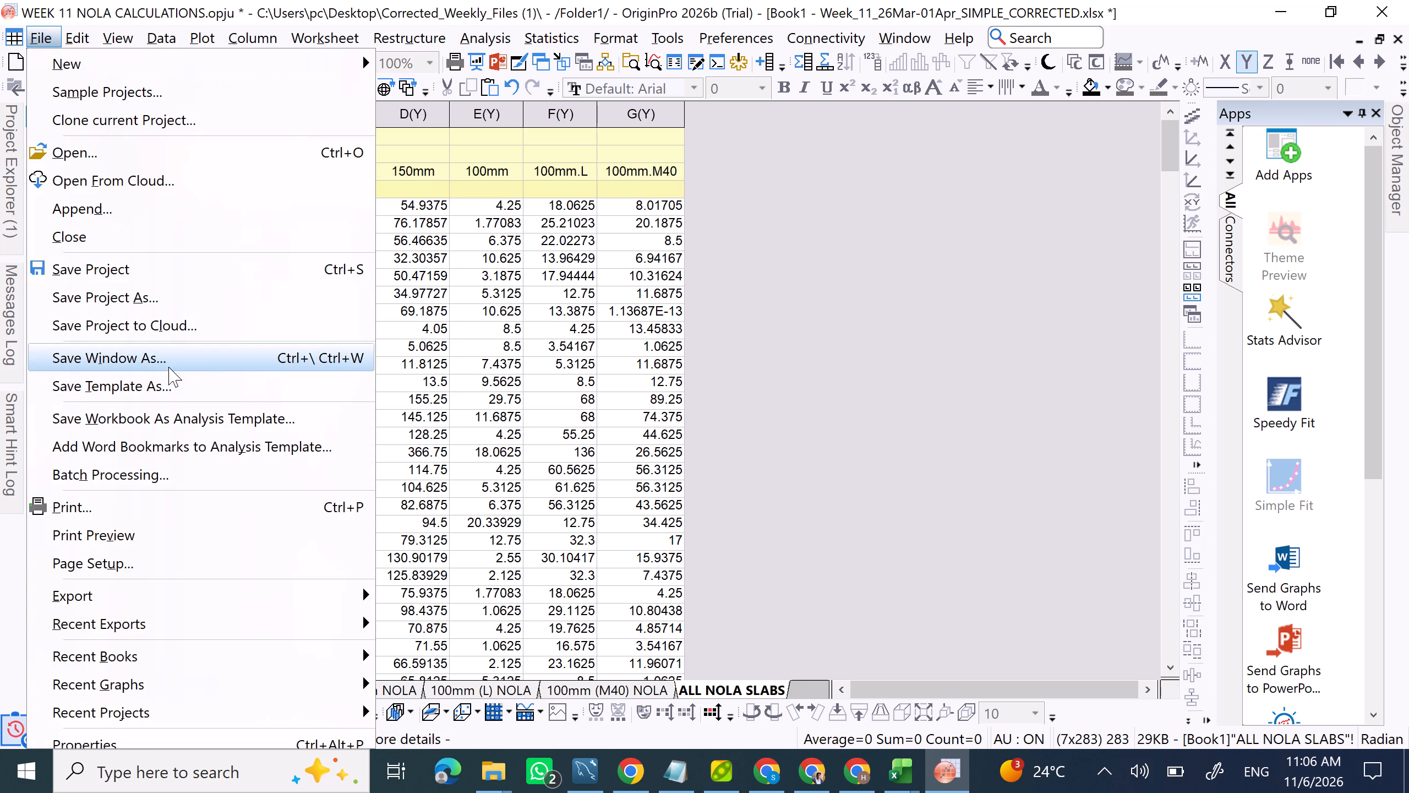
click(174, 300)
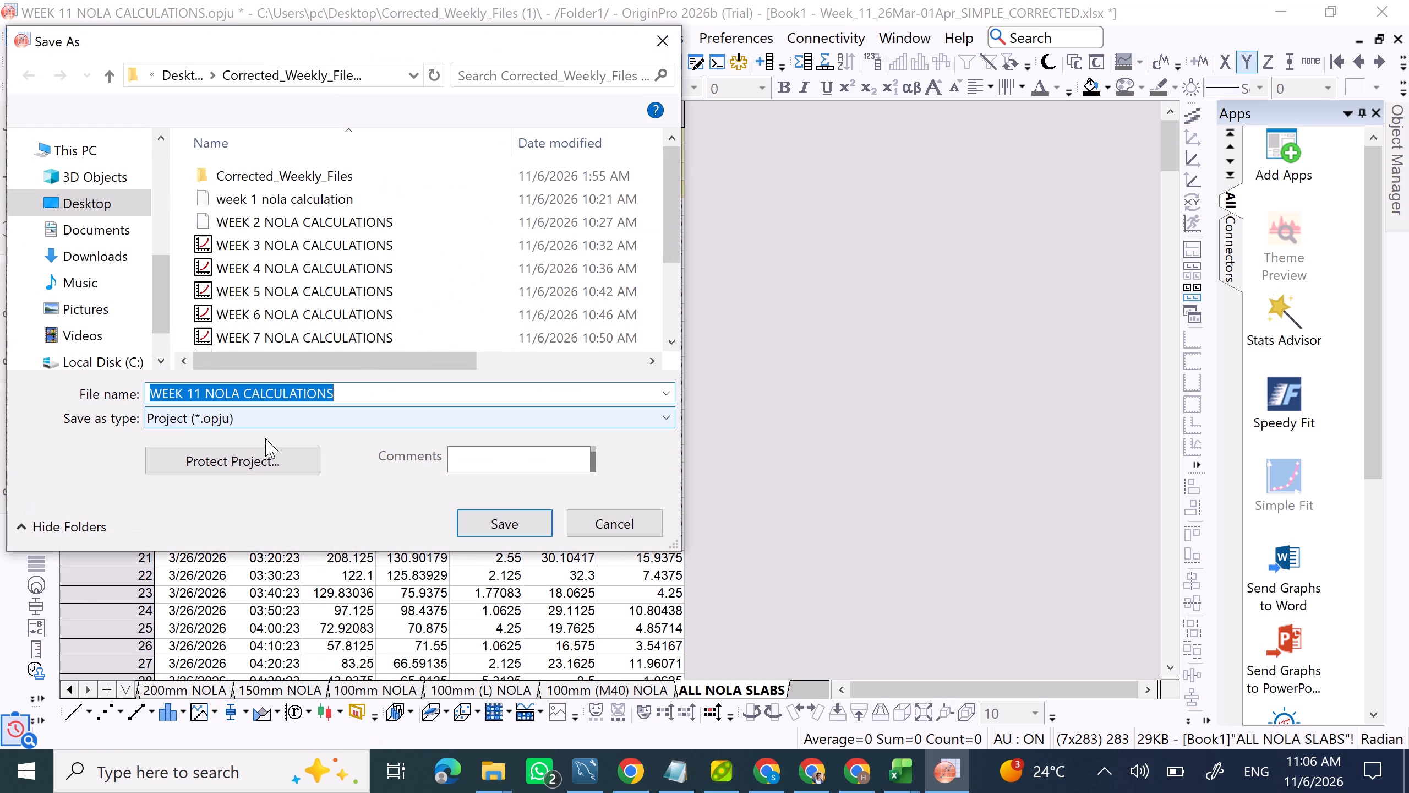
click(503, 524)
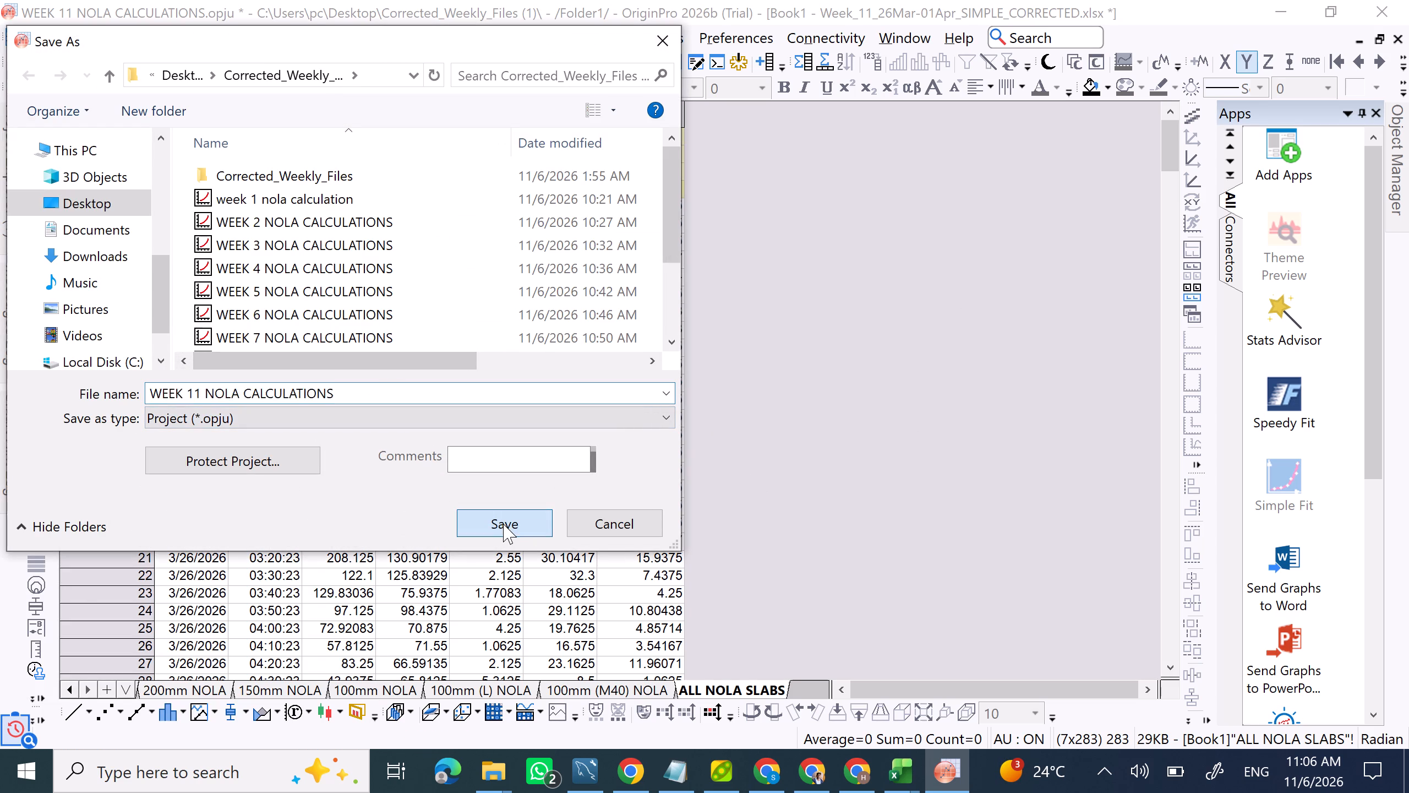
click(374, 349)
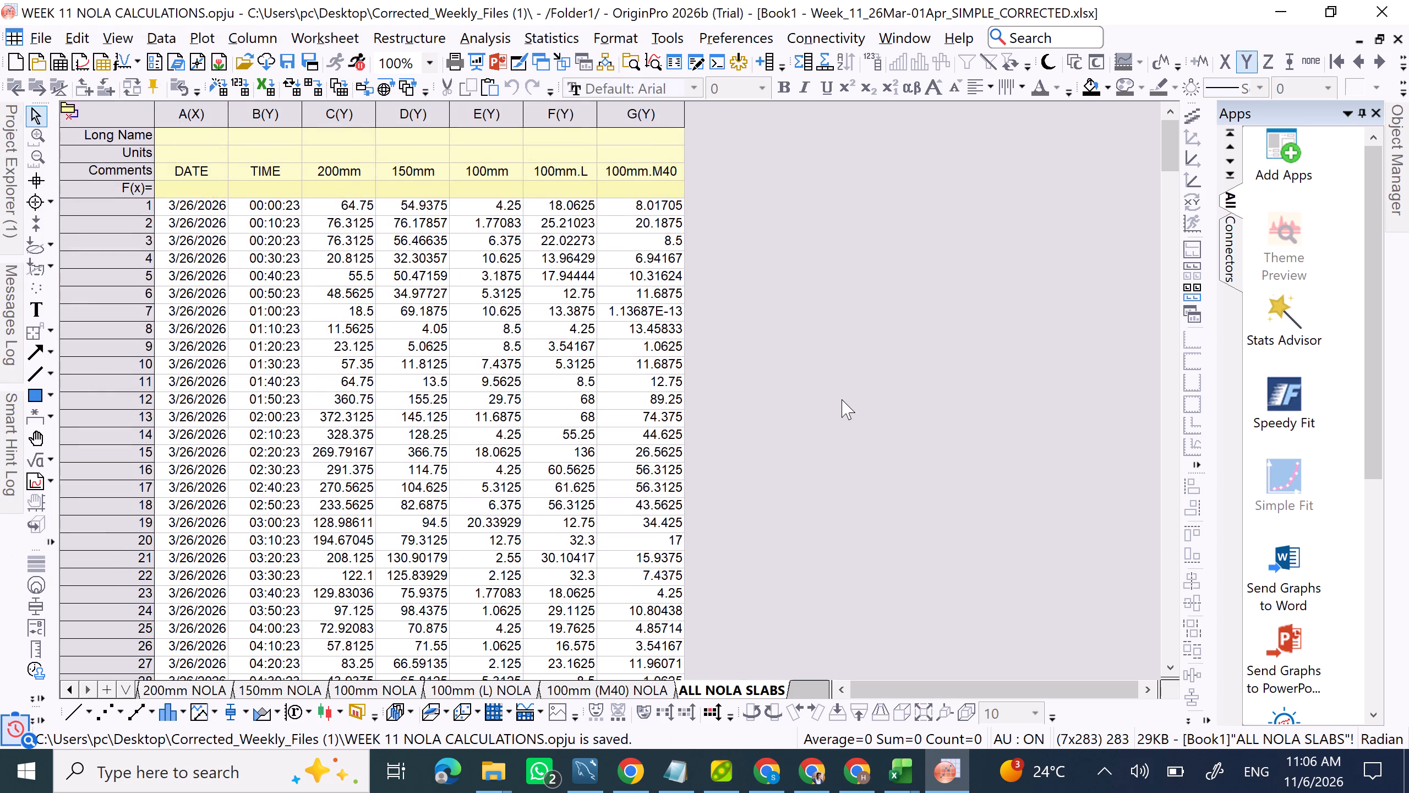
Close the week 11 project and open WEEK 12 NOLA CALCULATIONS from the Corrected_Weekly_Files (1) folder, dismissing the trial notice.
click(1372, 0)
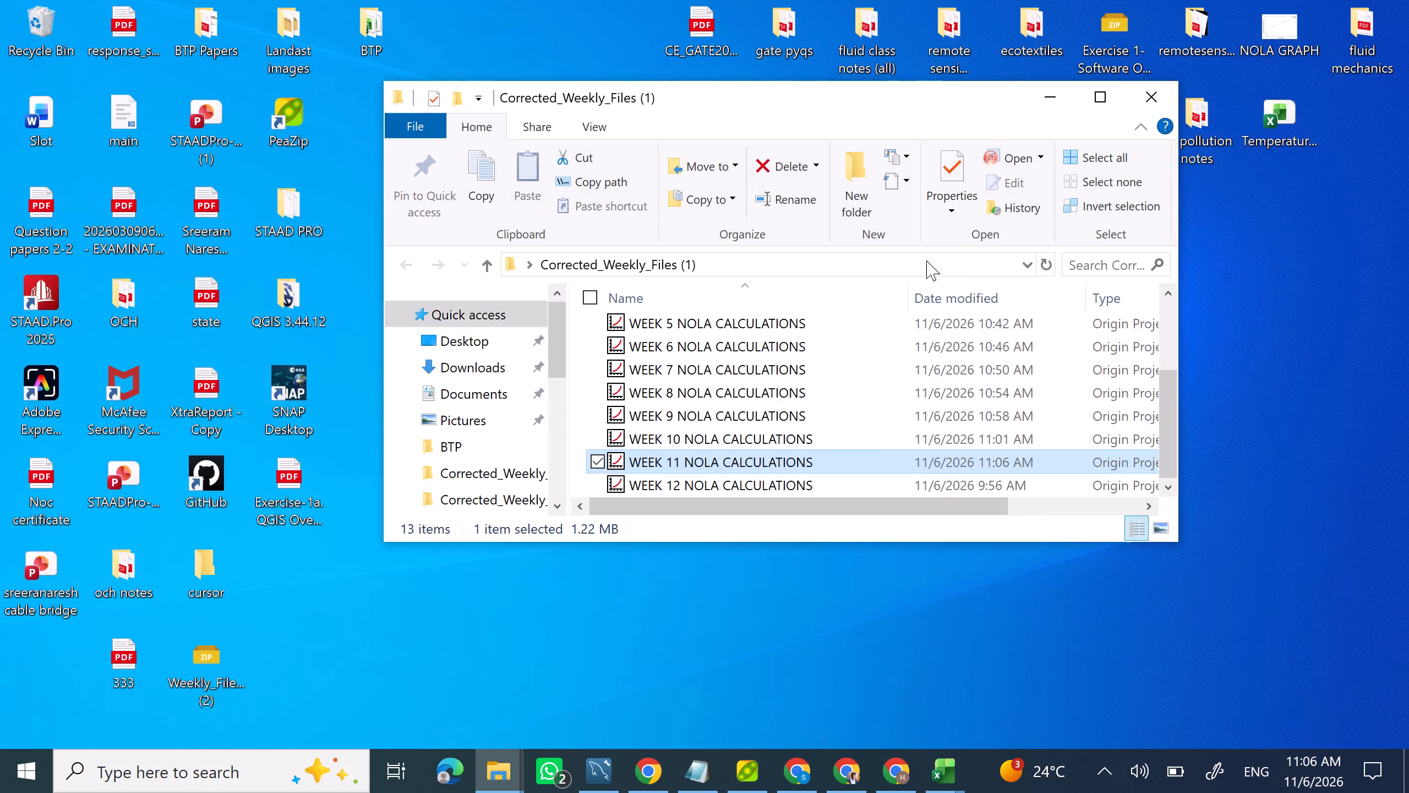
click(888, 459)
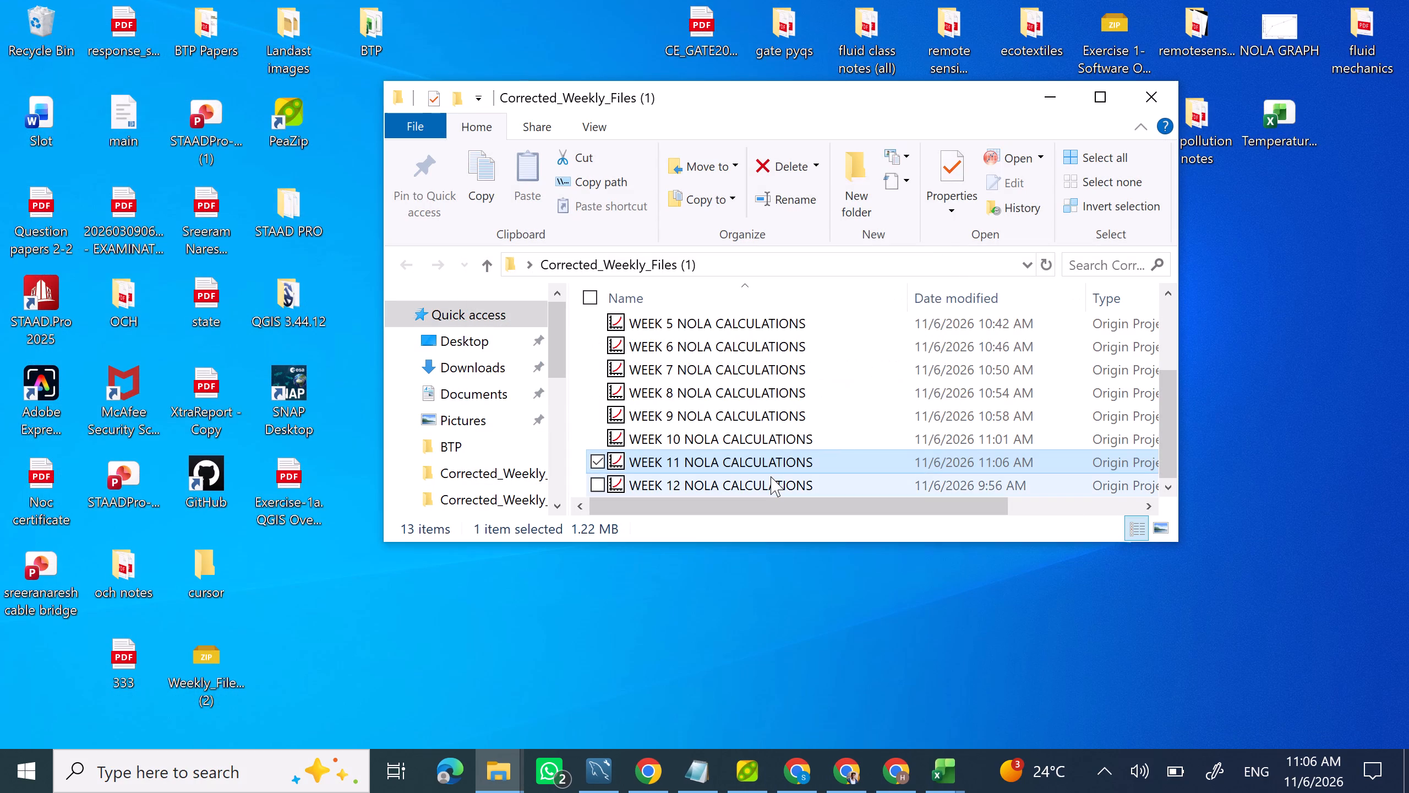
double_click(771, 476)
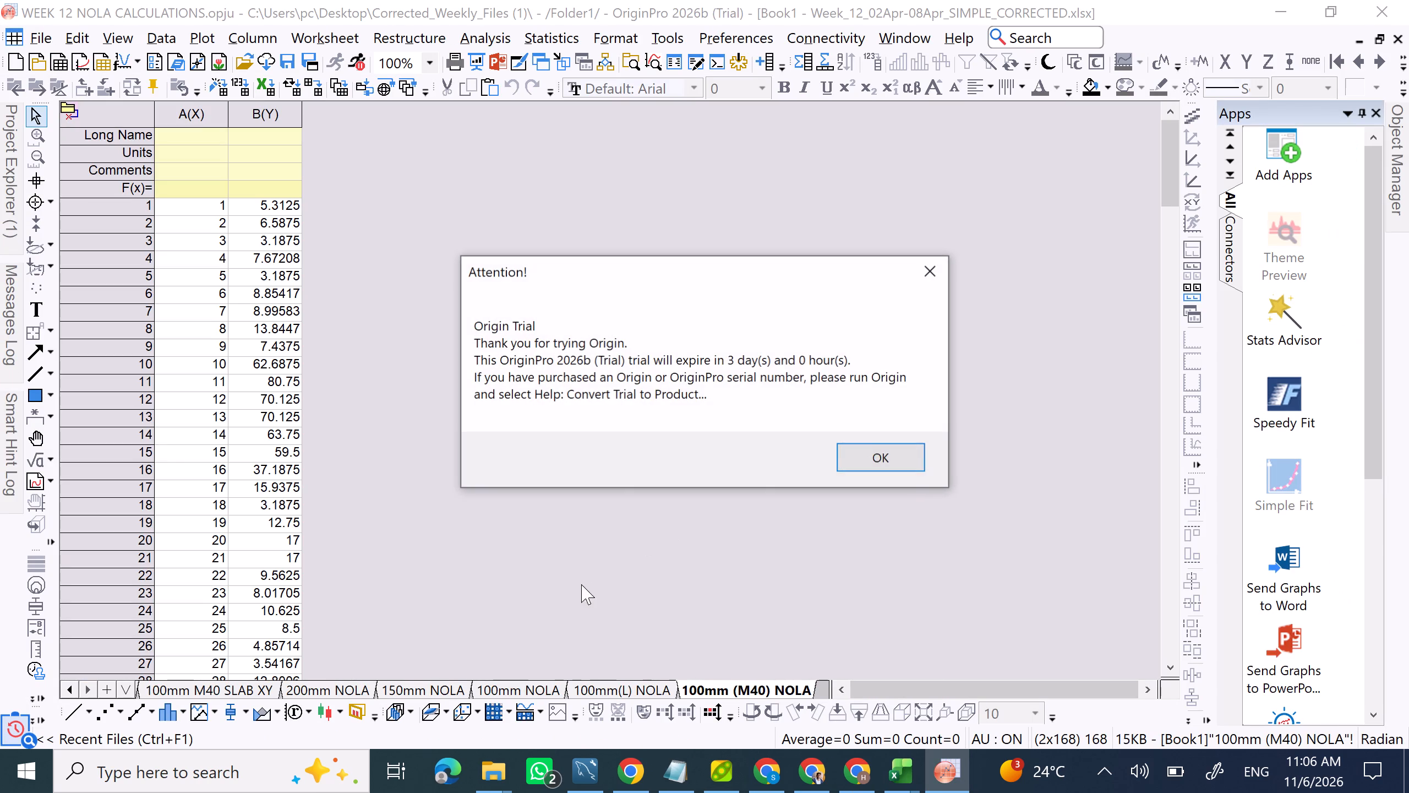
click(906, 466)
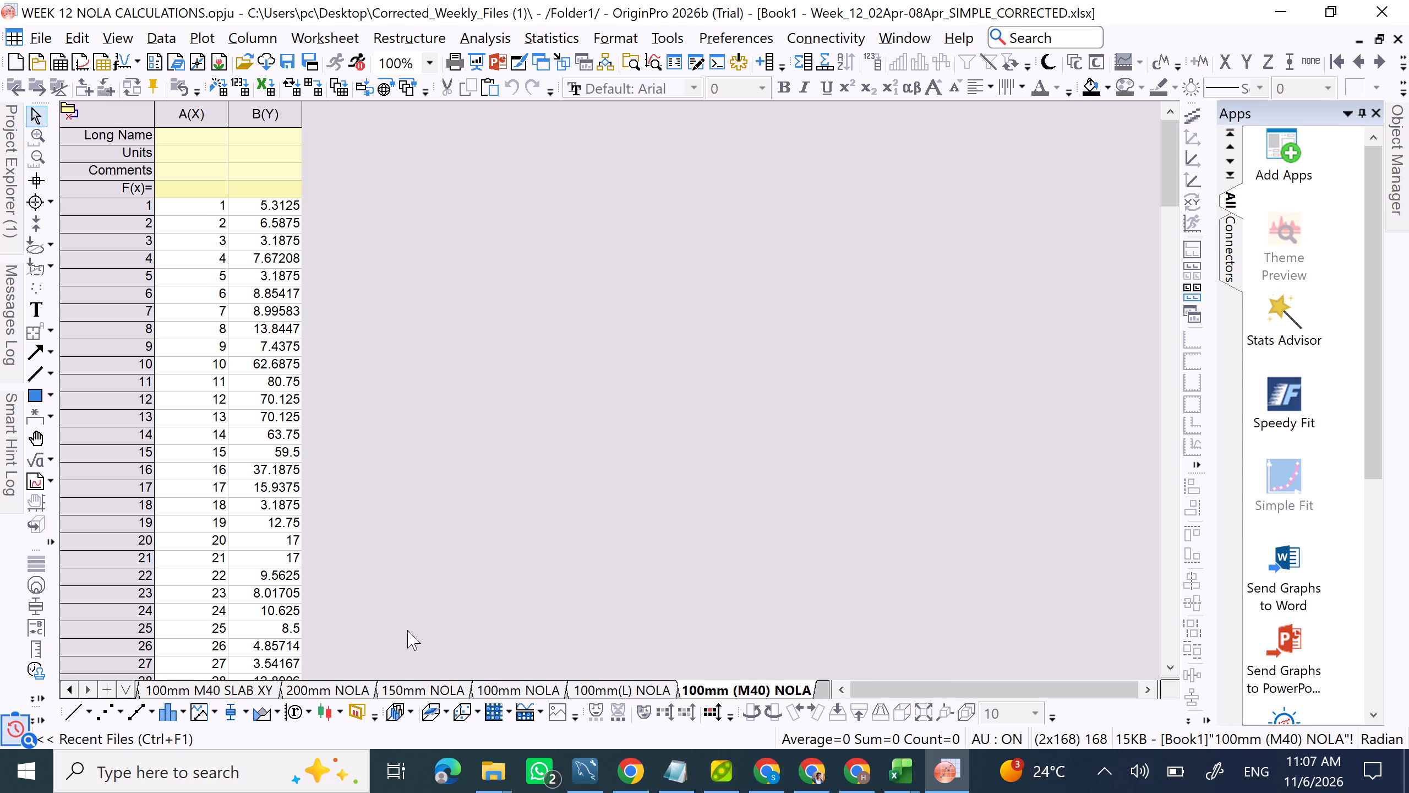
Copy the DATE and TIME columns of the Data sheet at full precision into columns A and B of a new worksheet.
triple_click(64, 685)
triple_click(66, 685)
click(68, 685)
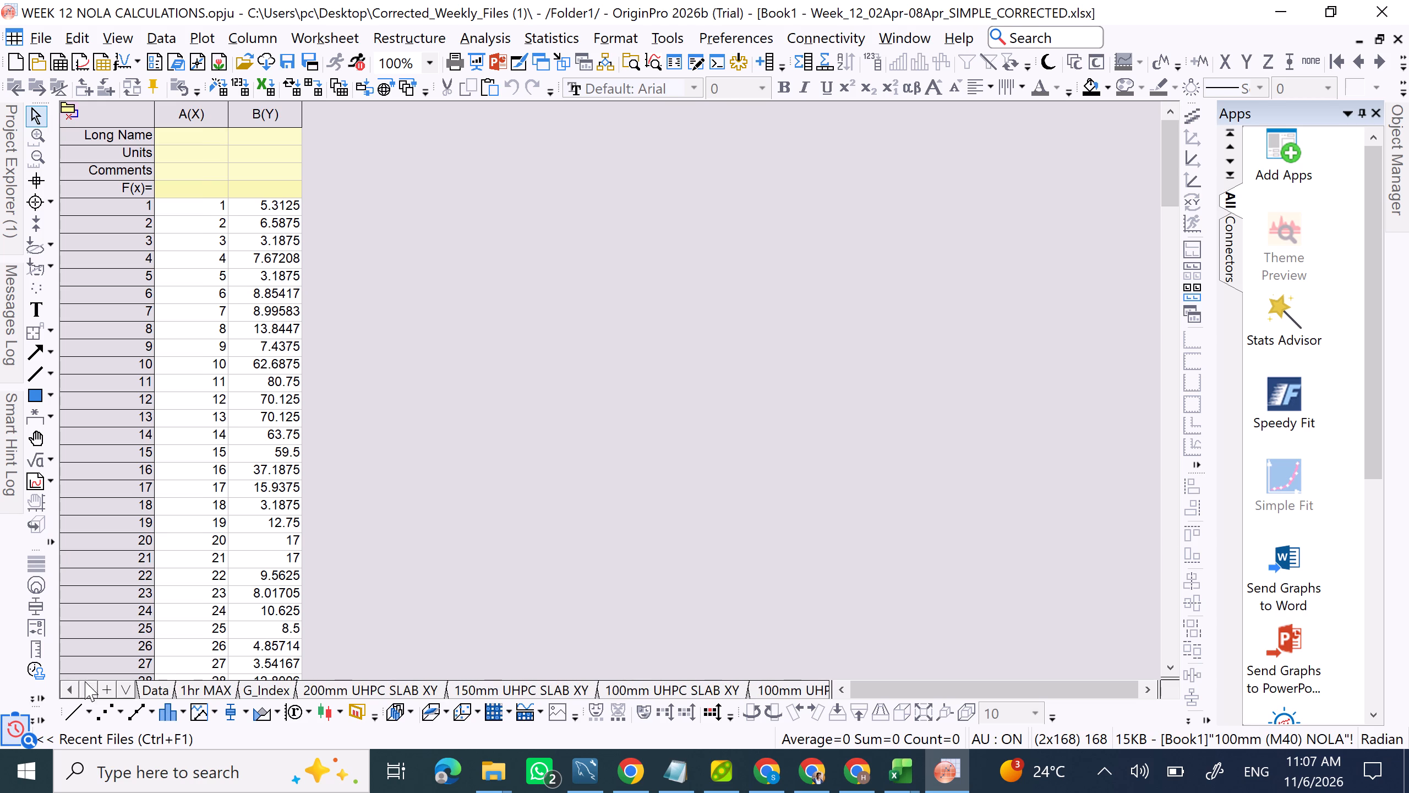
click(165, 686)
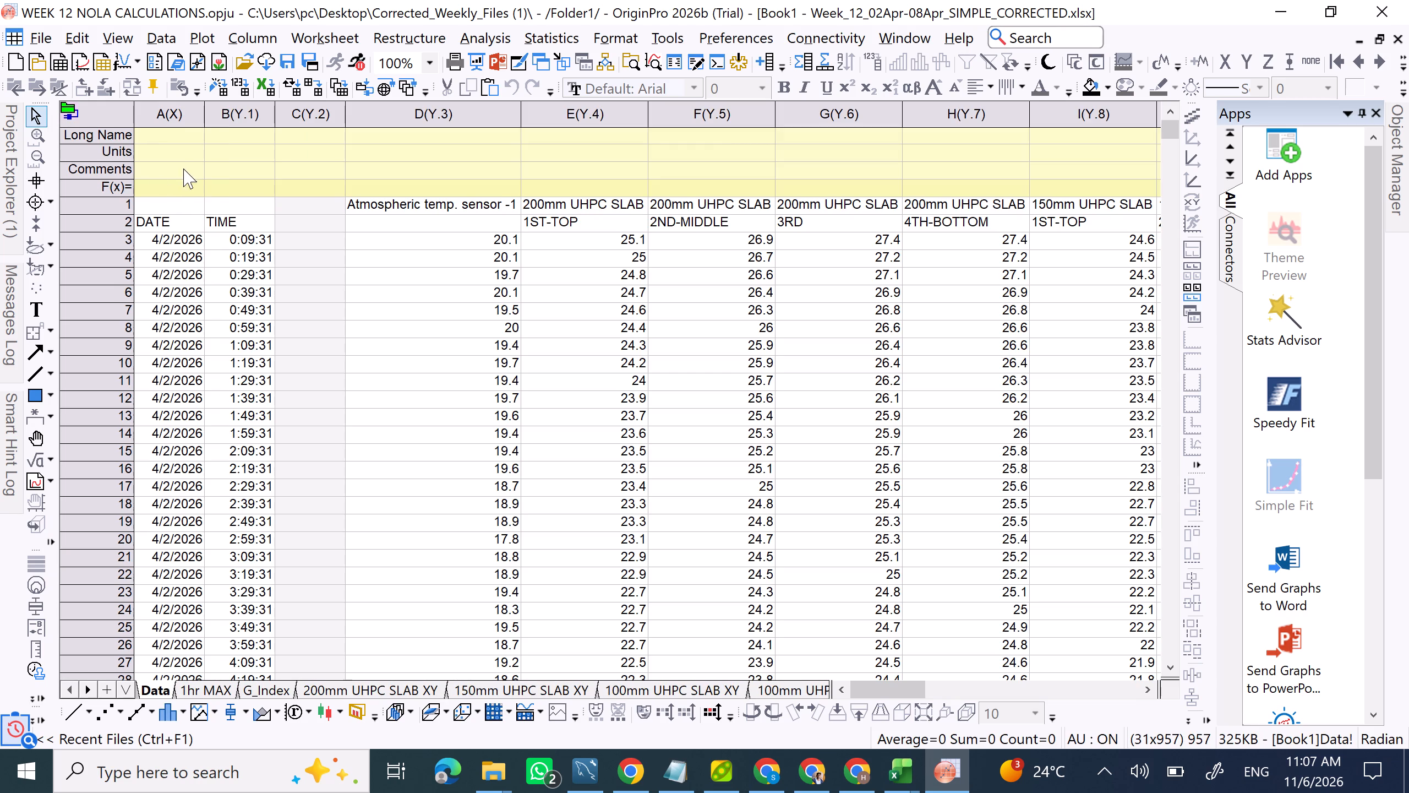
click(182, 120)
ctrl+click(220, 118)
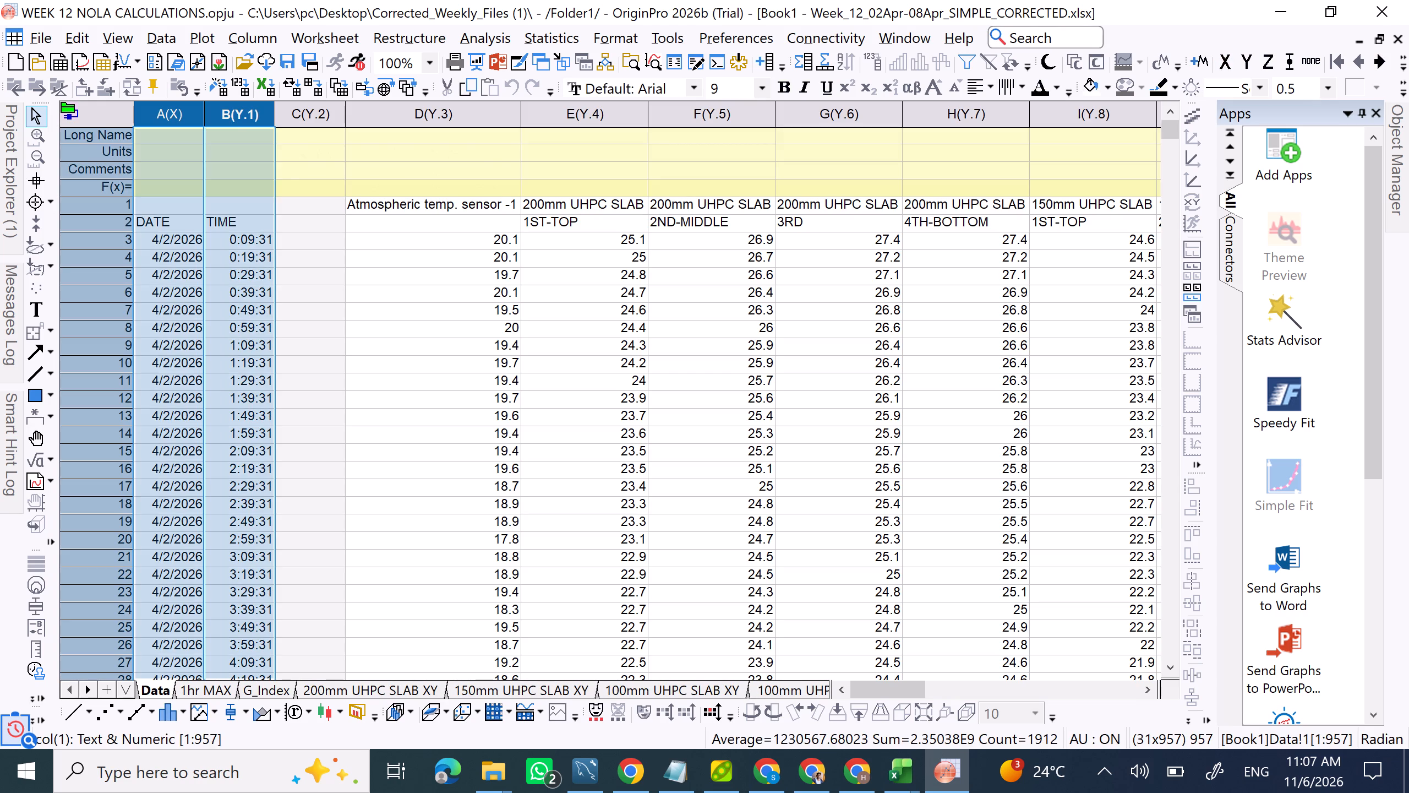
right_click(220, 118)
click(329, 85)
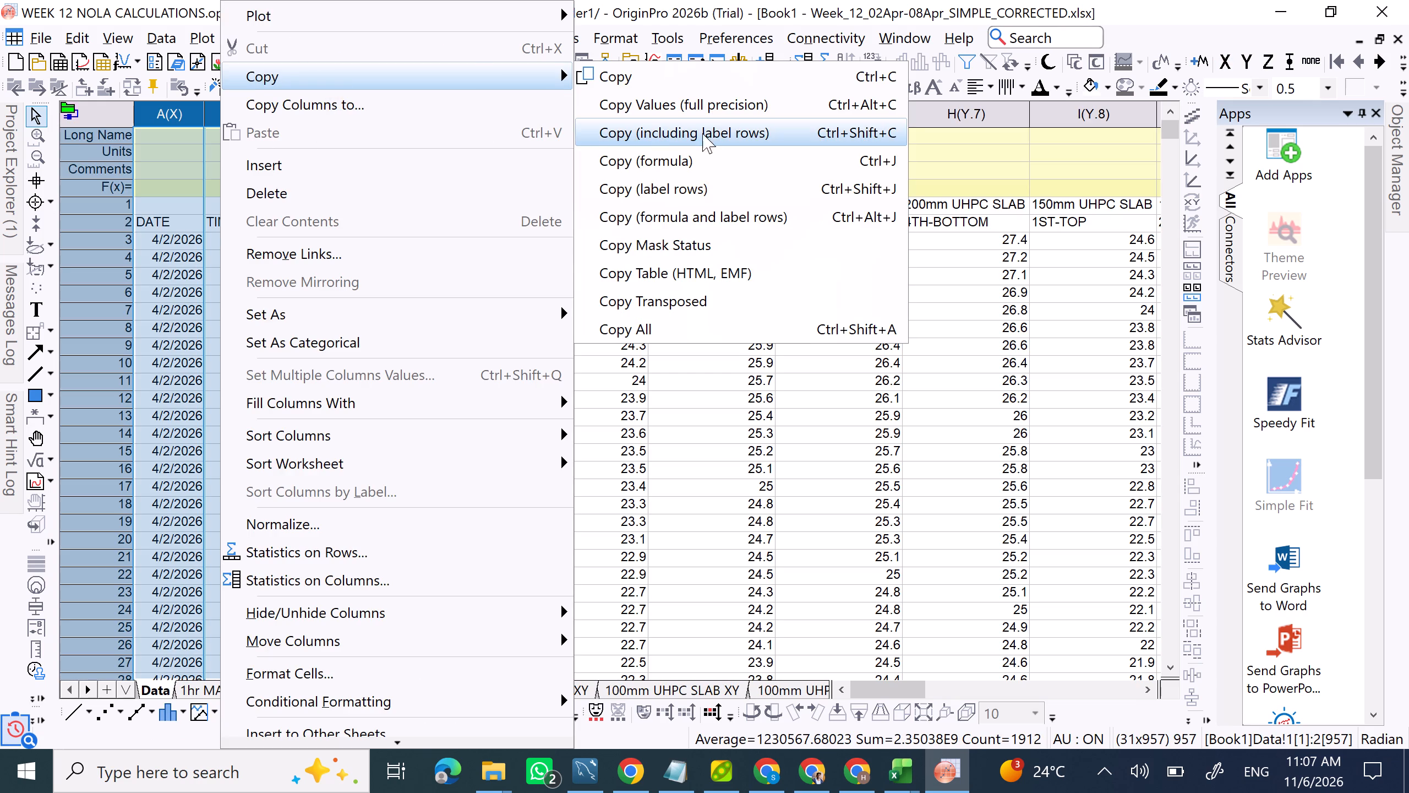
click(705, 101)
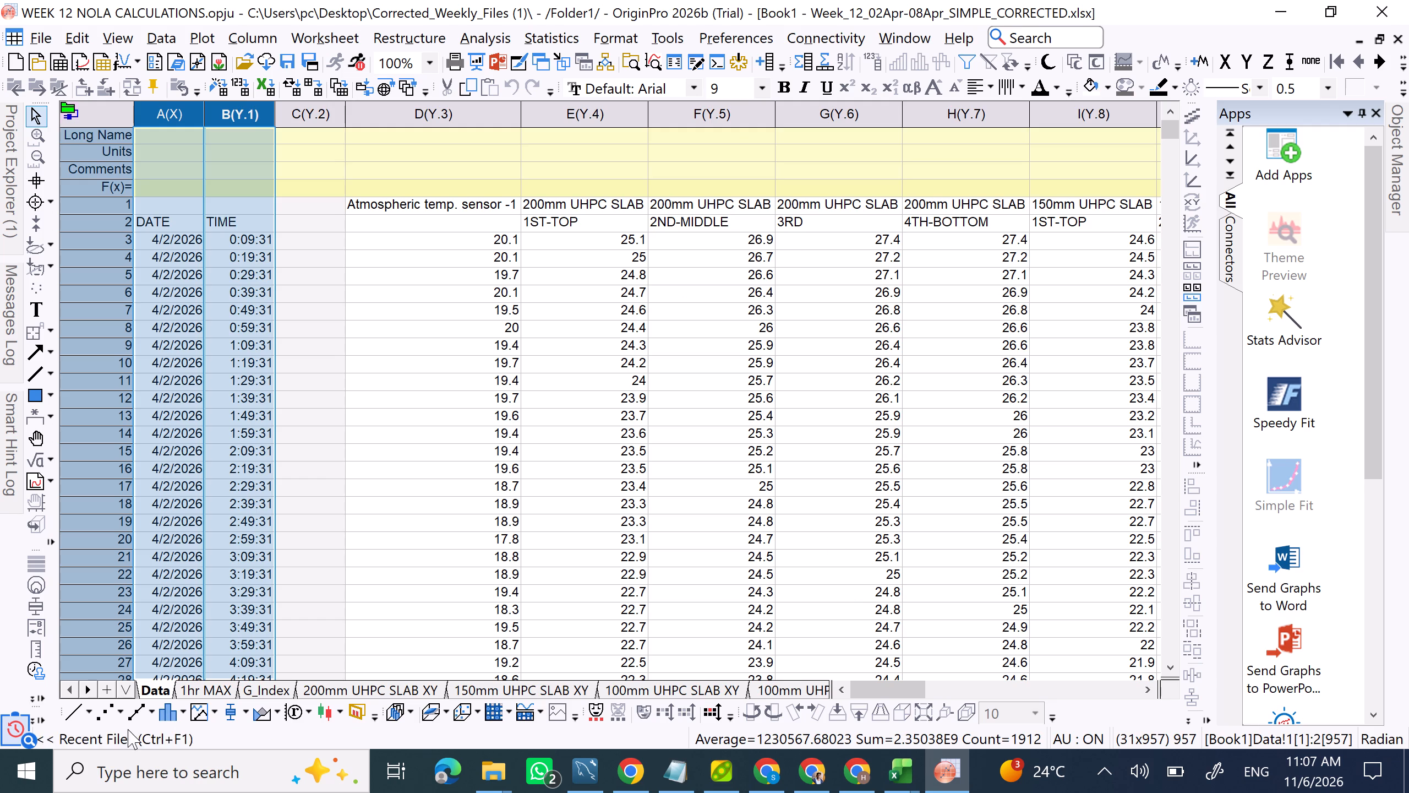
click(106, 691)
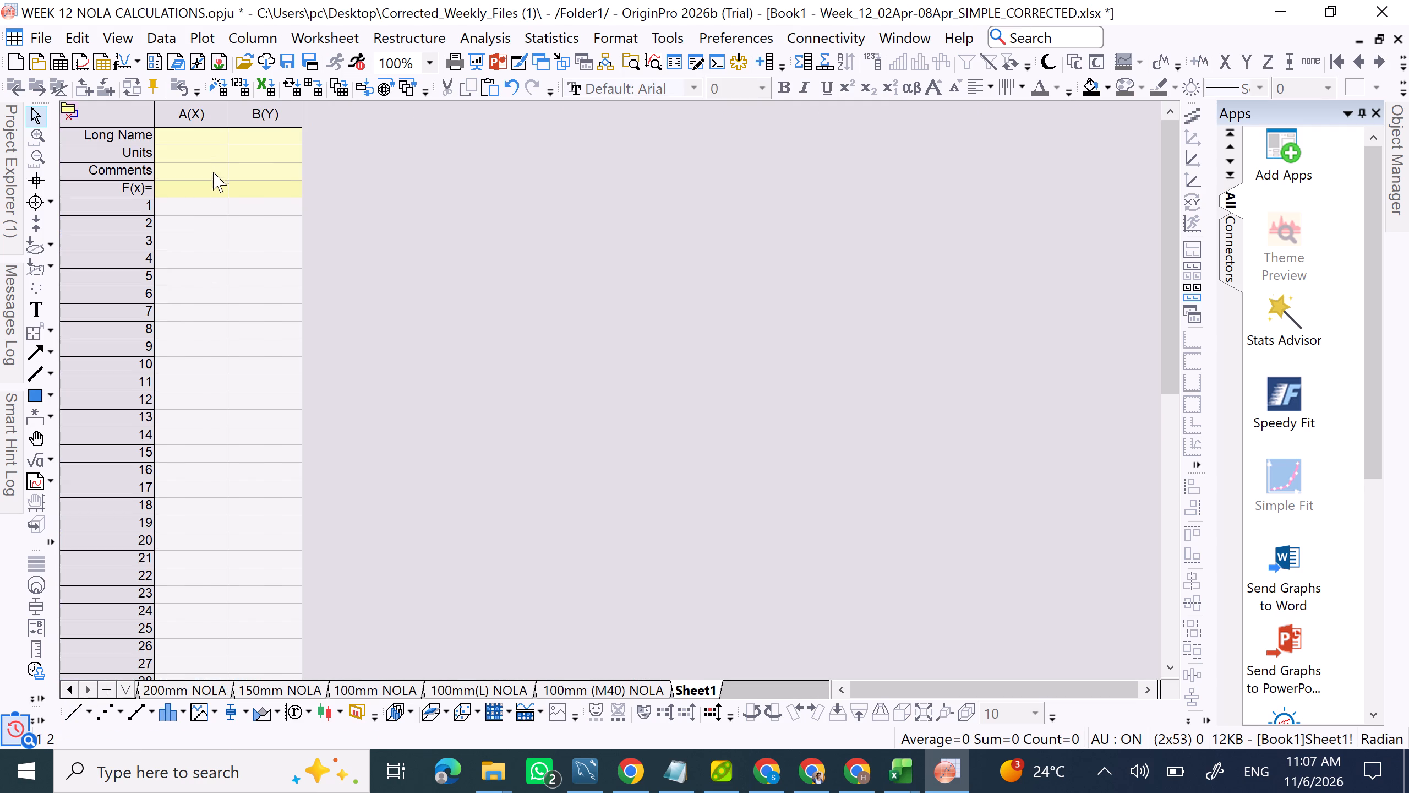
click(203, 168)
right_click(203, 168)
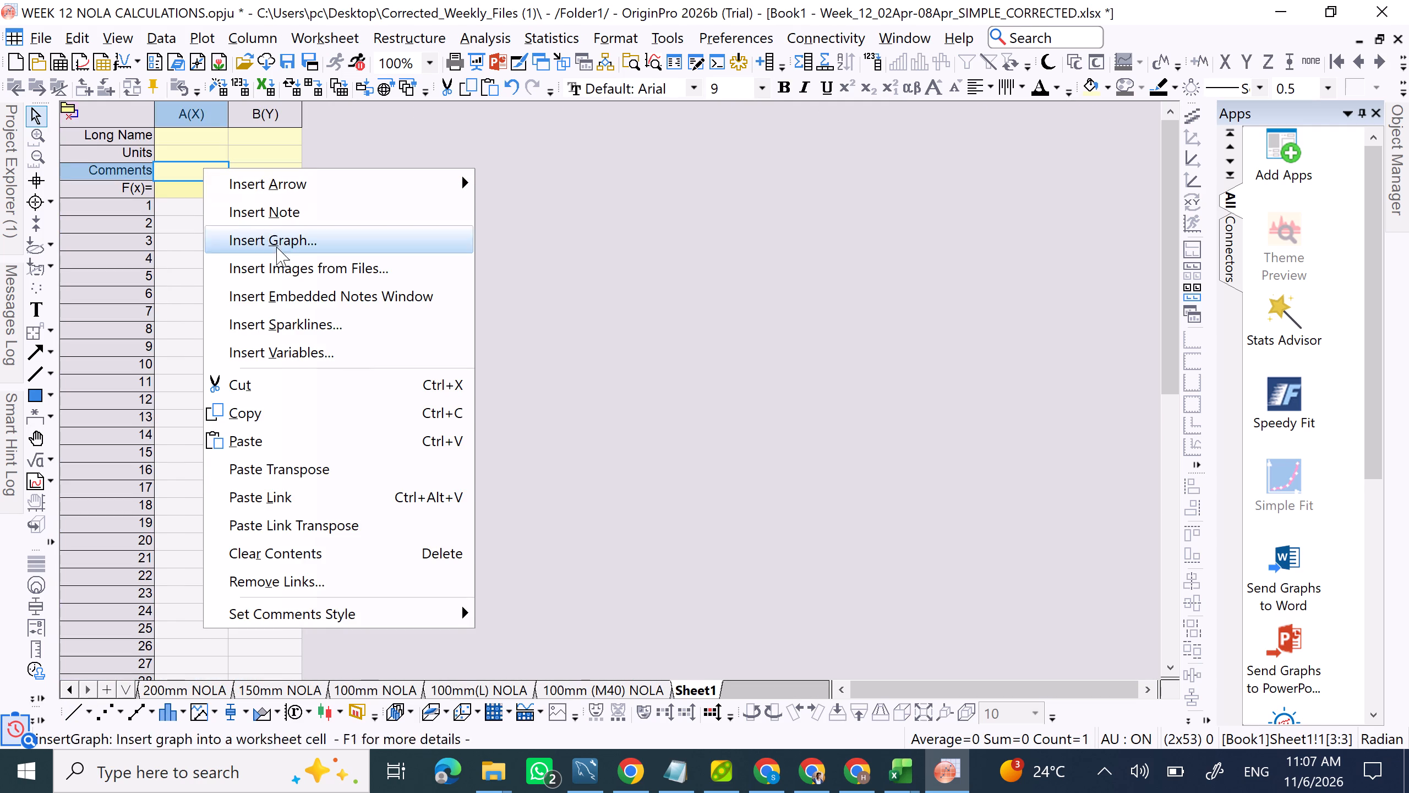
click(246, 431)
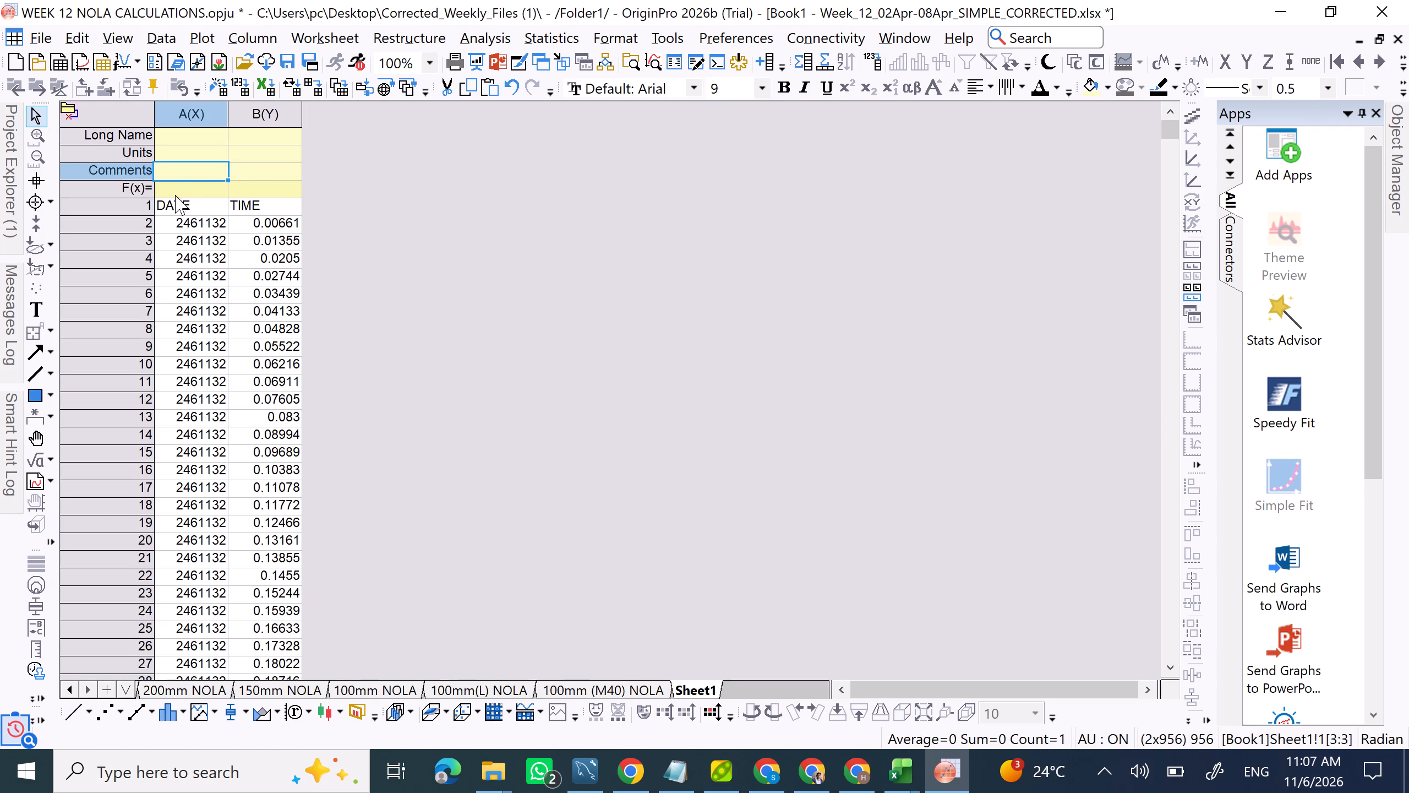
Move the DATE and TIME labels from row 1 of the new worksheet into the Comments row of columns A and B.
drag(179, 204, 248, 207)
right_click(248, 207)
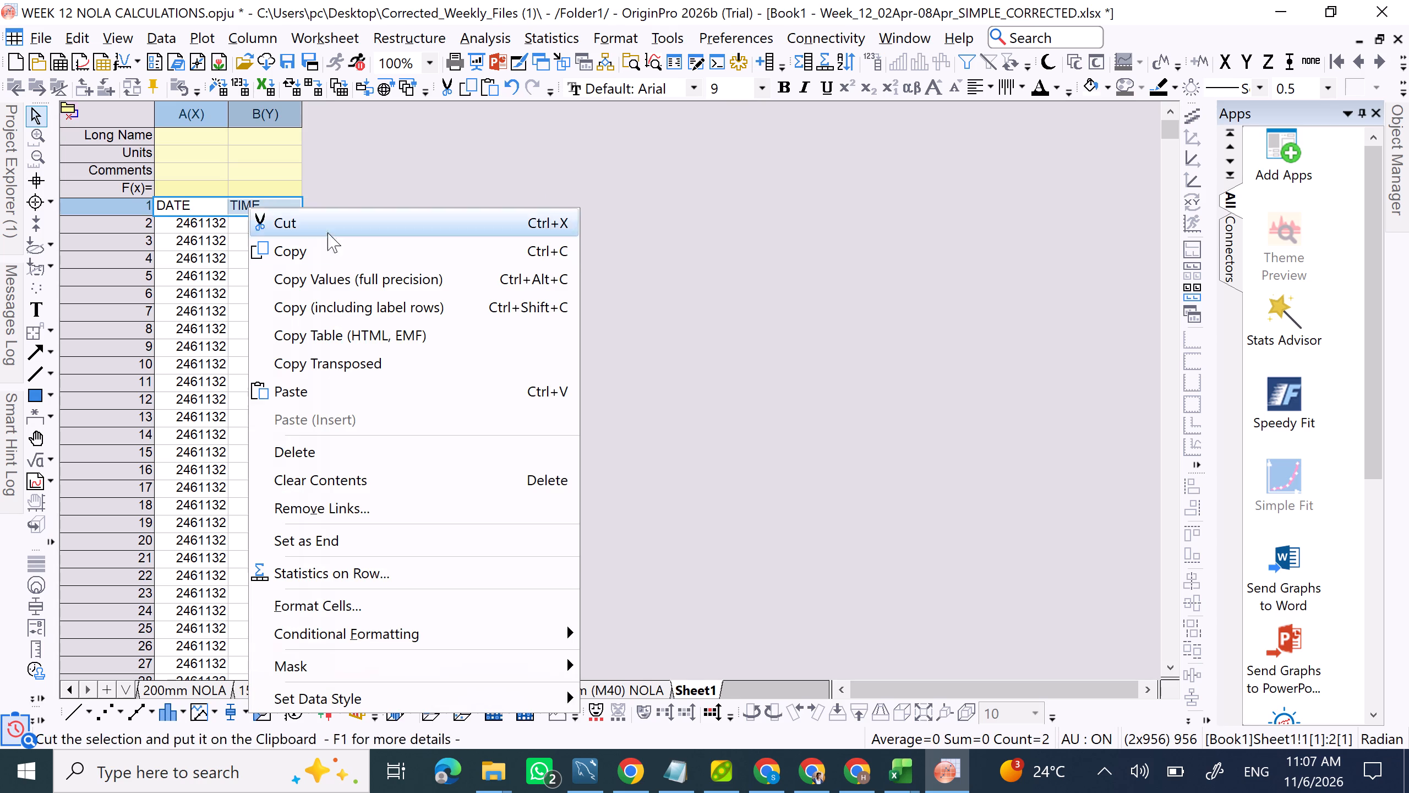
click(330, 226)
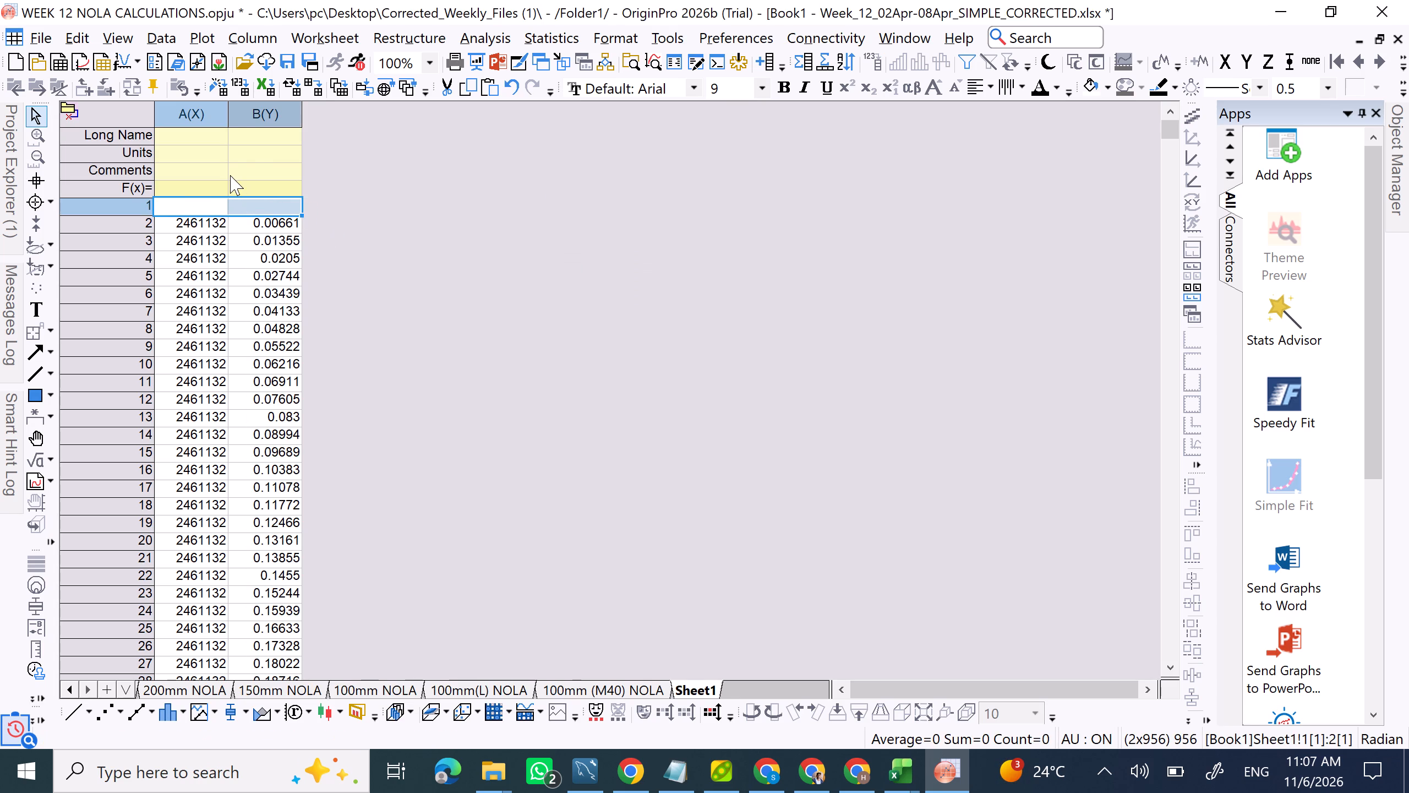
click(192, 162)
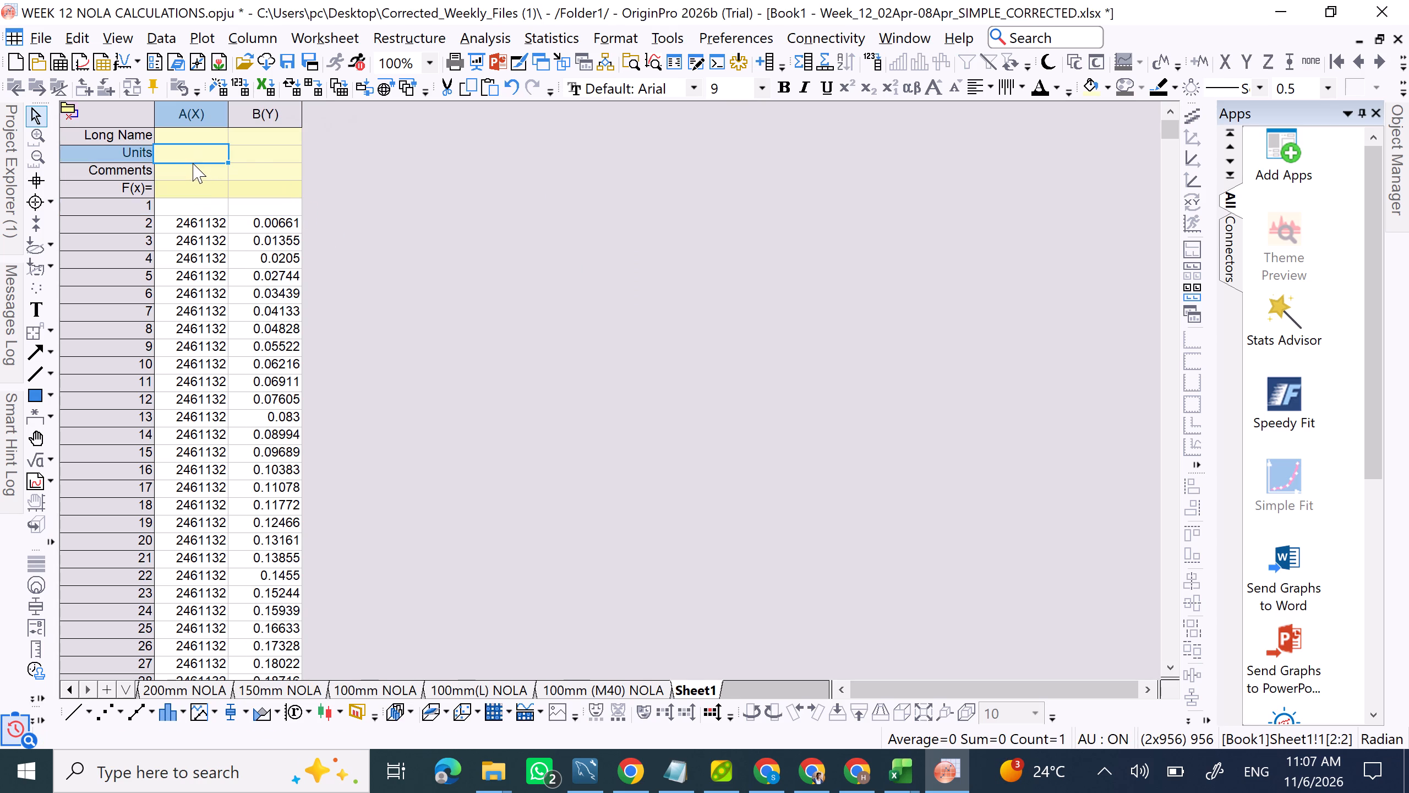
click(196, 170)
right_click(196, 170)
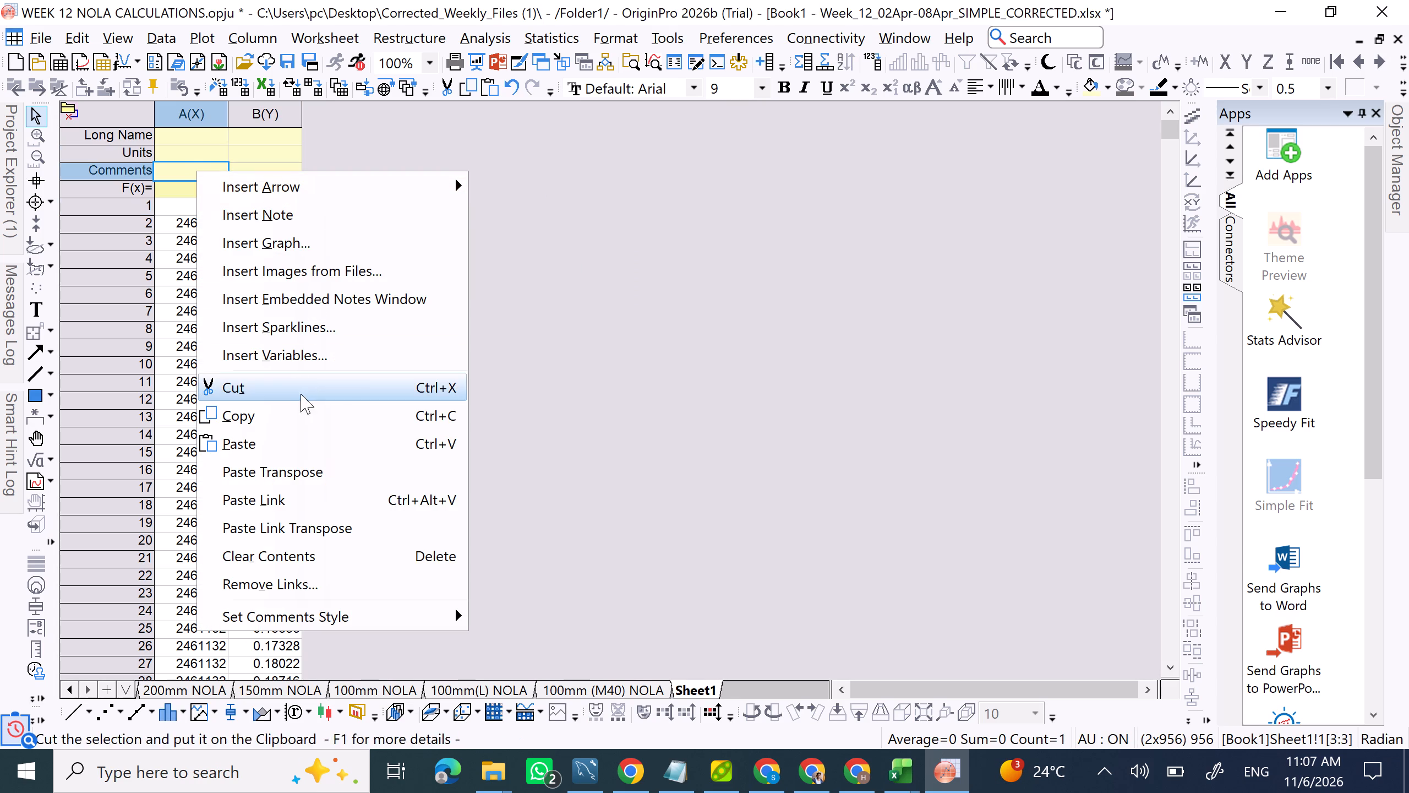
click(292, 437)
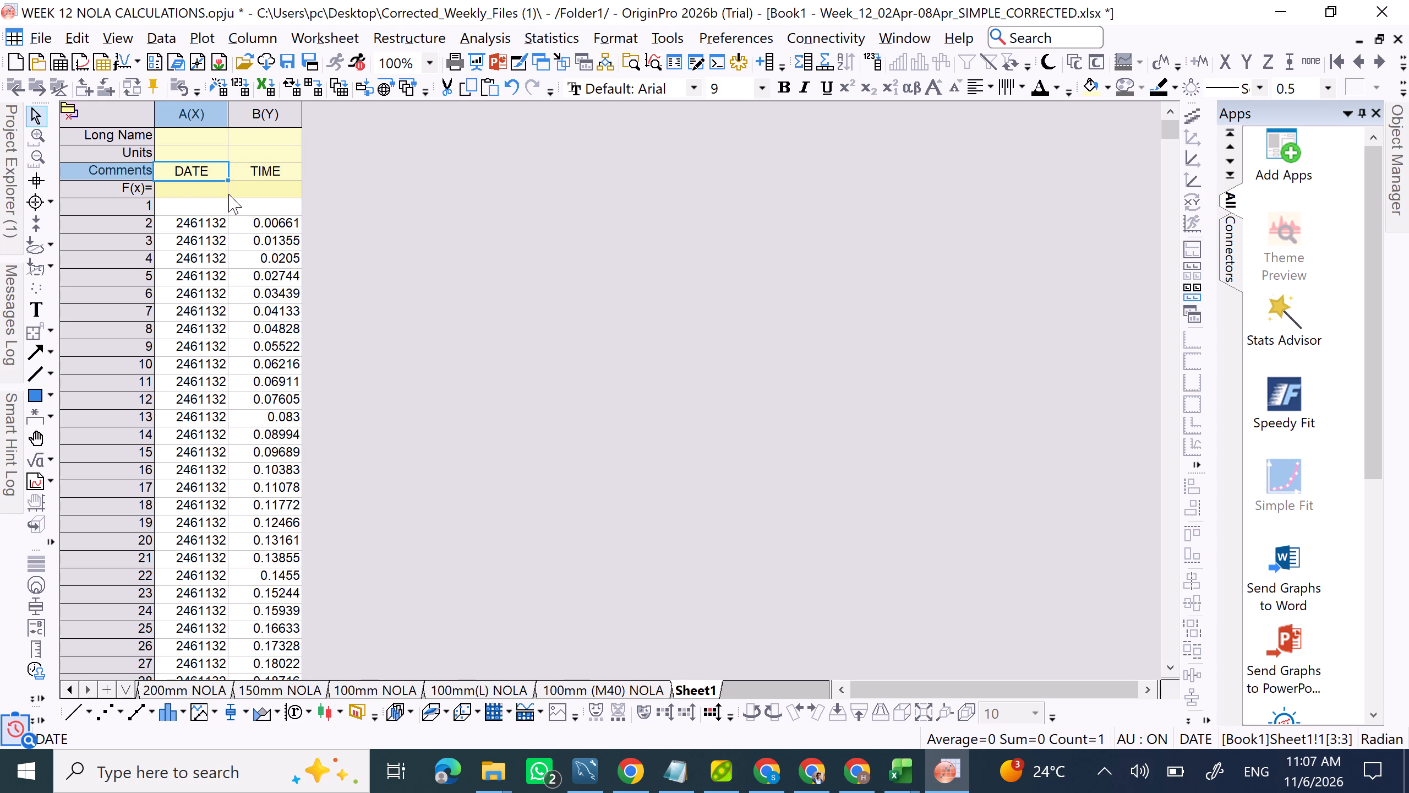
Delete the emptied row 1 cells in columns A and B so the data starts at row 1.
click(203, 211)
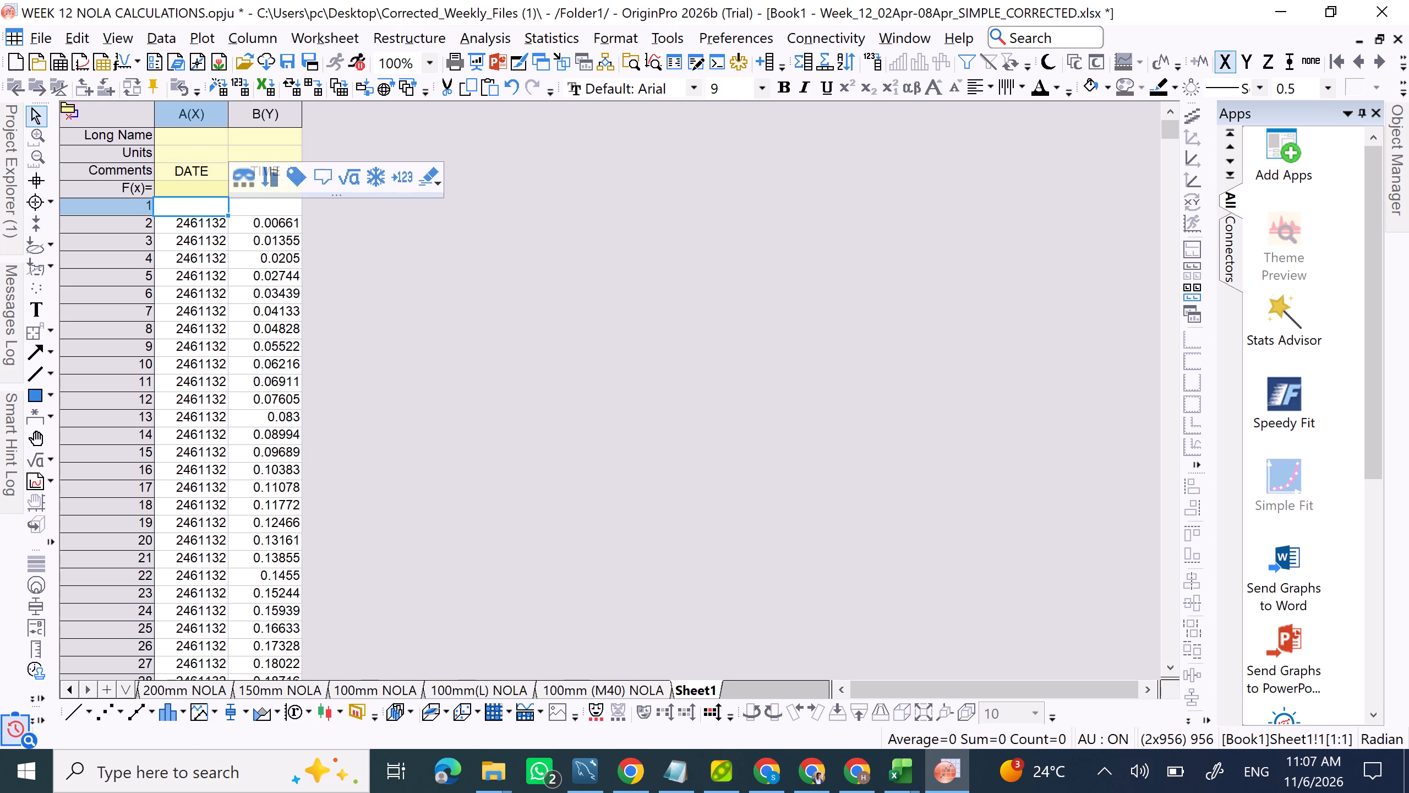
drag(214, 203, 246, 202)
right_click(246, 202)
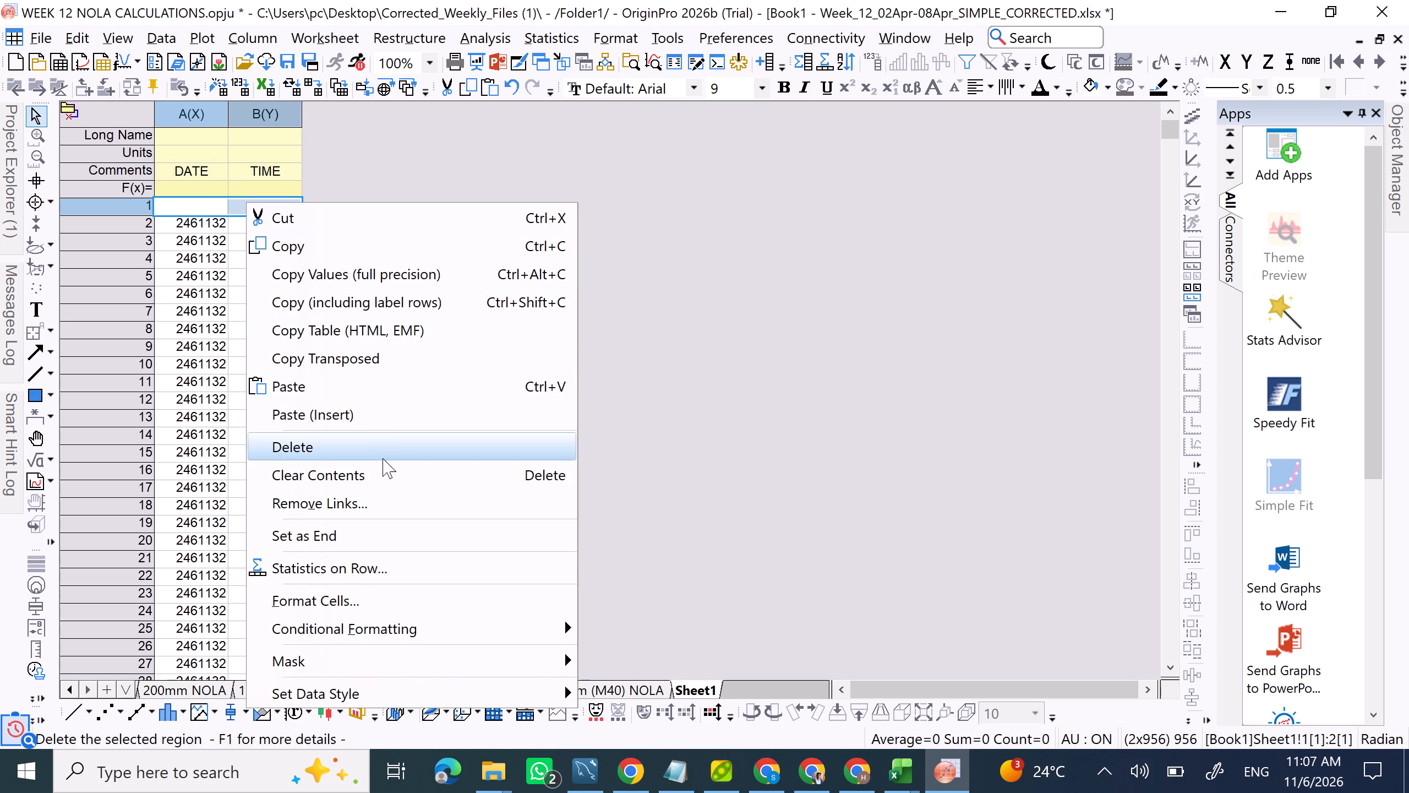
click(332, 441)
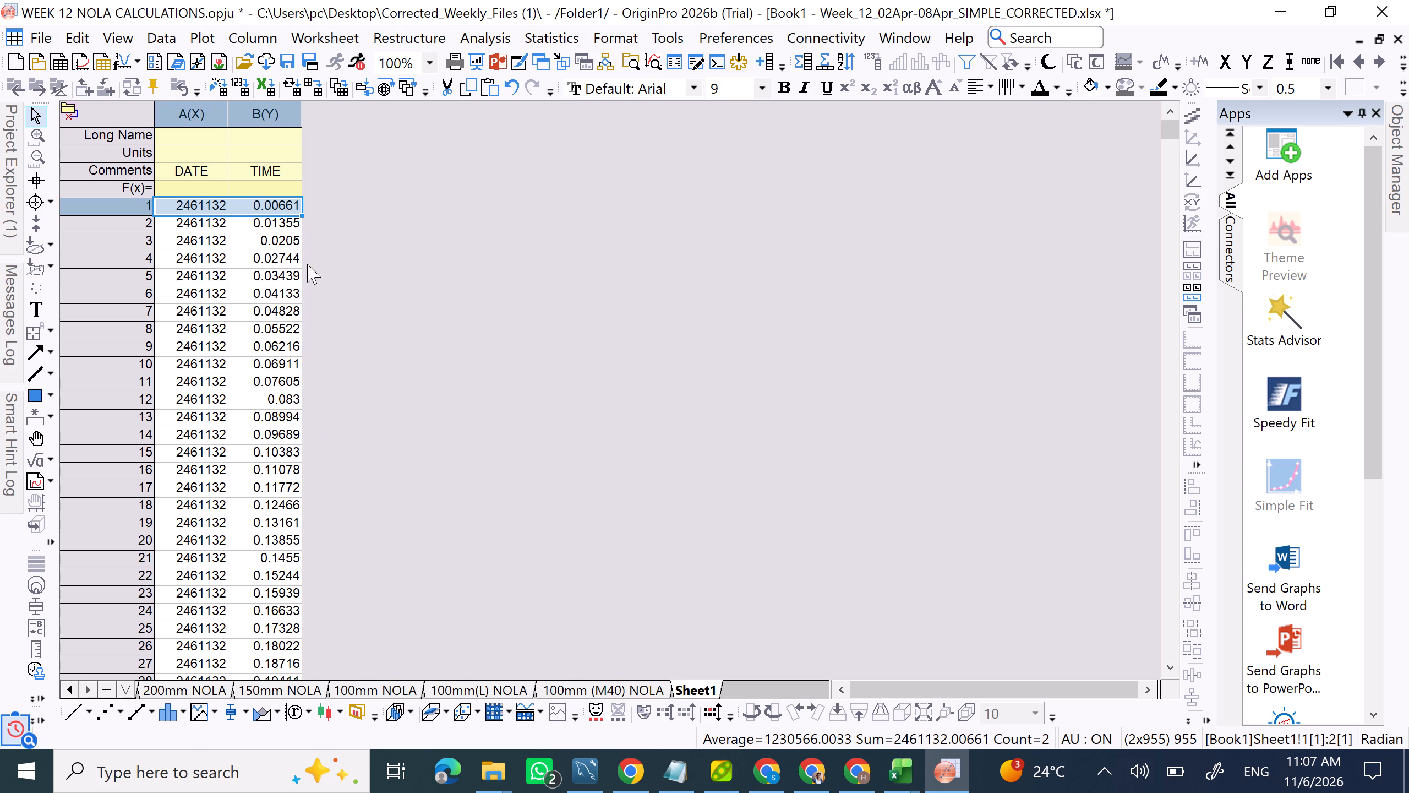
Add 5 new columns to the new worksheet after the TIME column.
click(429, 220)
click(239, 35)
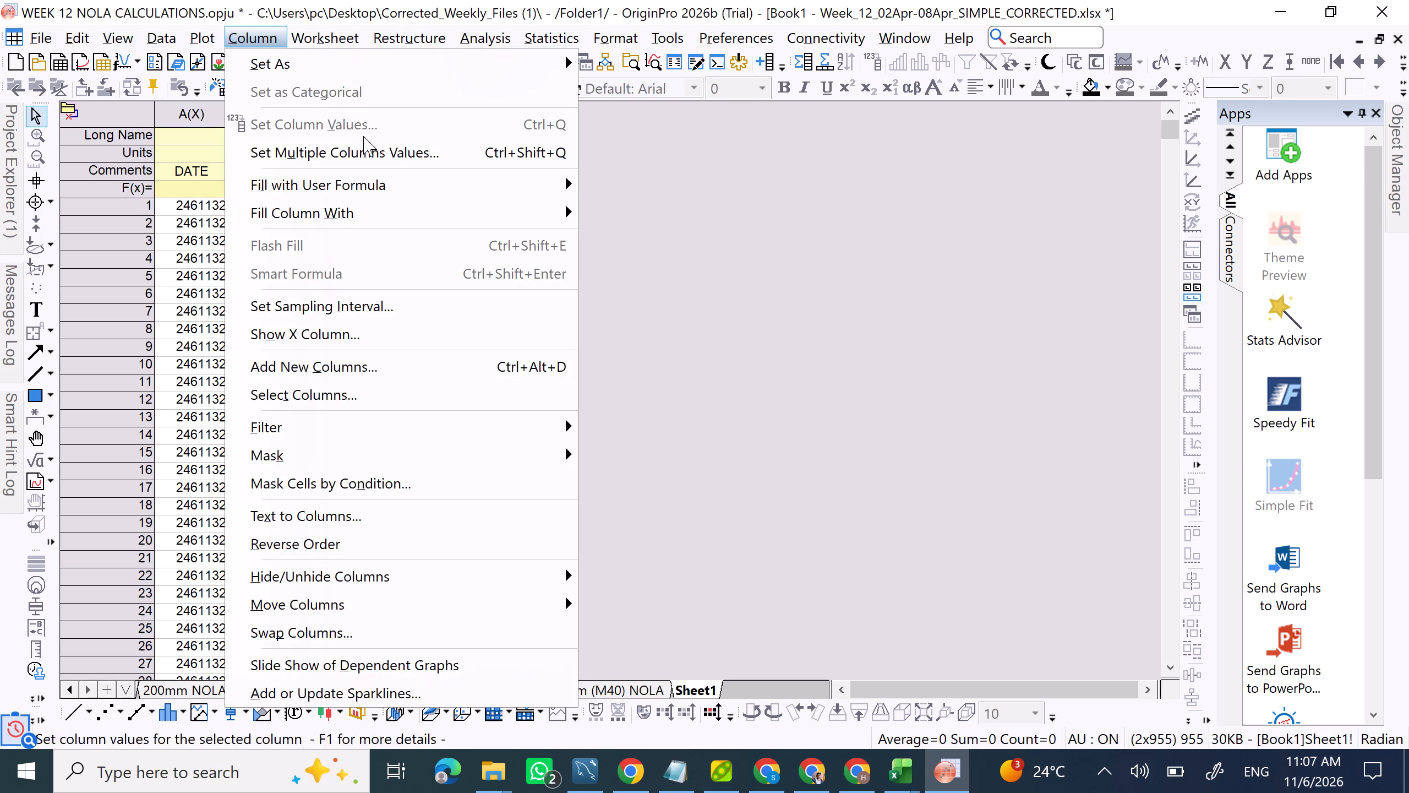
click(363, 357)
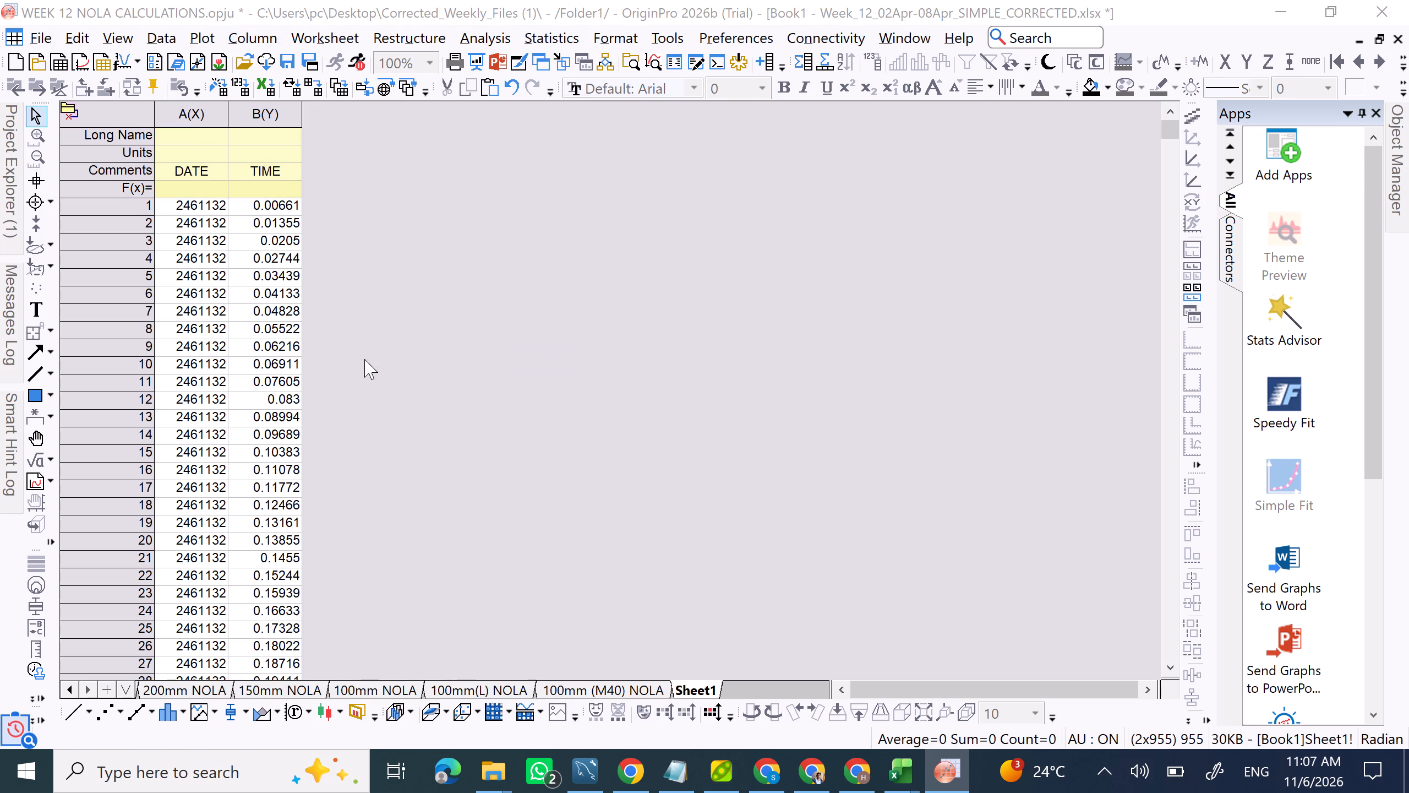
key(5)
key(Return)
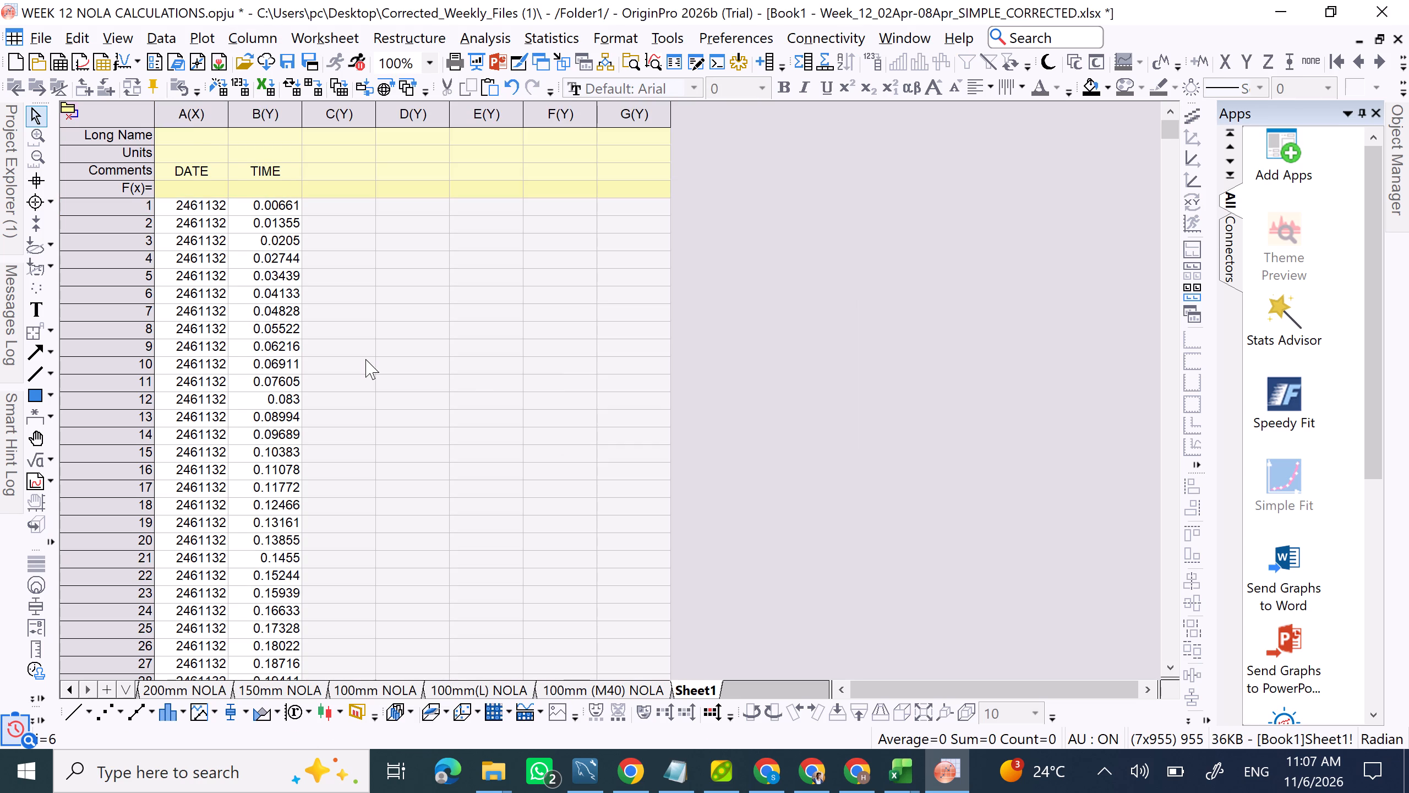
Label columns C, D and E of the new worksheet 200mm, 150mm and 100mm in the Comments row.
click(334, 165)
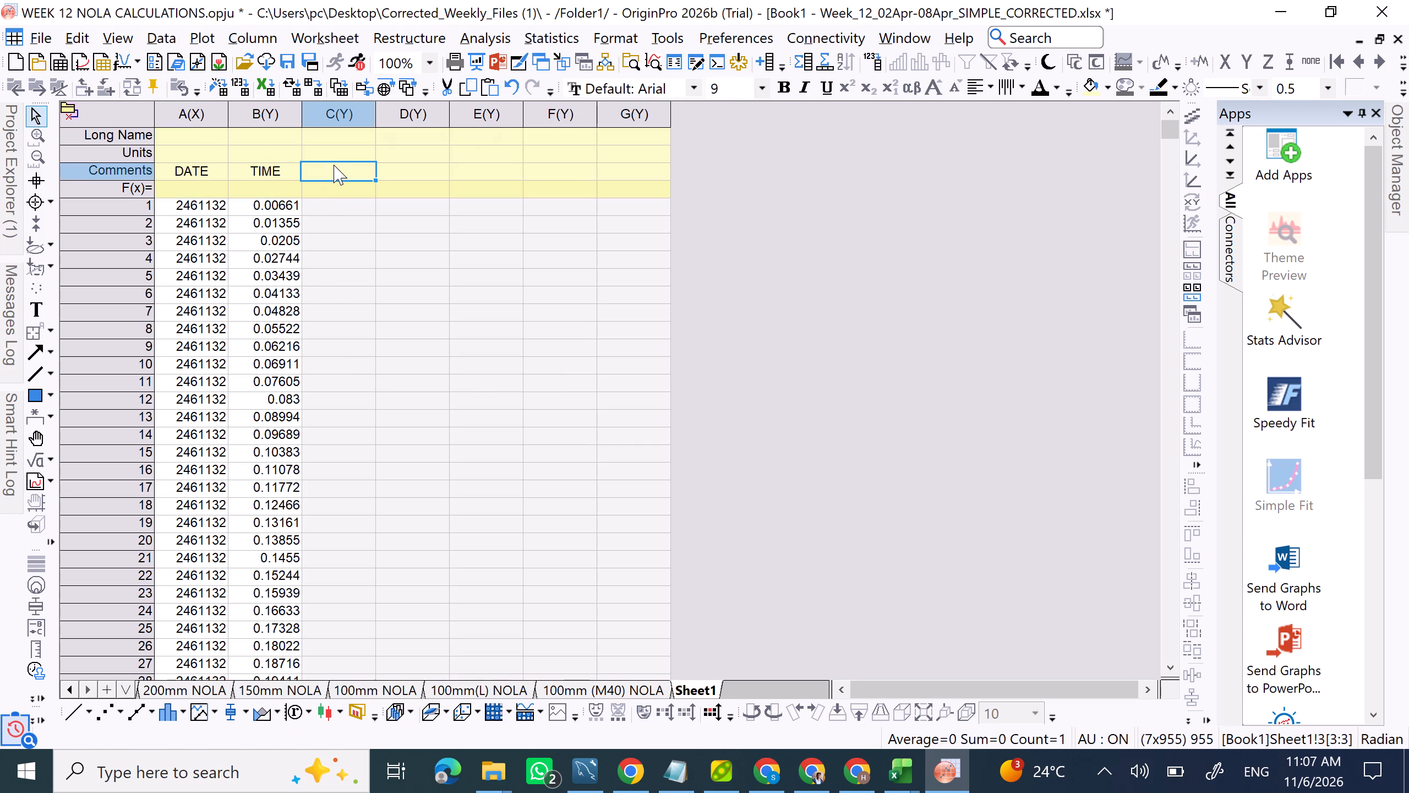
text(200)
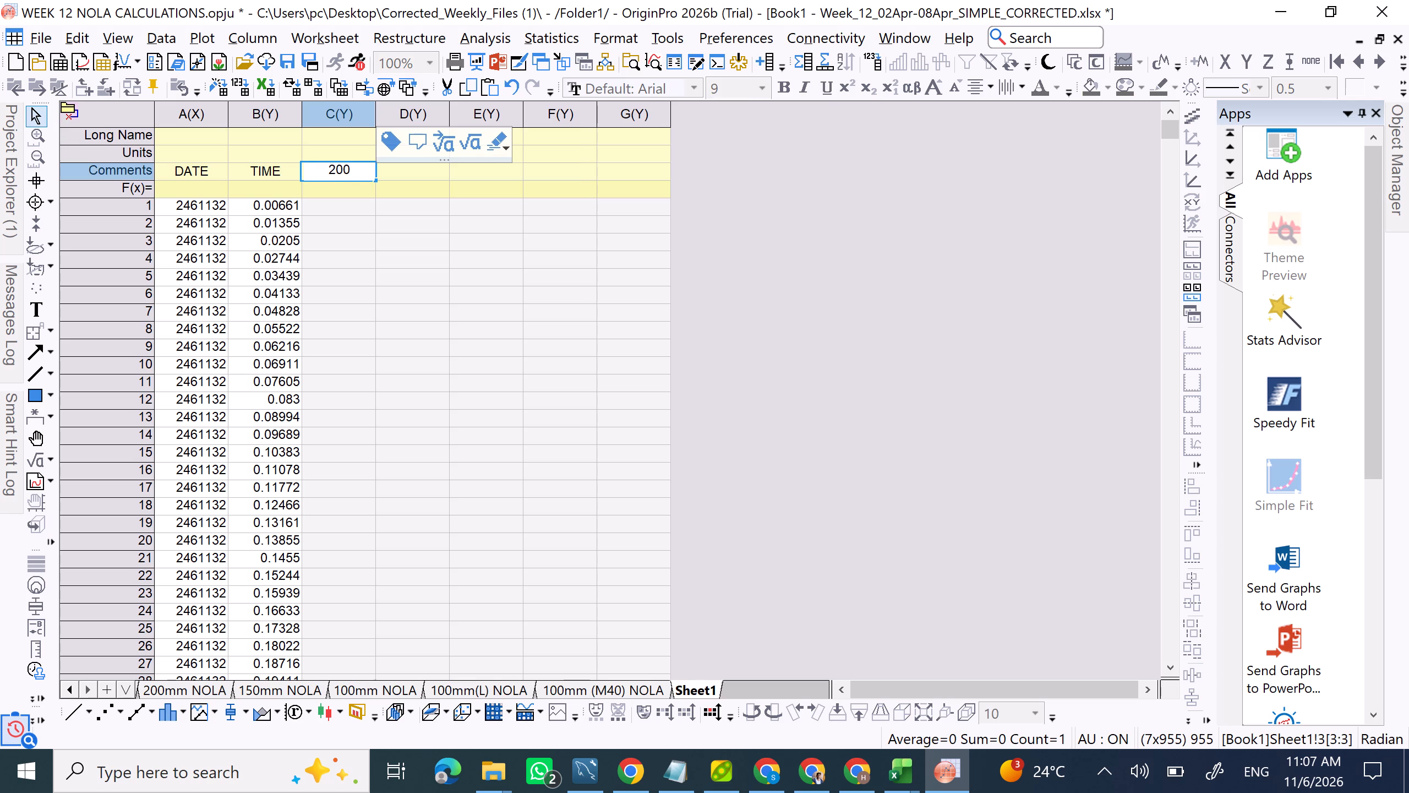
text(mm)
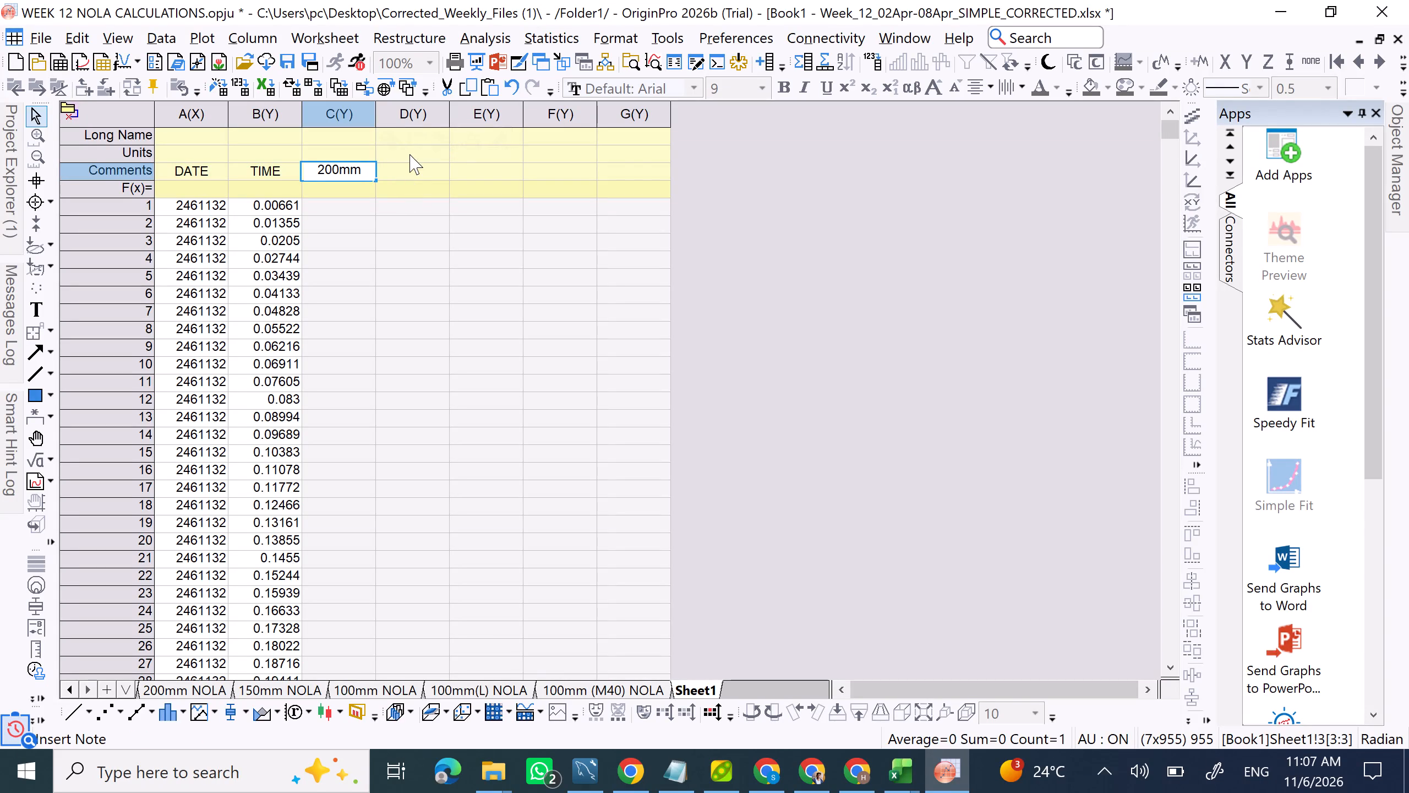
click(412, 168)
text(10)
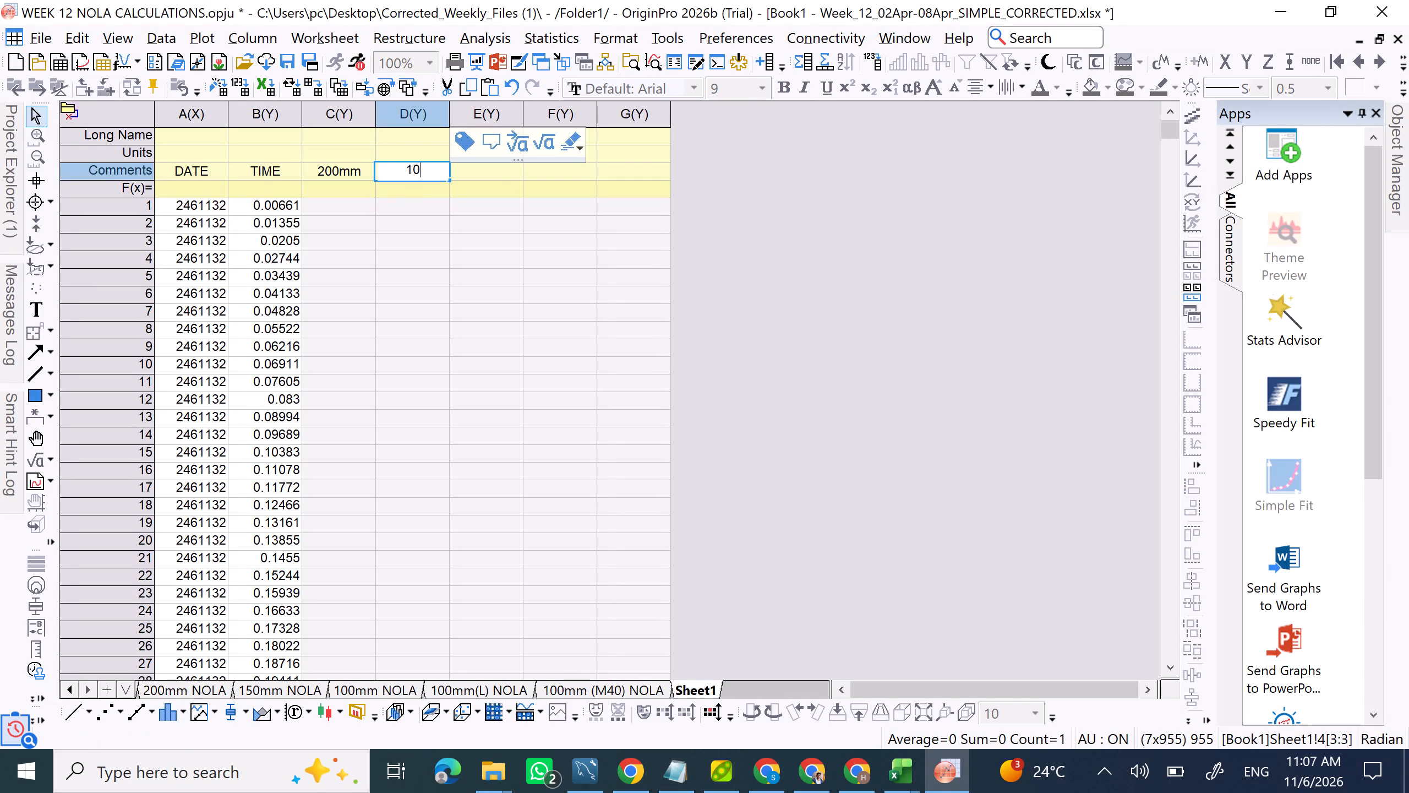
key(BackSpace)
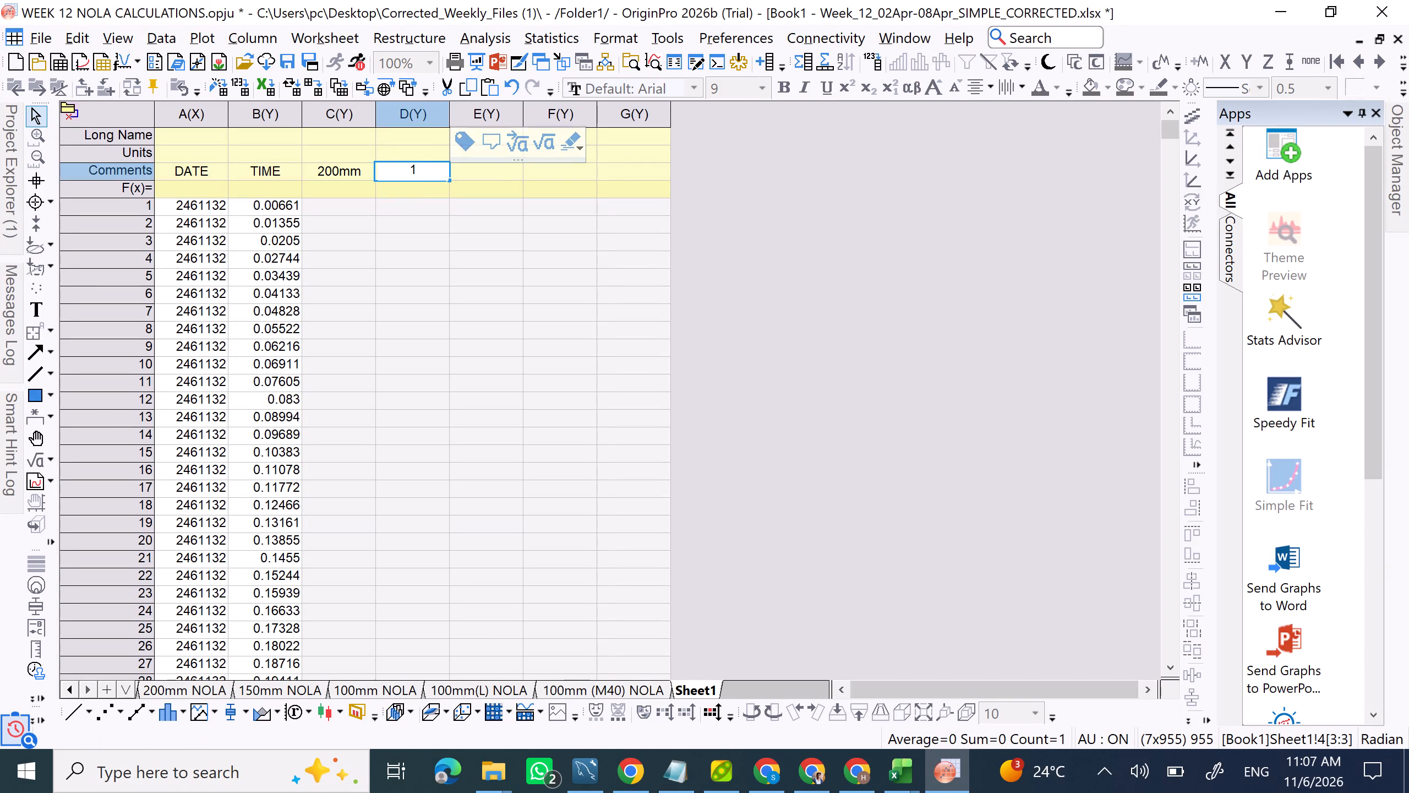
text(50)
text(mm)
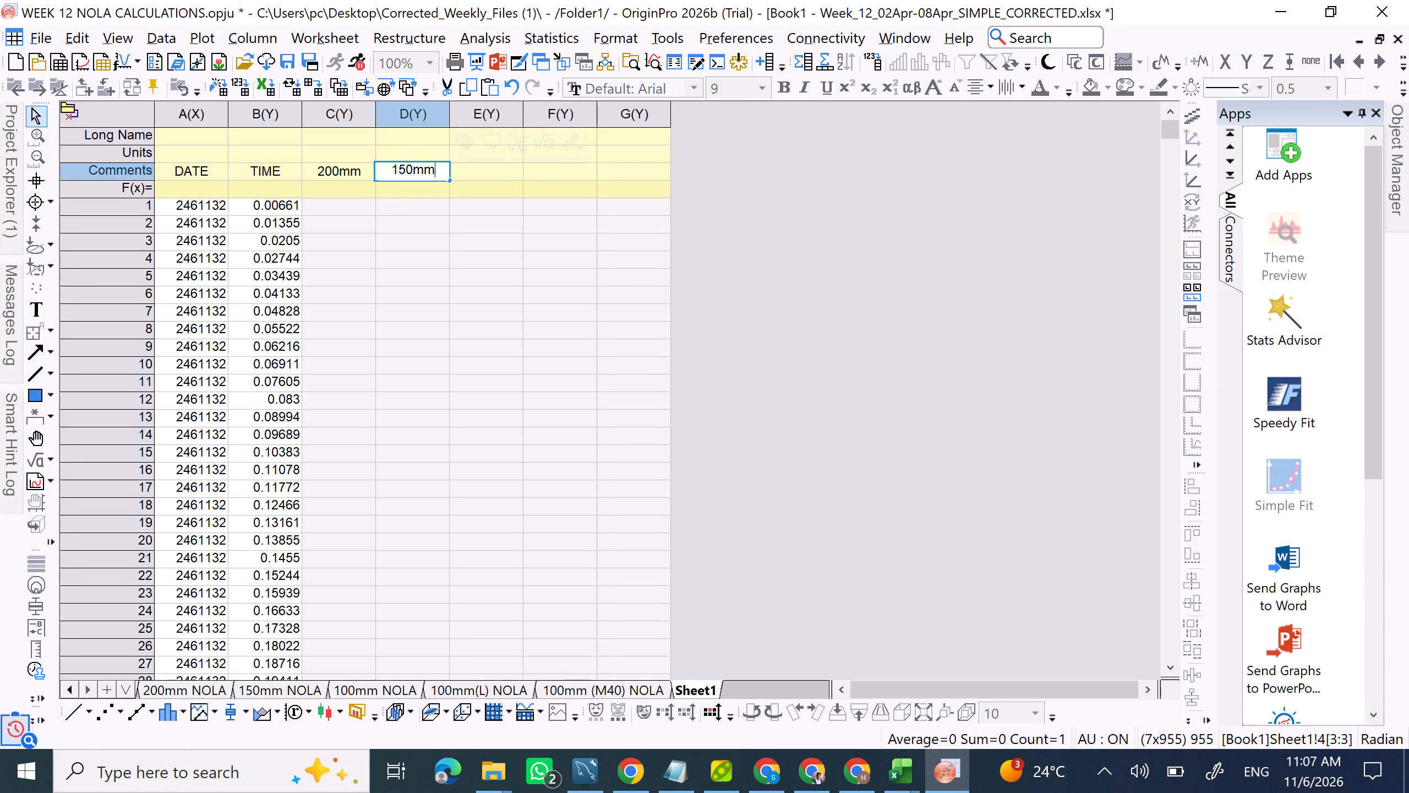
click(479, 173)
text(100mm)
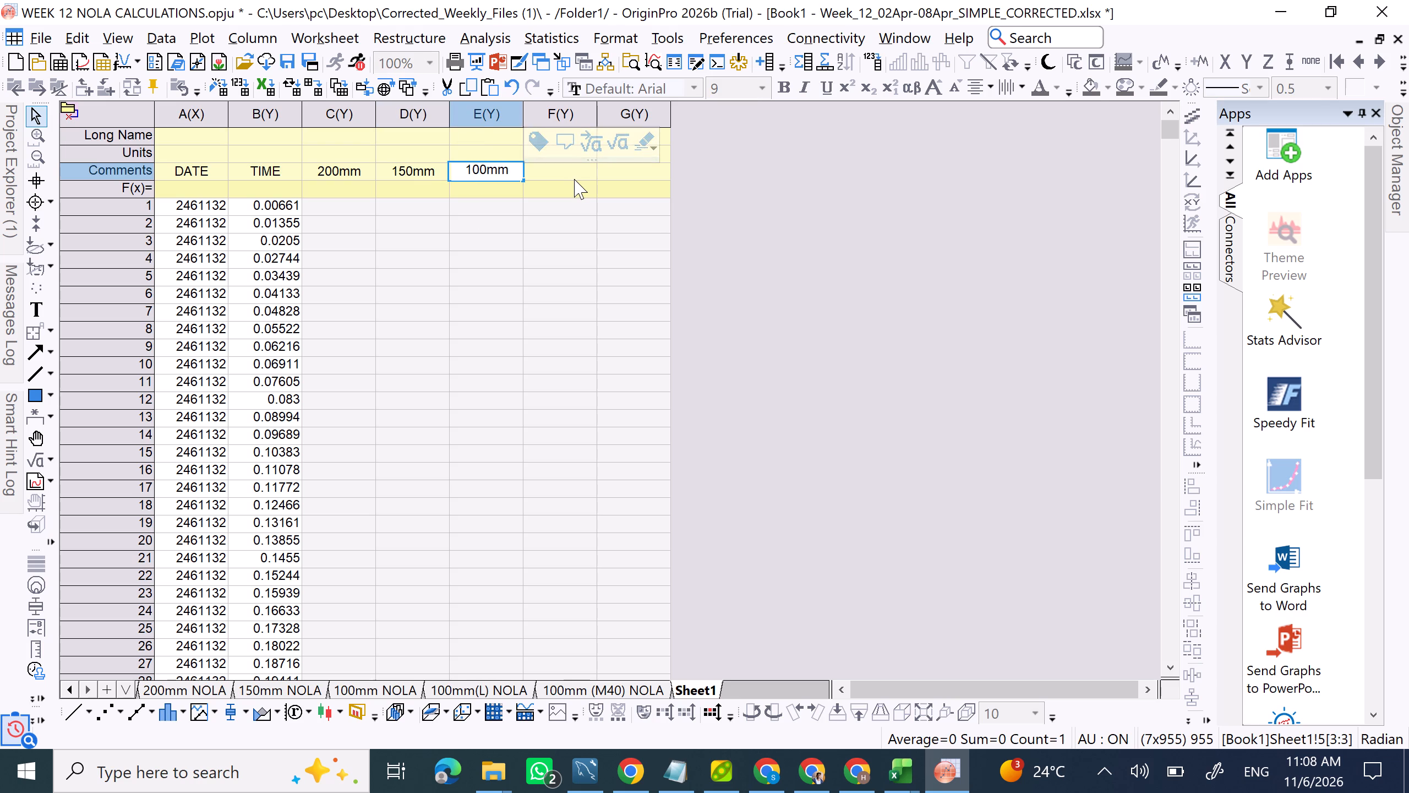
Label columns F and G 100mm.L and 100mm.M40 in the Comments row, and widen column G slightly to fit its label.
click(576, 170)
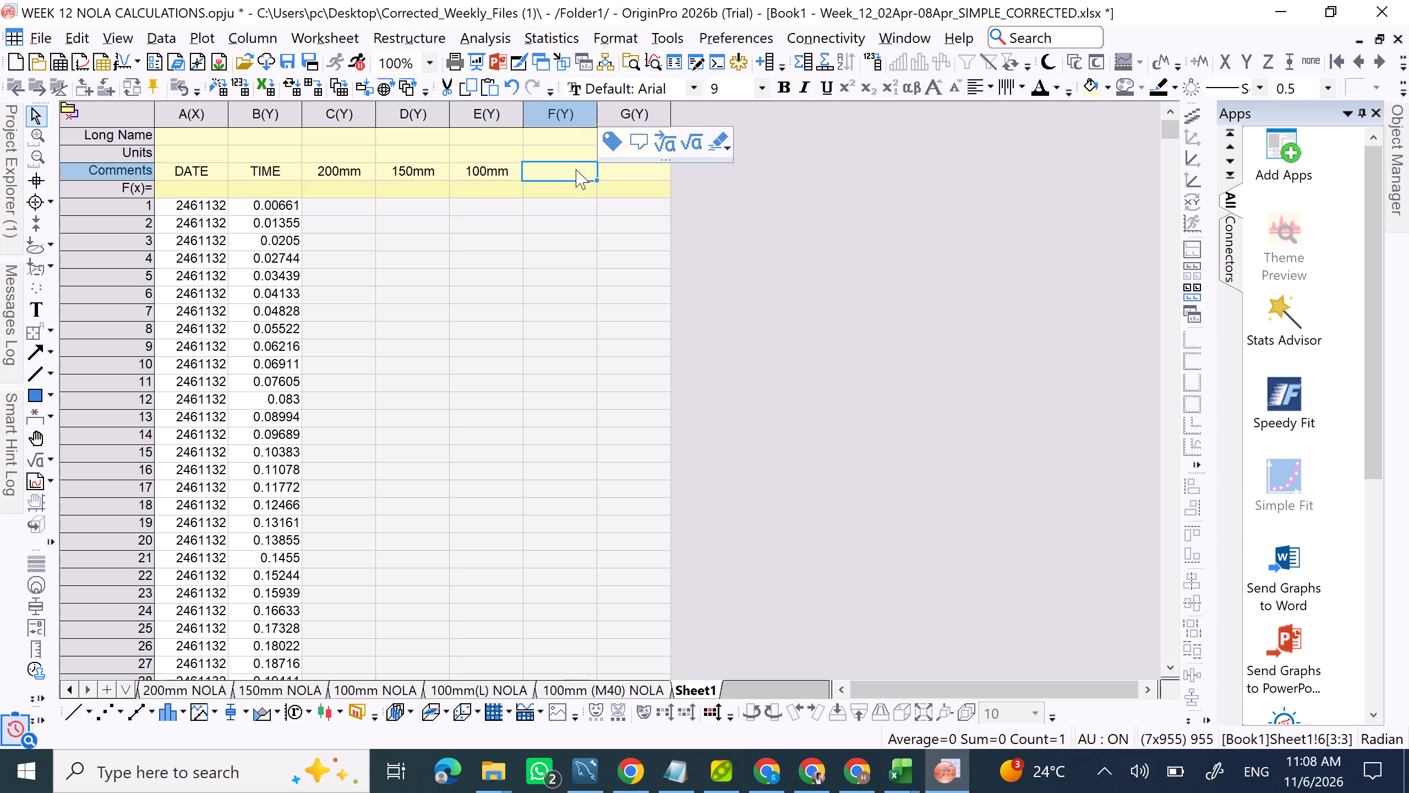
text(100)
text(MM)
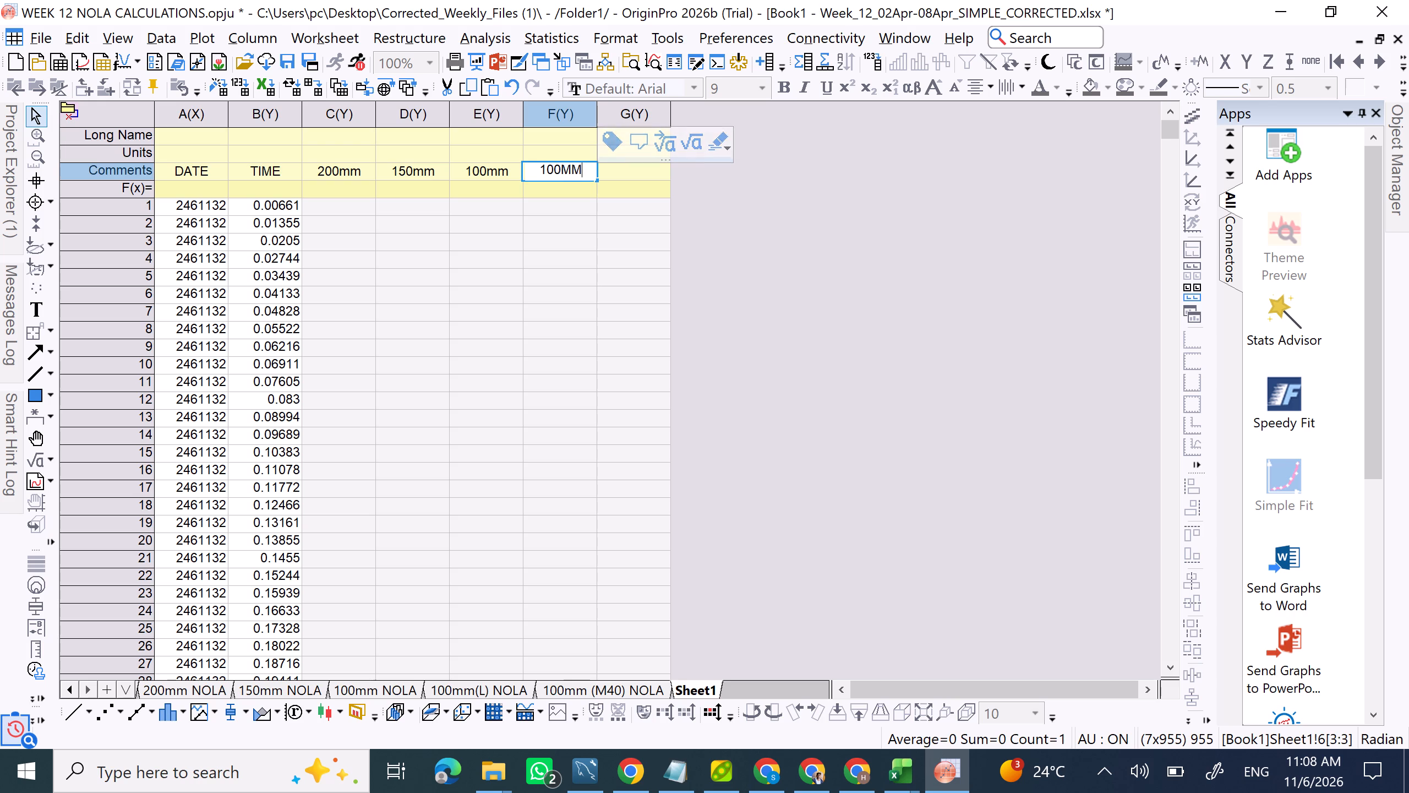
key(BackSpace)
key(BackSpace)
text(mm)
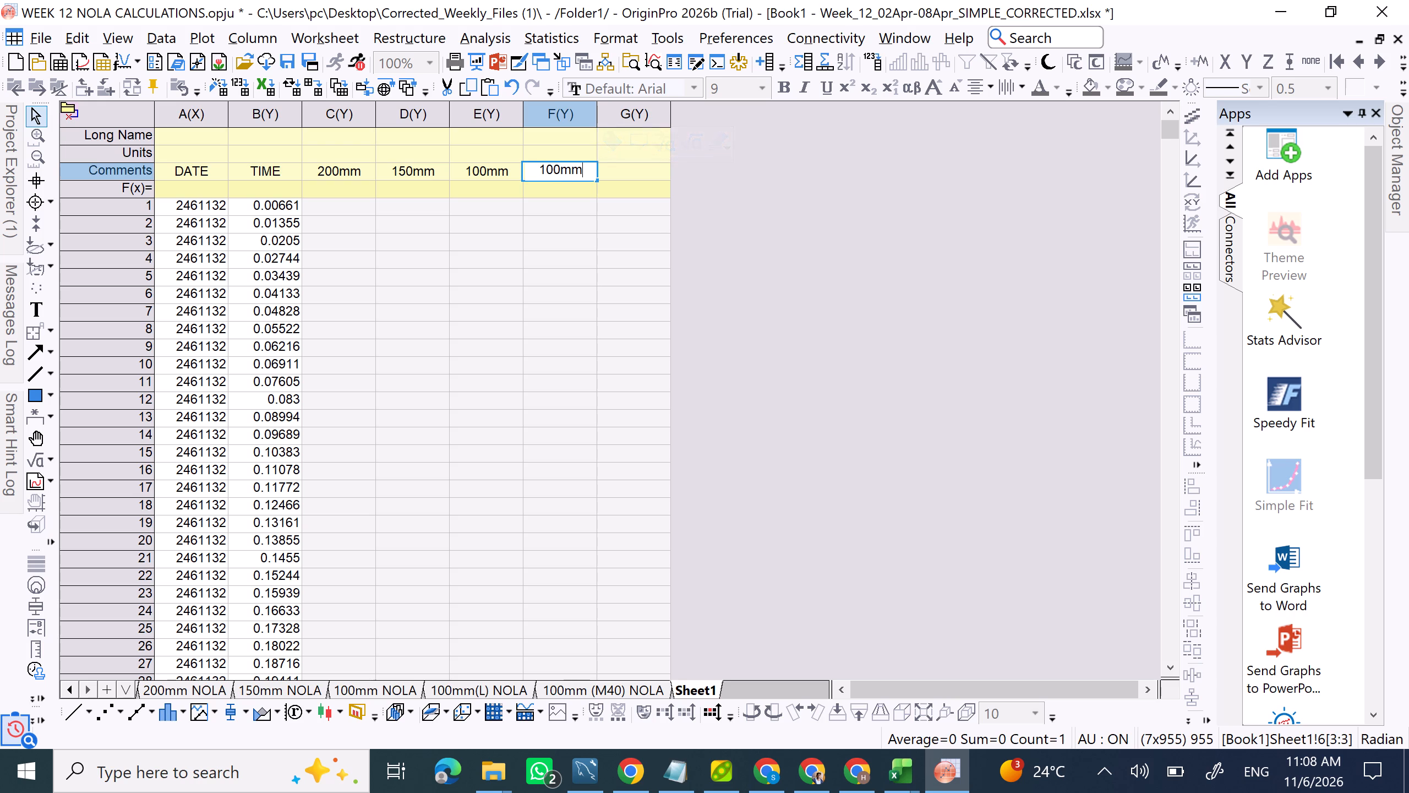
text(.L)
click(646, 169)
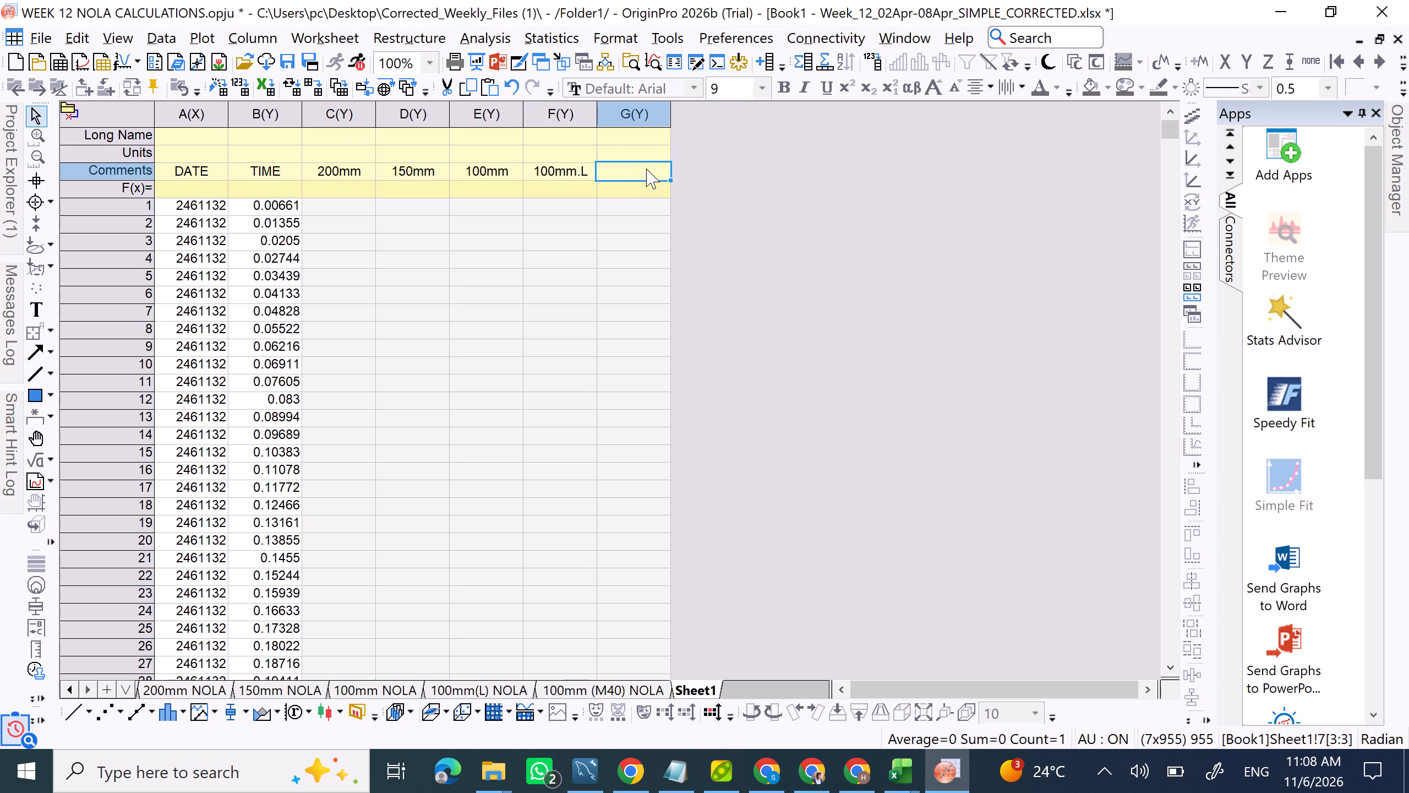
text(100)
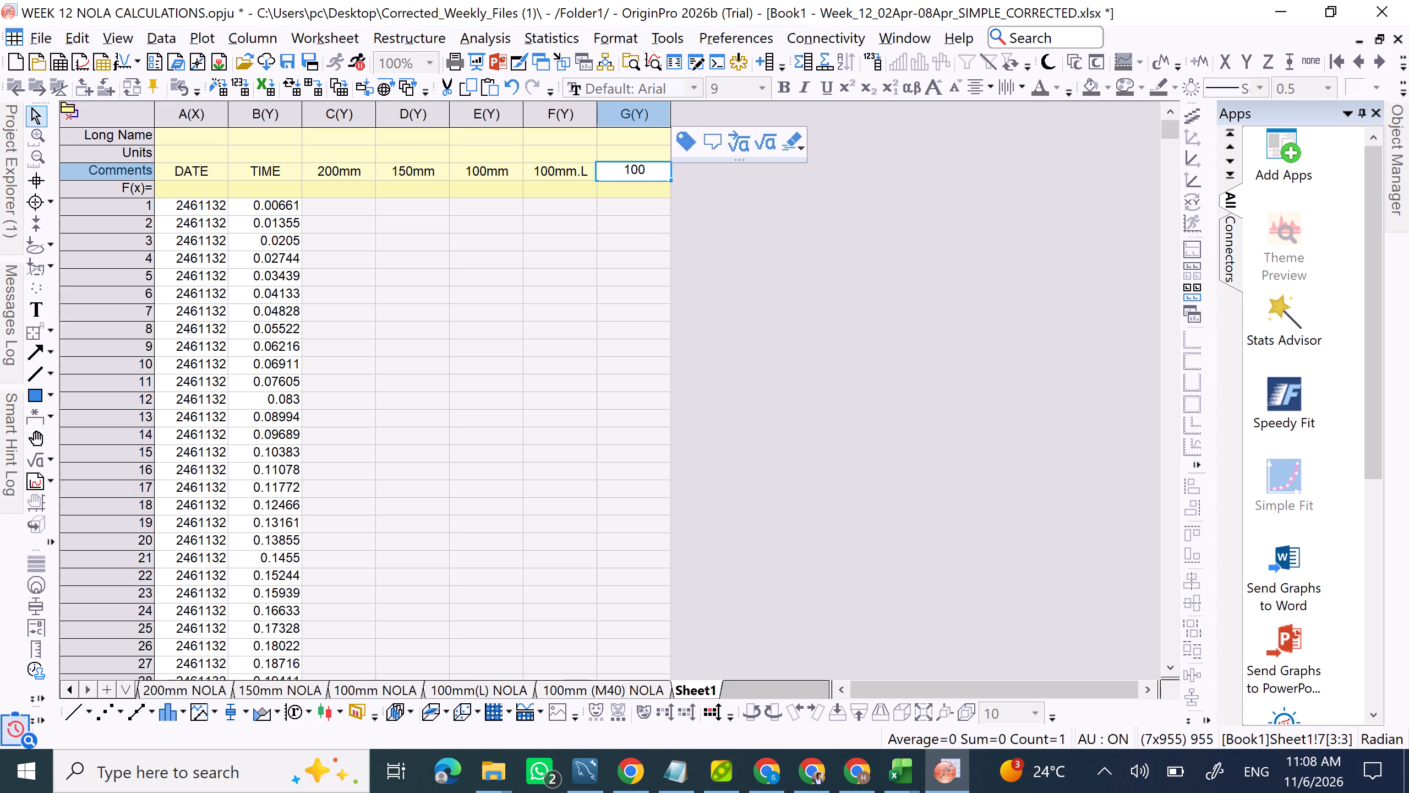
text(mm)
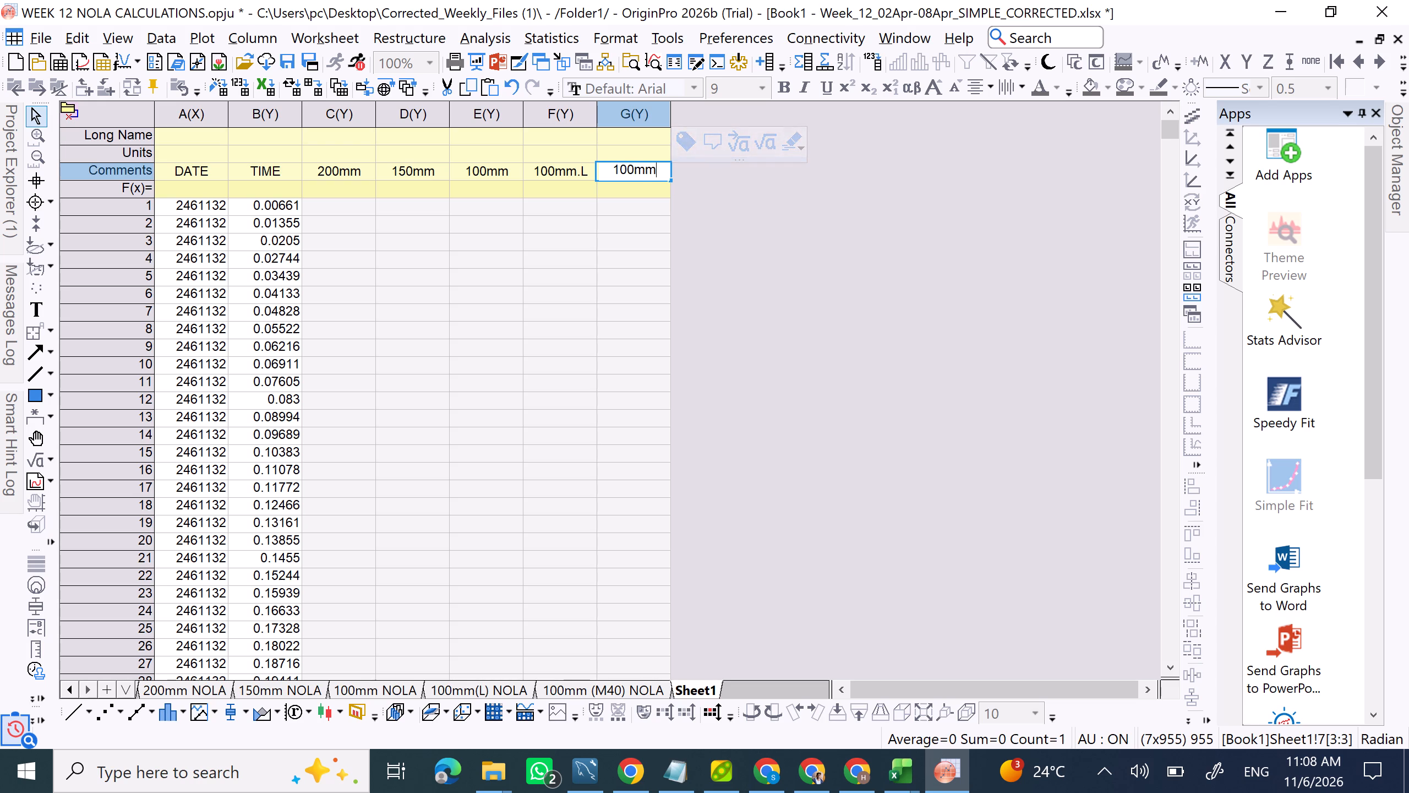
key(period)
text(M40)
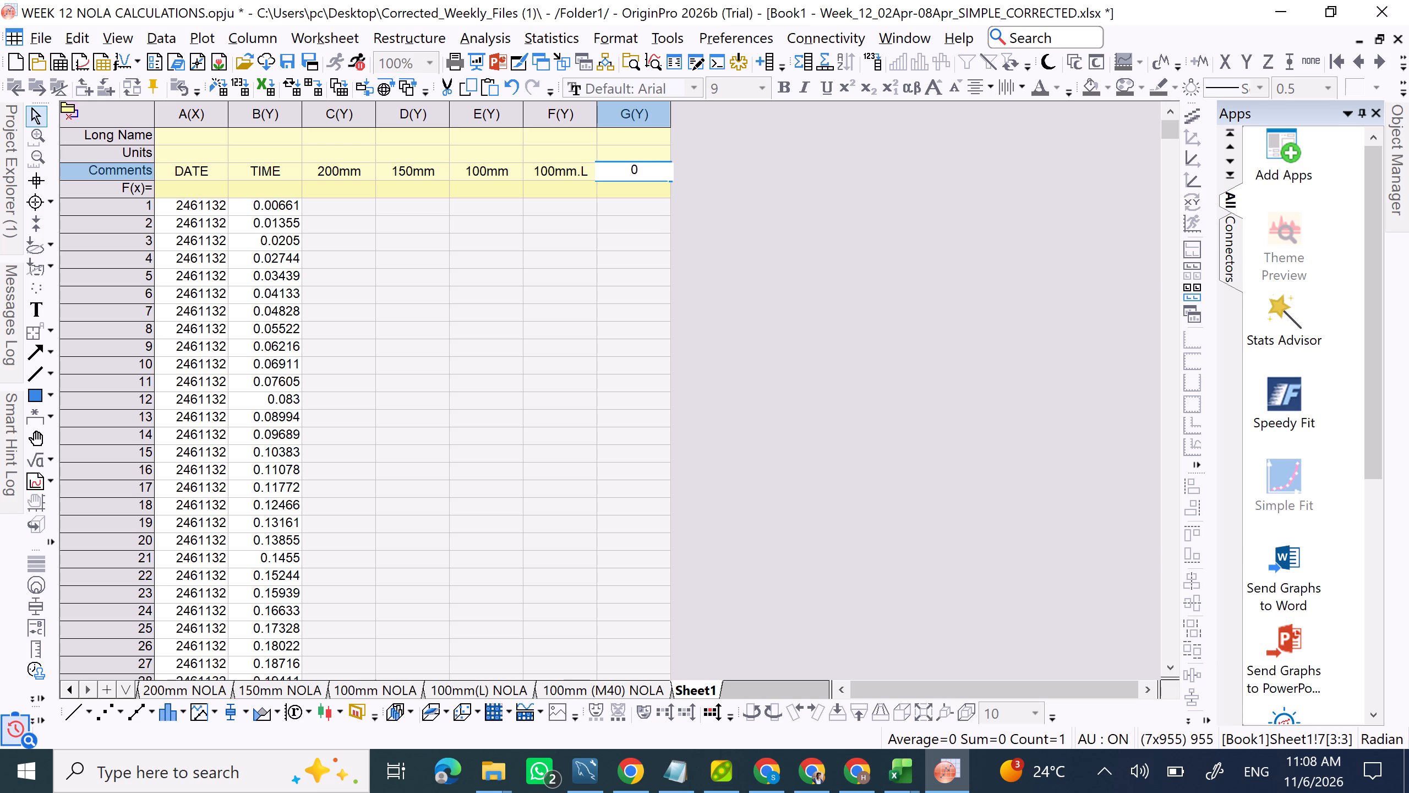
drag(671, 115, 679, 118)
click(768, 257)
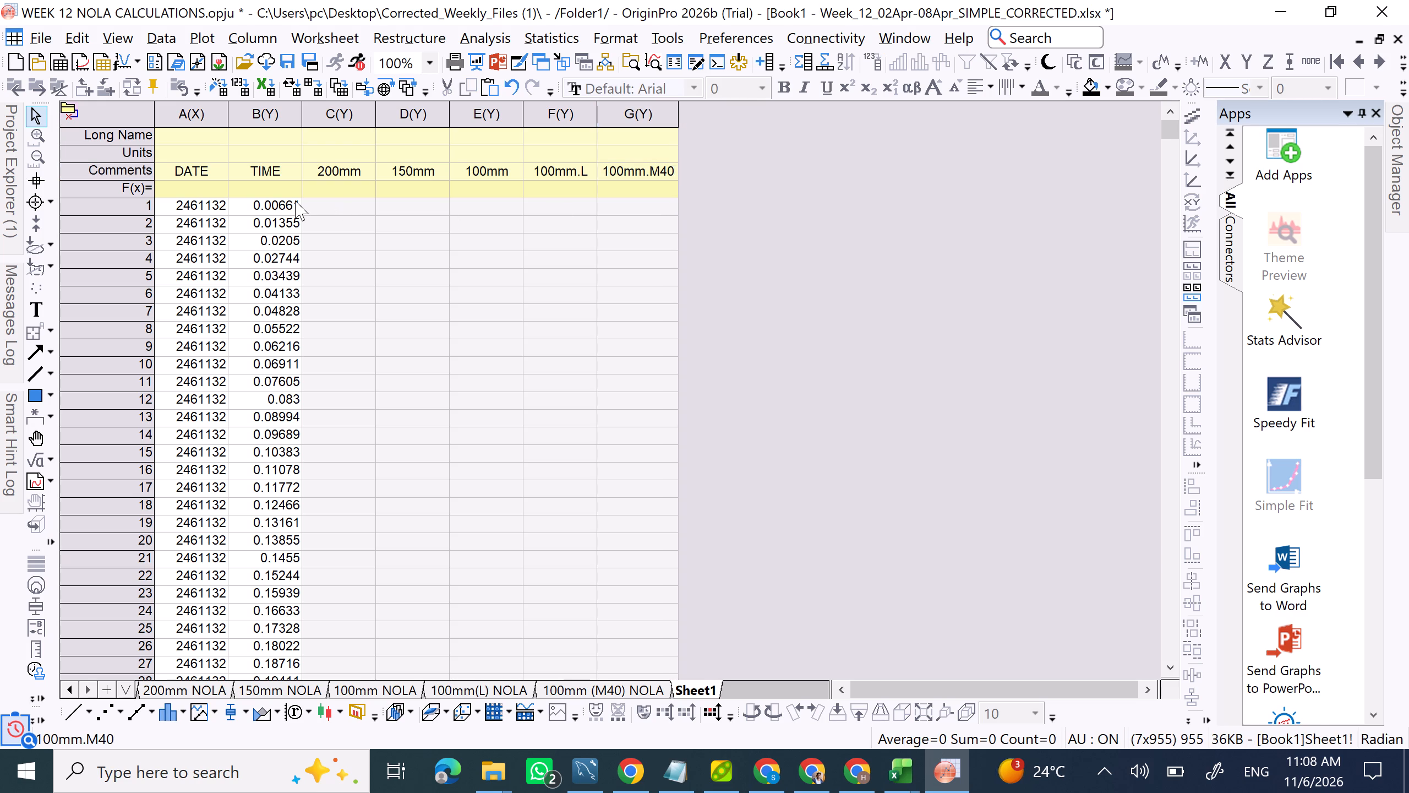
Set the format of the DATE column to Date with the default date display.
click(331, 200)
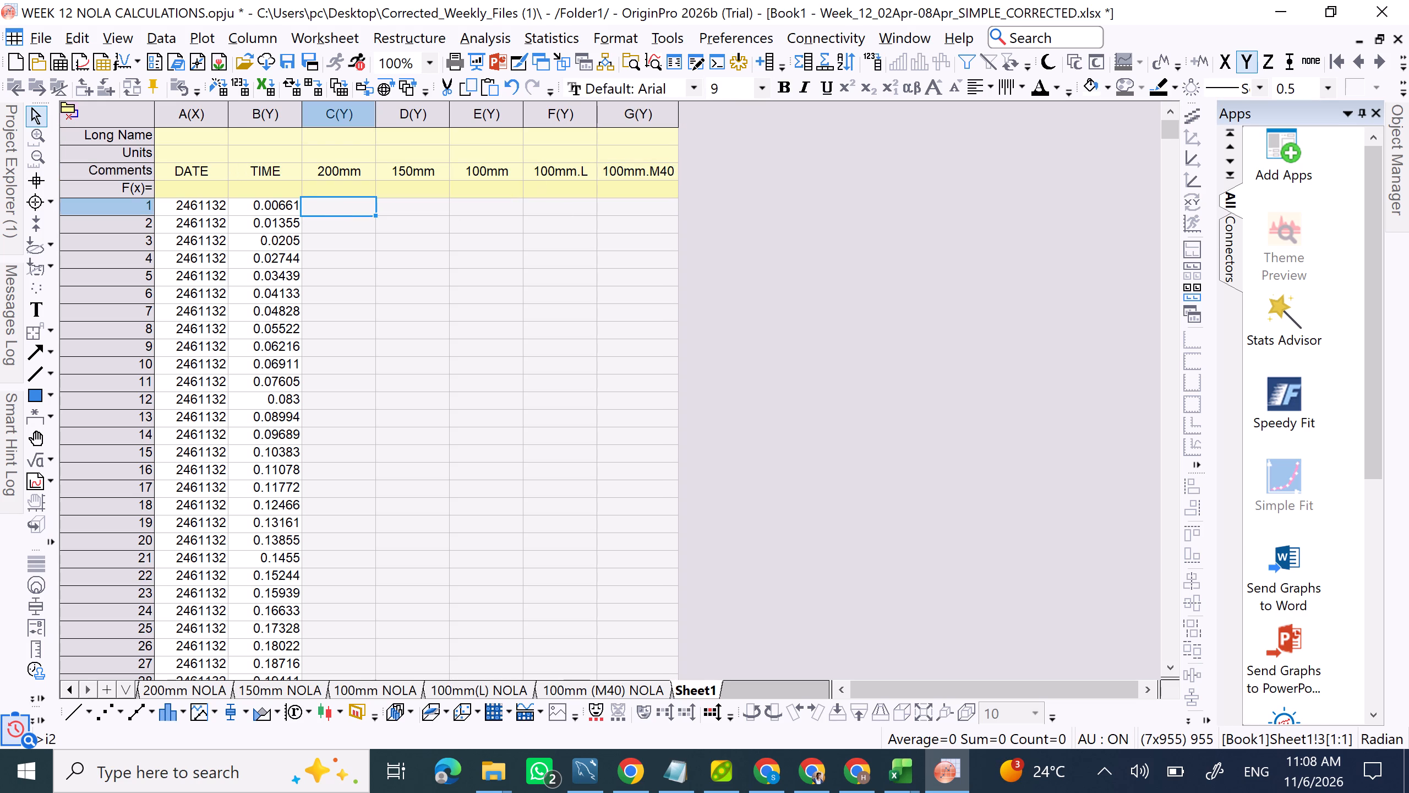
double_click(187, 117)
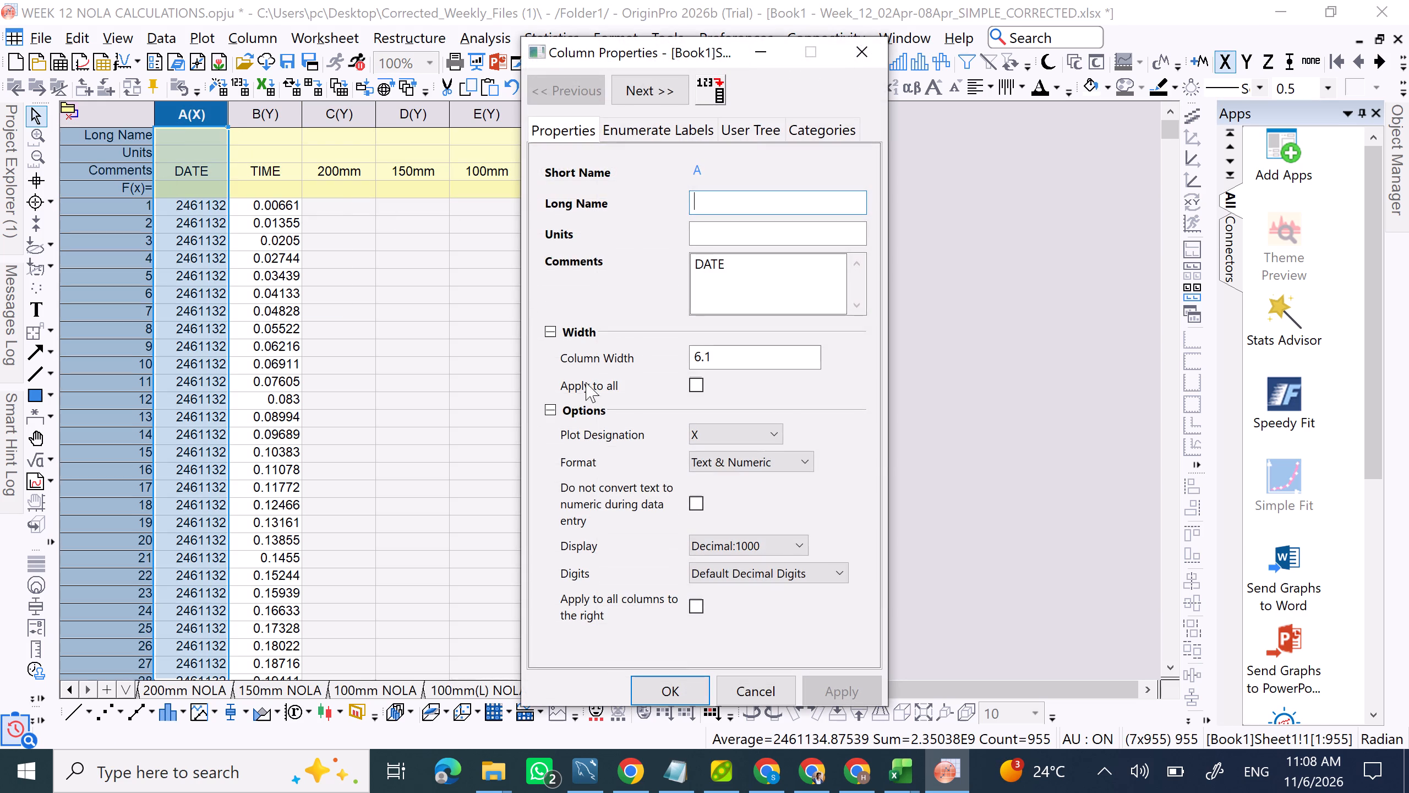
click(764, 461)
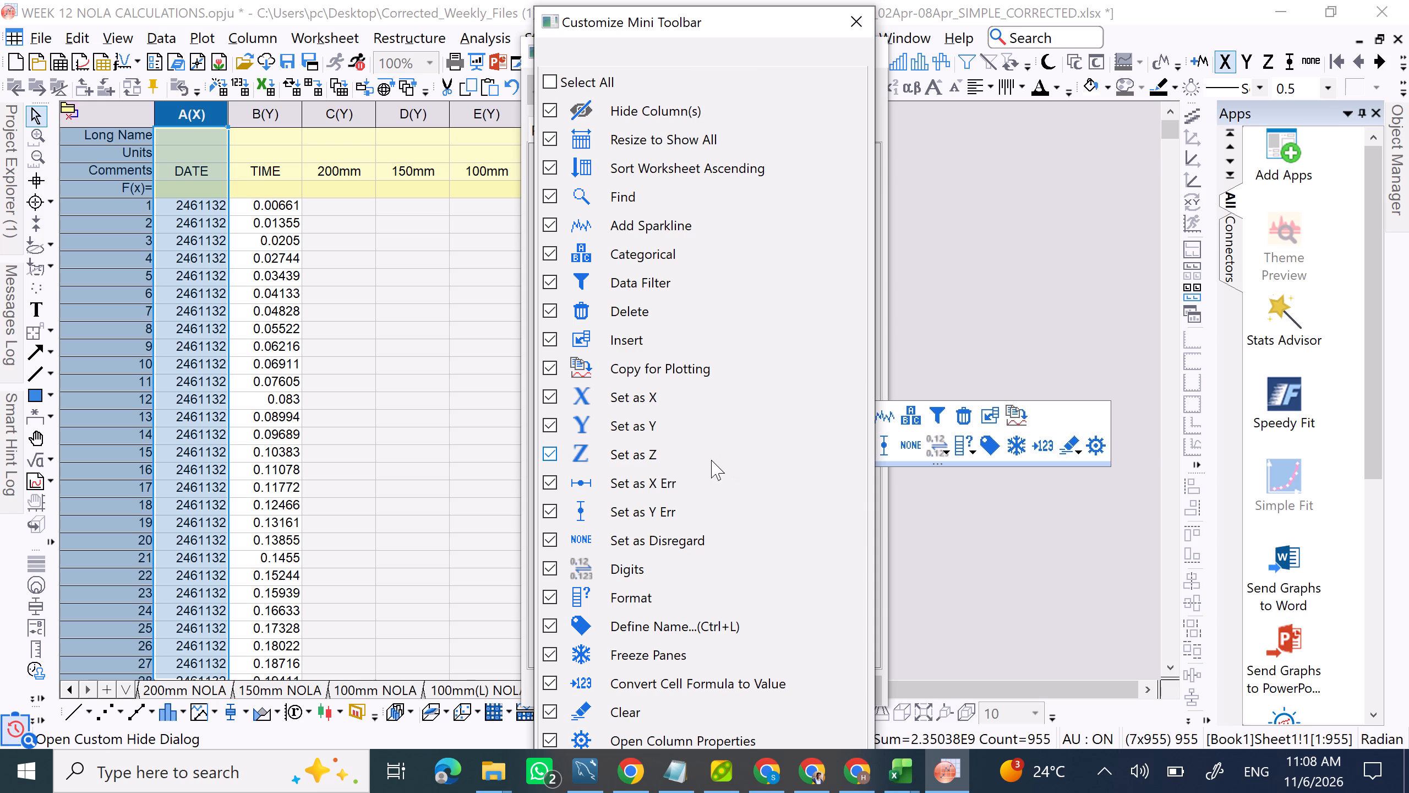
click(966, 530)
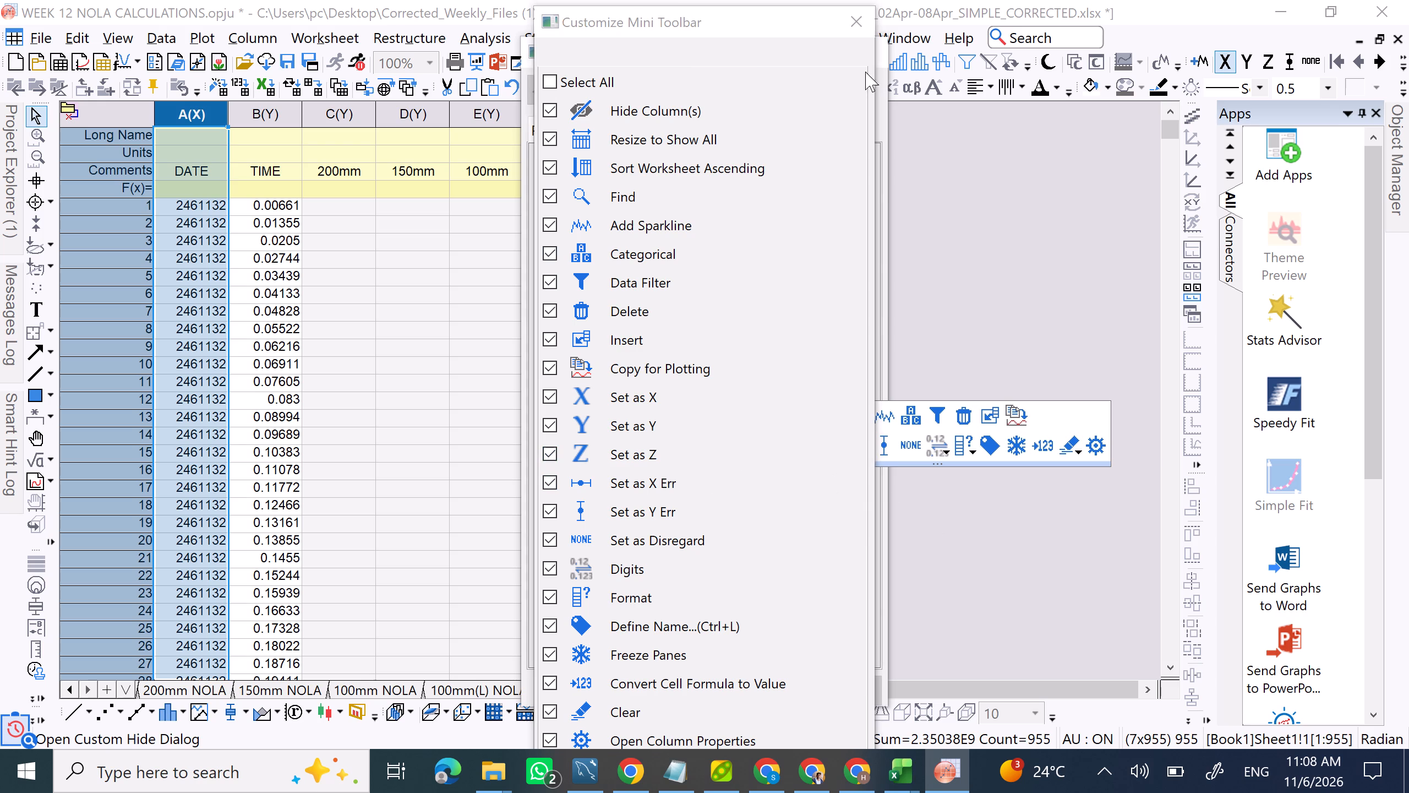
click(844, 7)
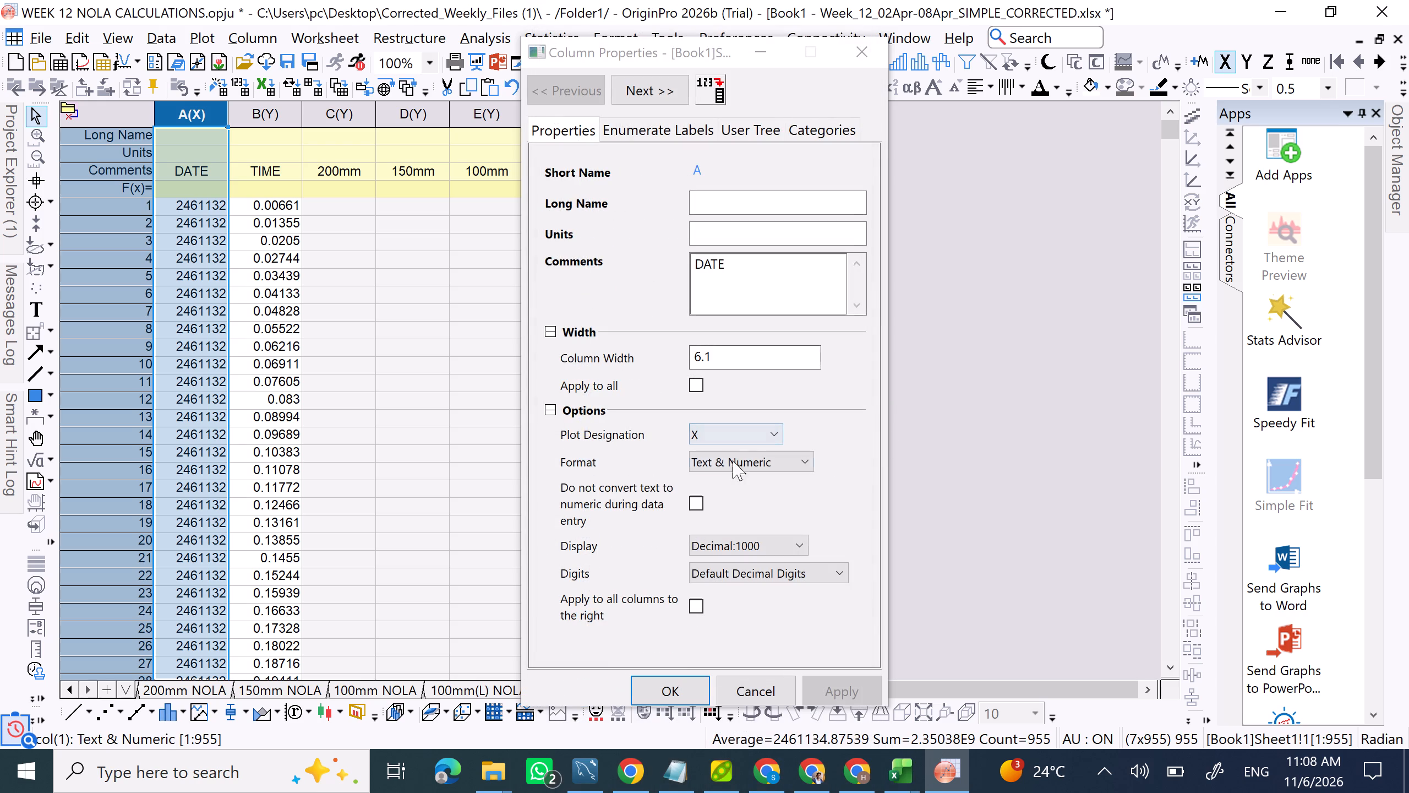
click(736, 467)
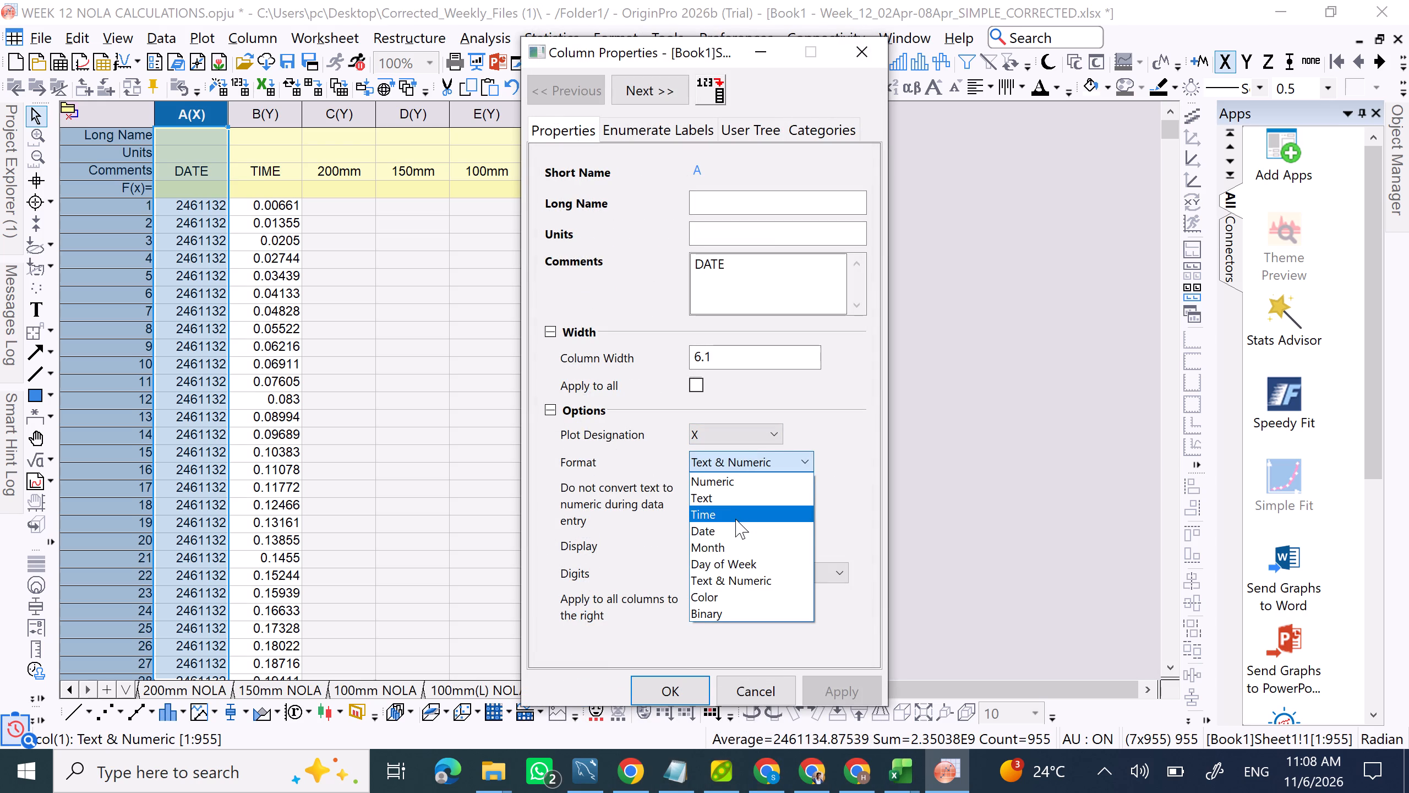
click(735, 530)
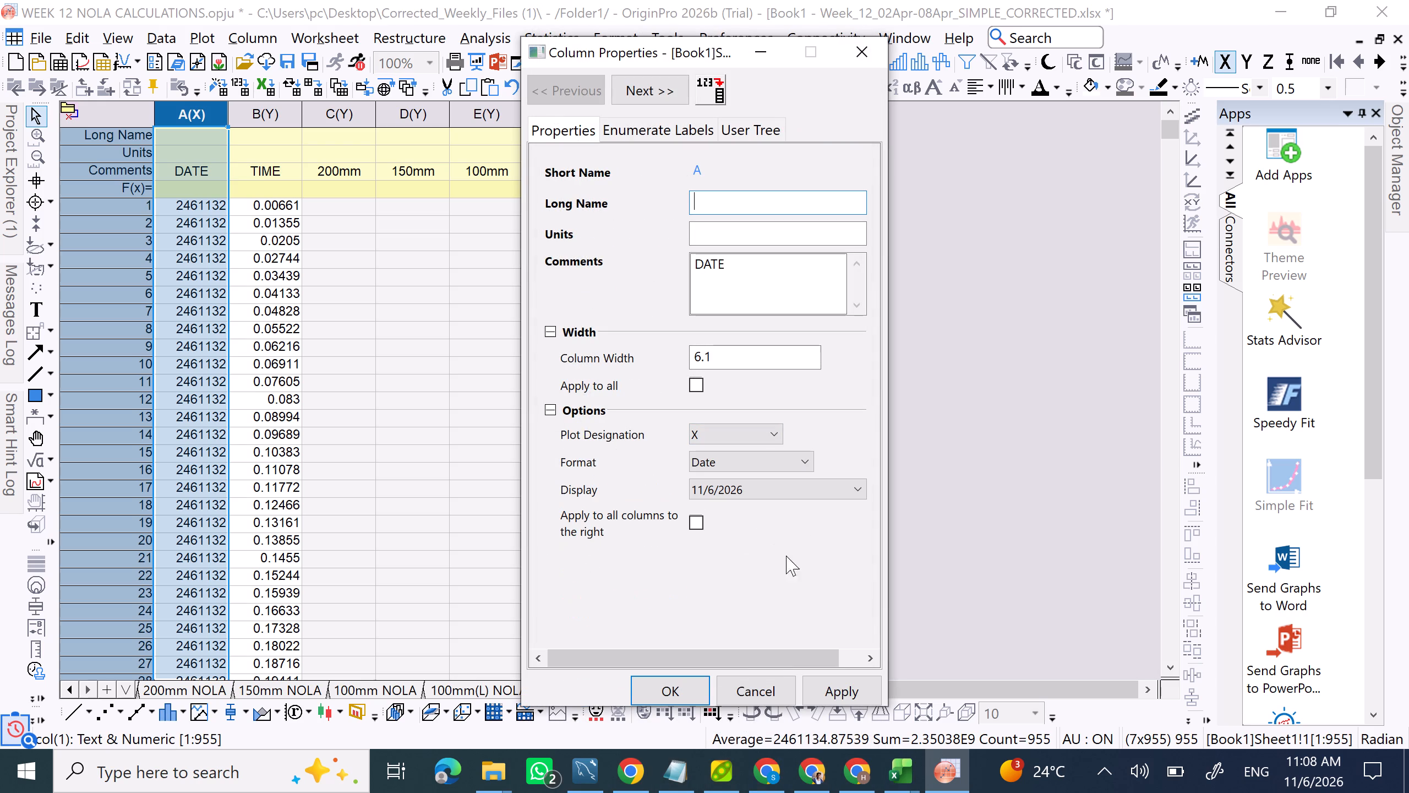
click(840, 692)
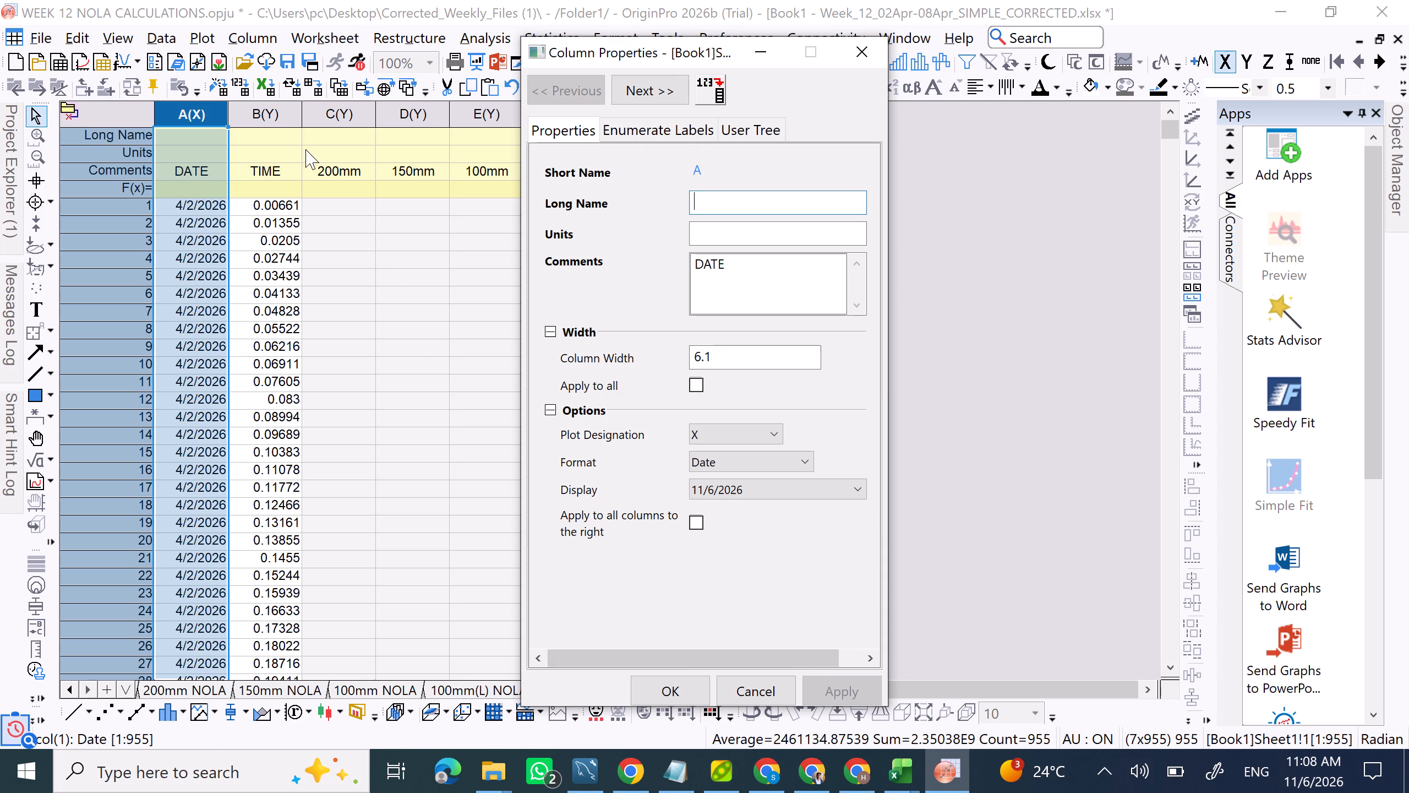
Set the format of the TIME column to Time with the HH:mm:ss display.
click(286, 124)
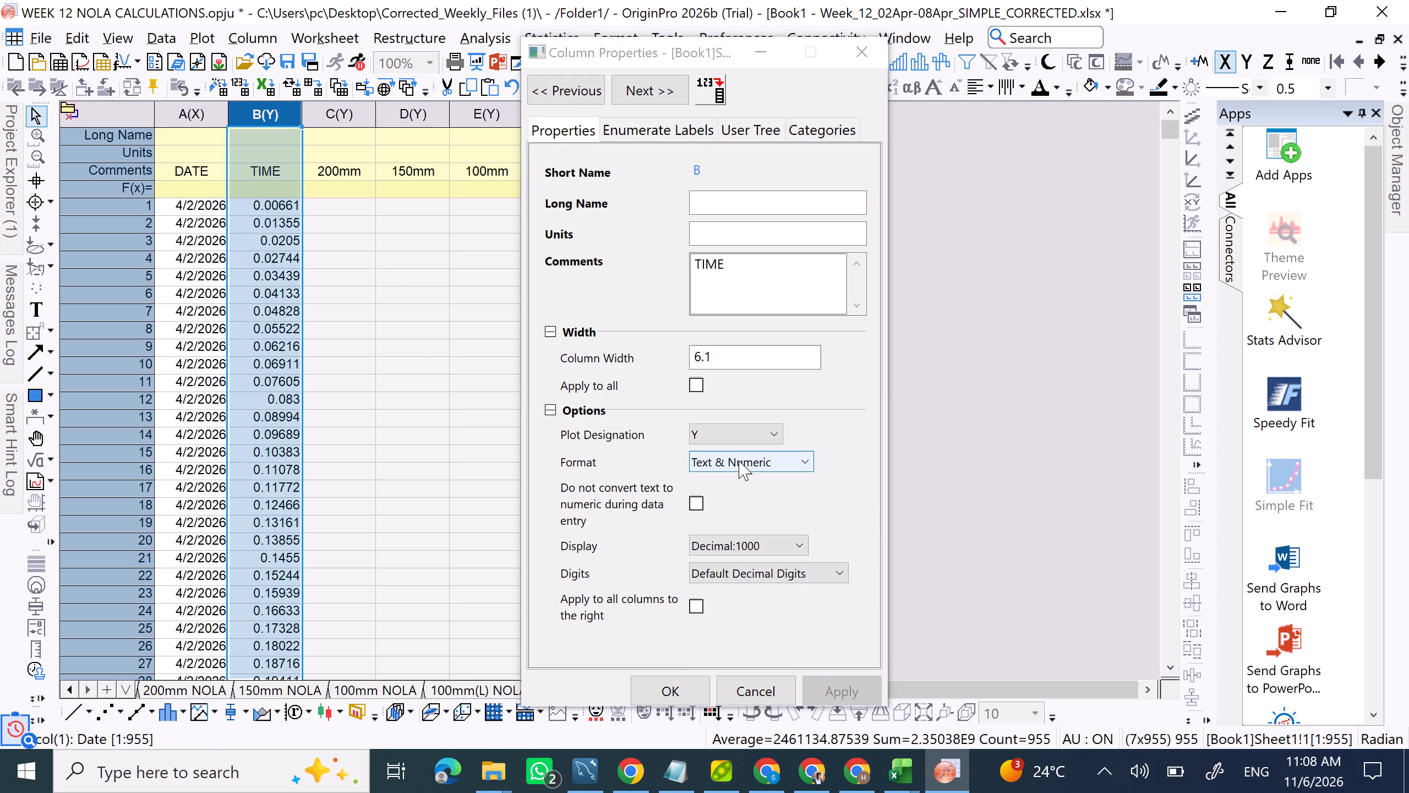
click(744, 458)
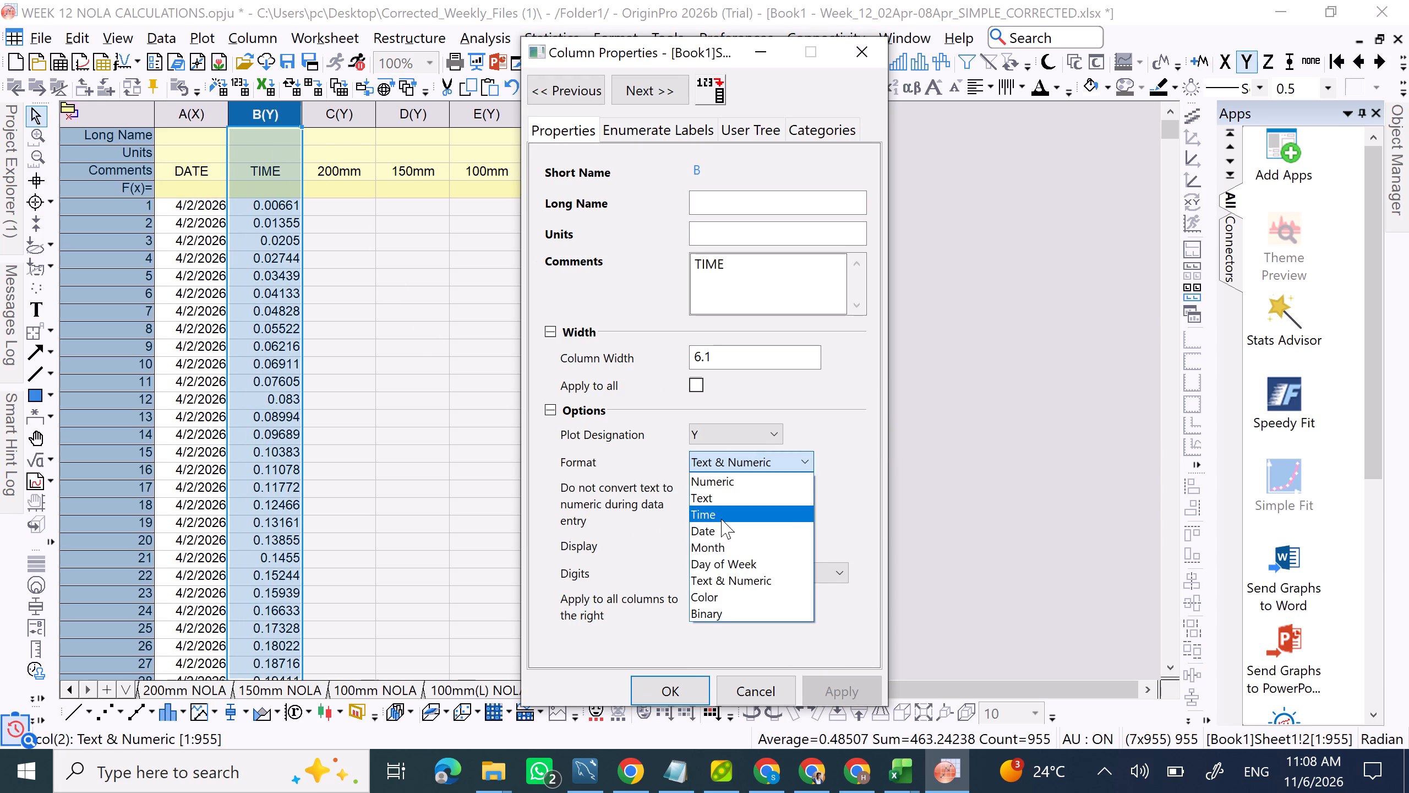
click(719, 517)
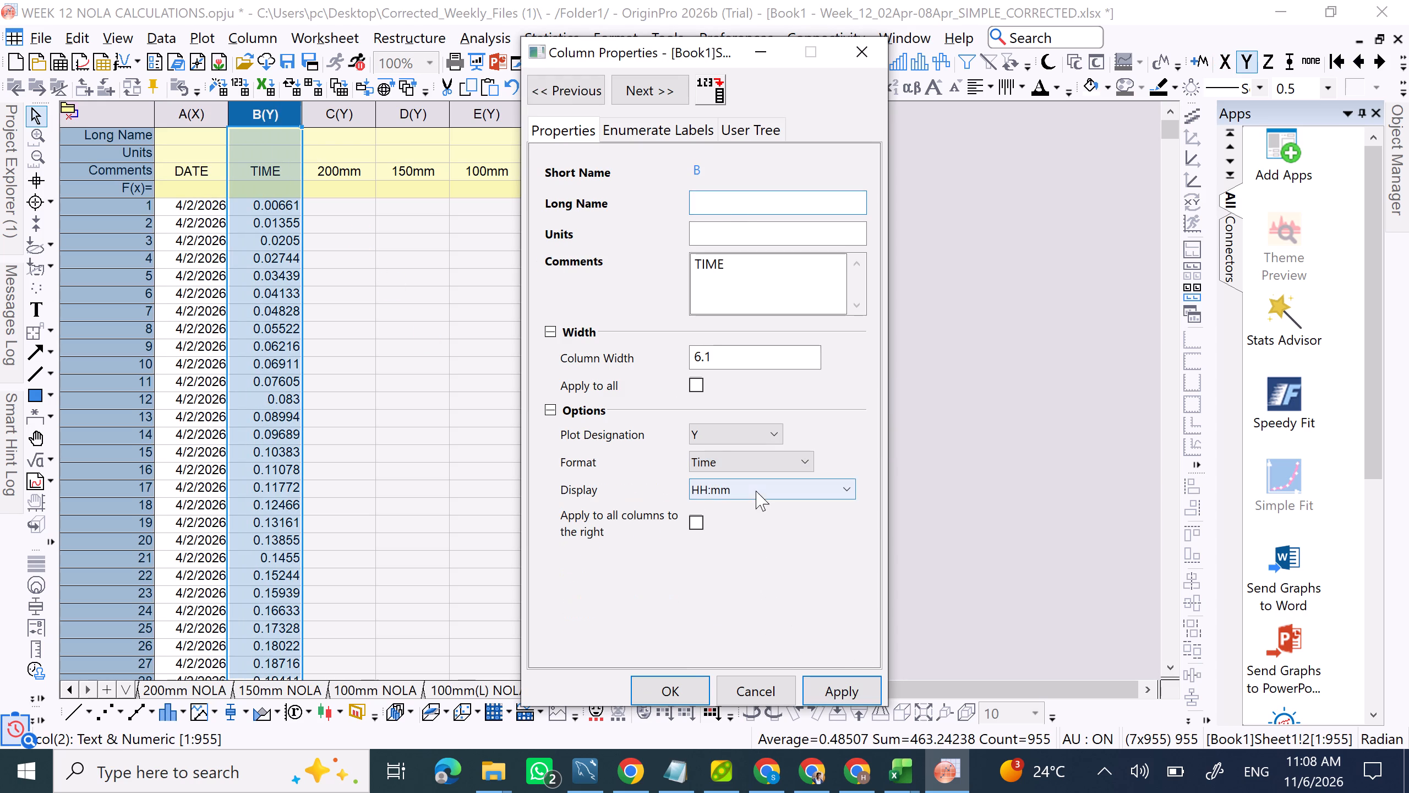
click(756, 491)
click(782, 216)
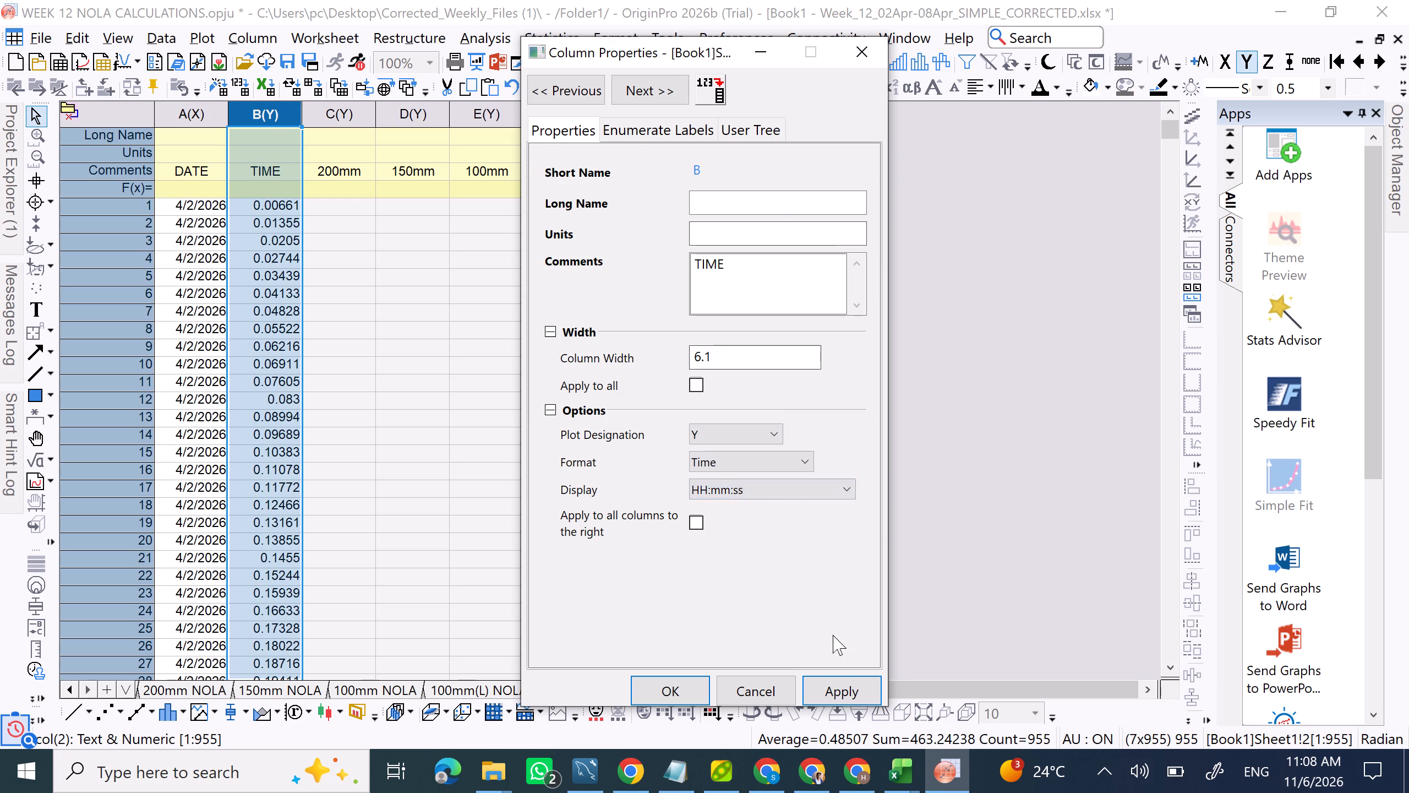
click(837, 688)
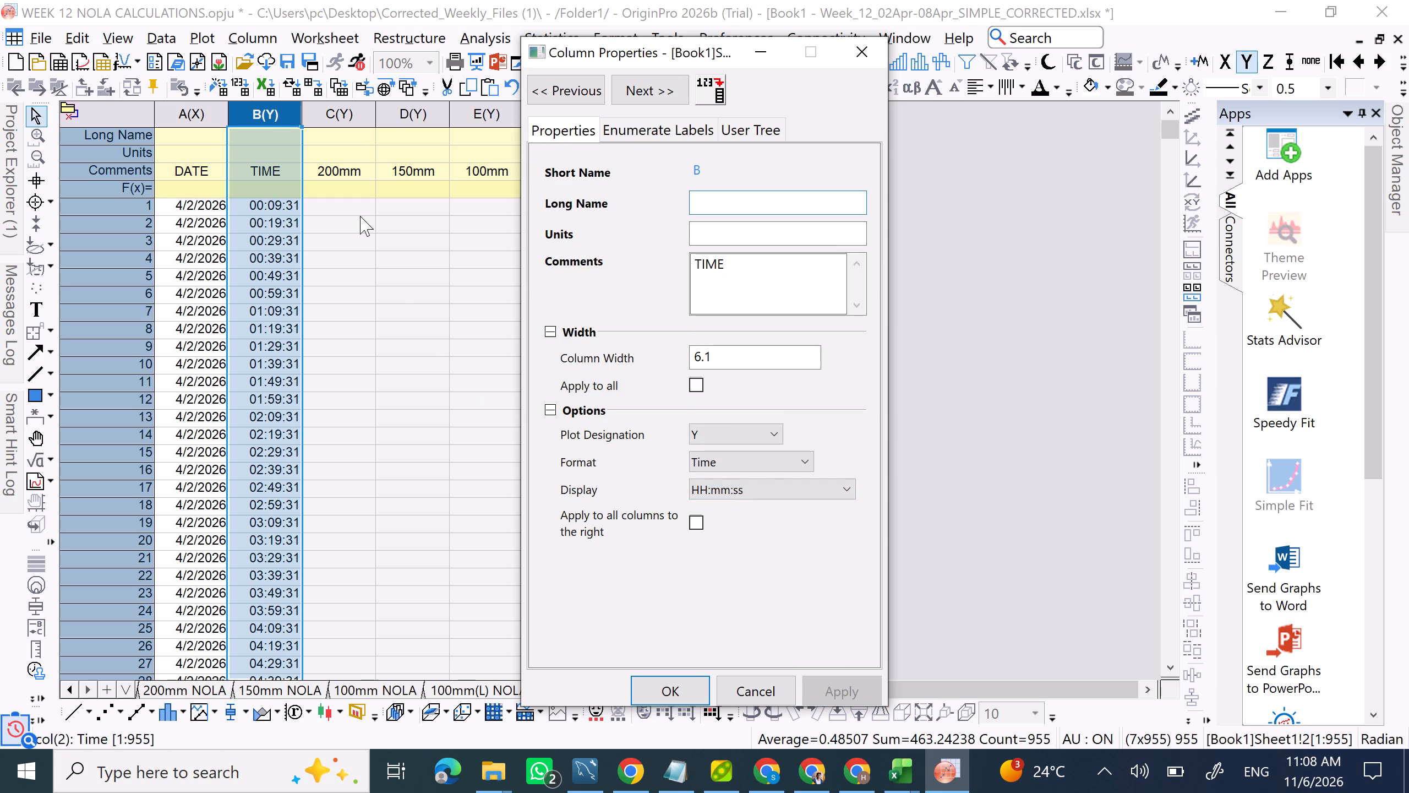
click(353, 206)
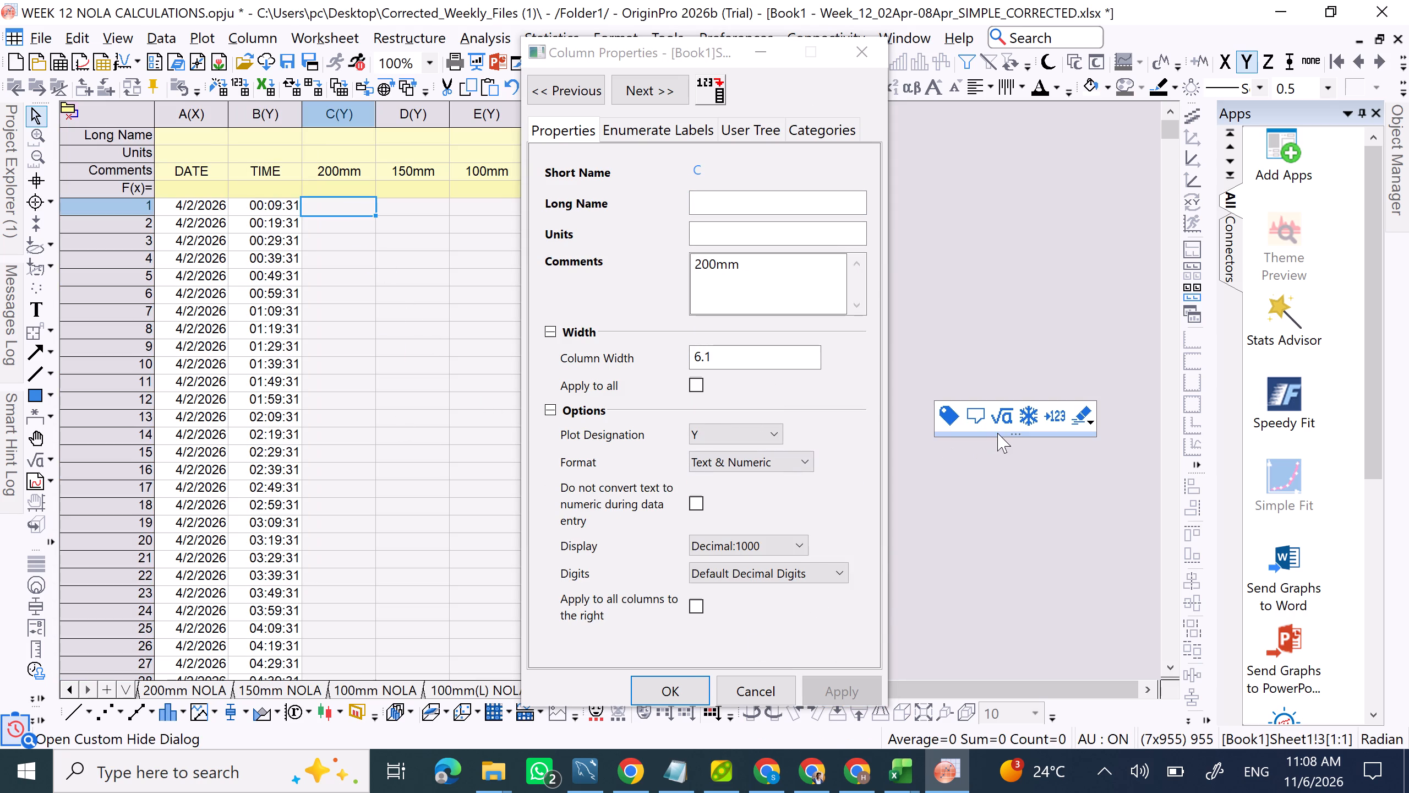
click(659, 689)
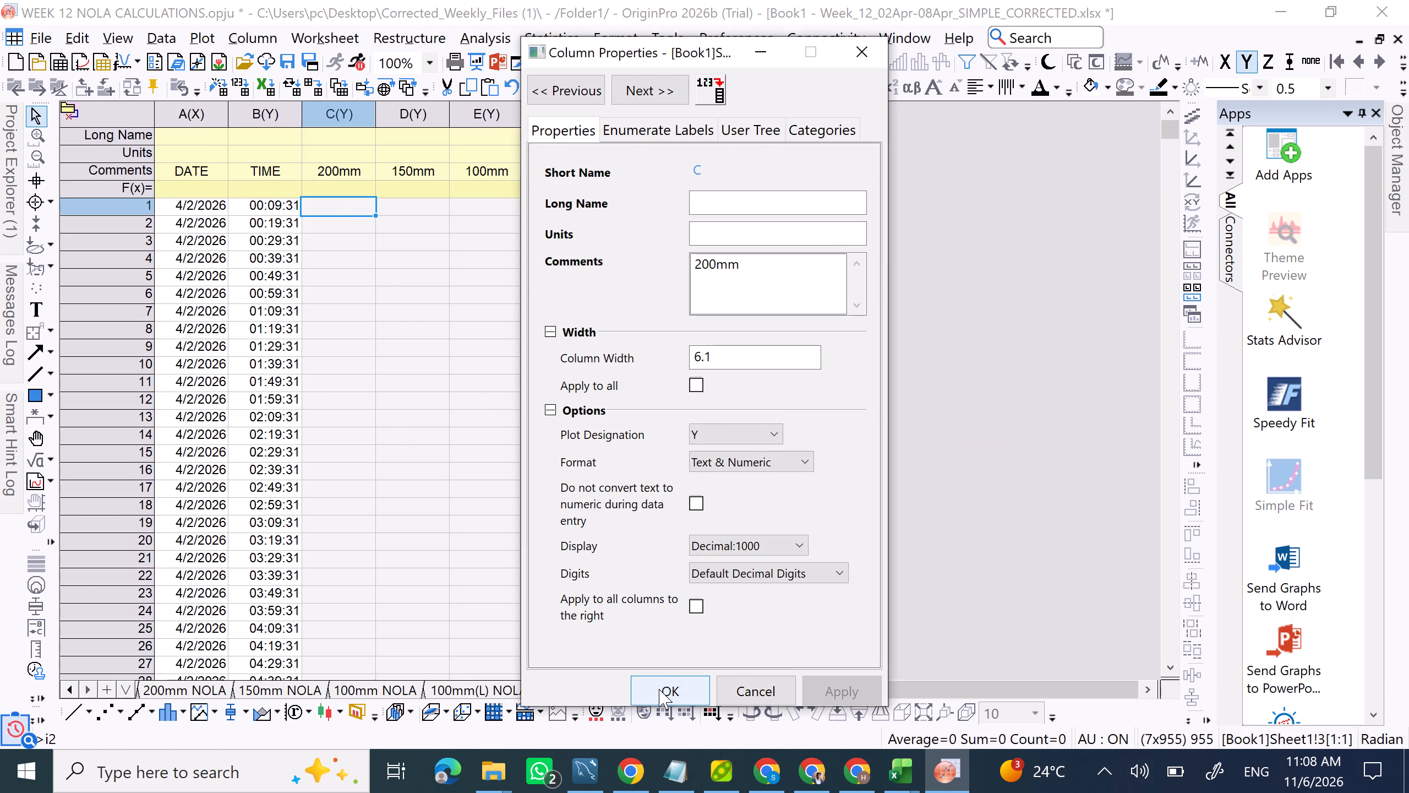
Copy column B of the 200mm NOLA sheet at full precision and paste it into Sheet1's 200mm column from row 1.
click(211, 683)
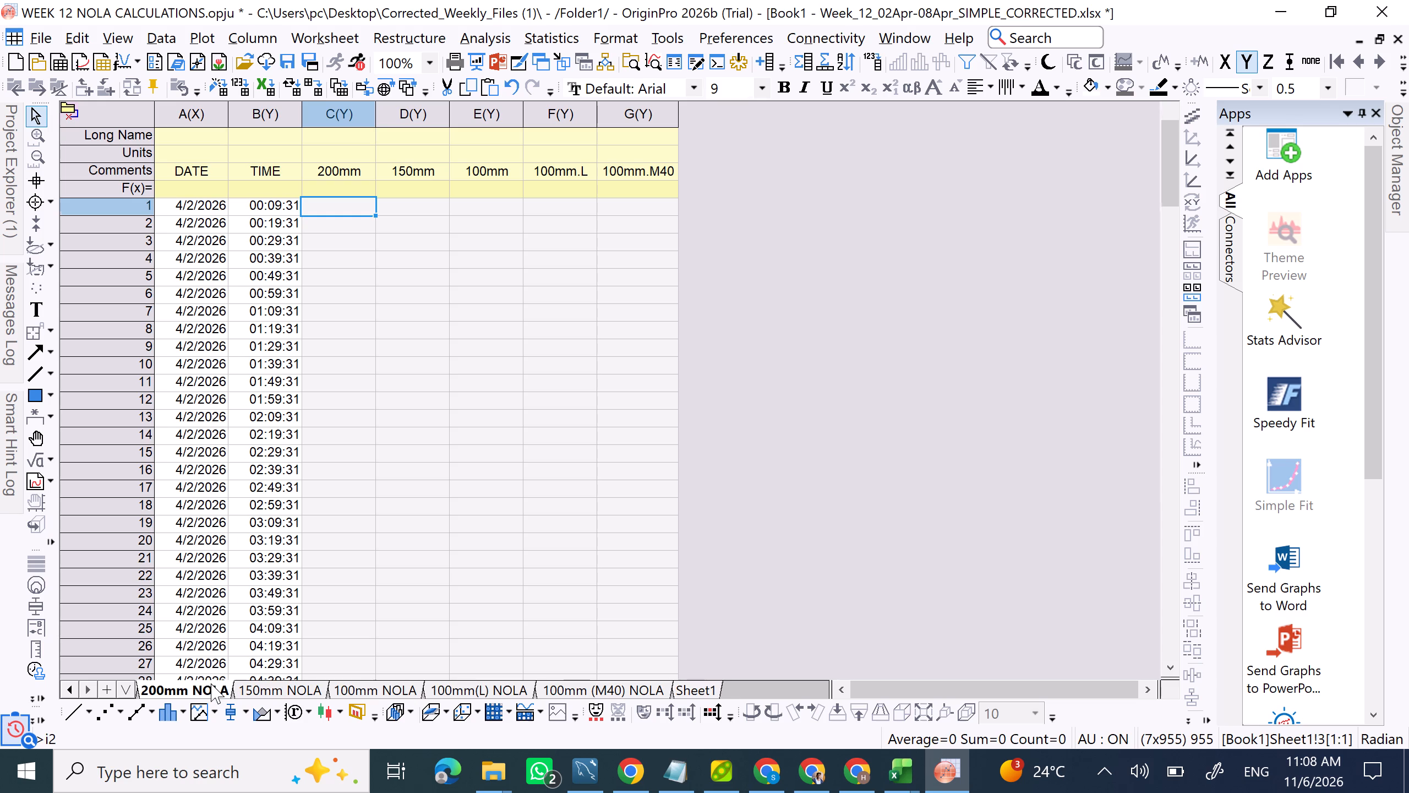
click(283, 123)
right_click(283, 123)
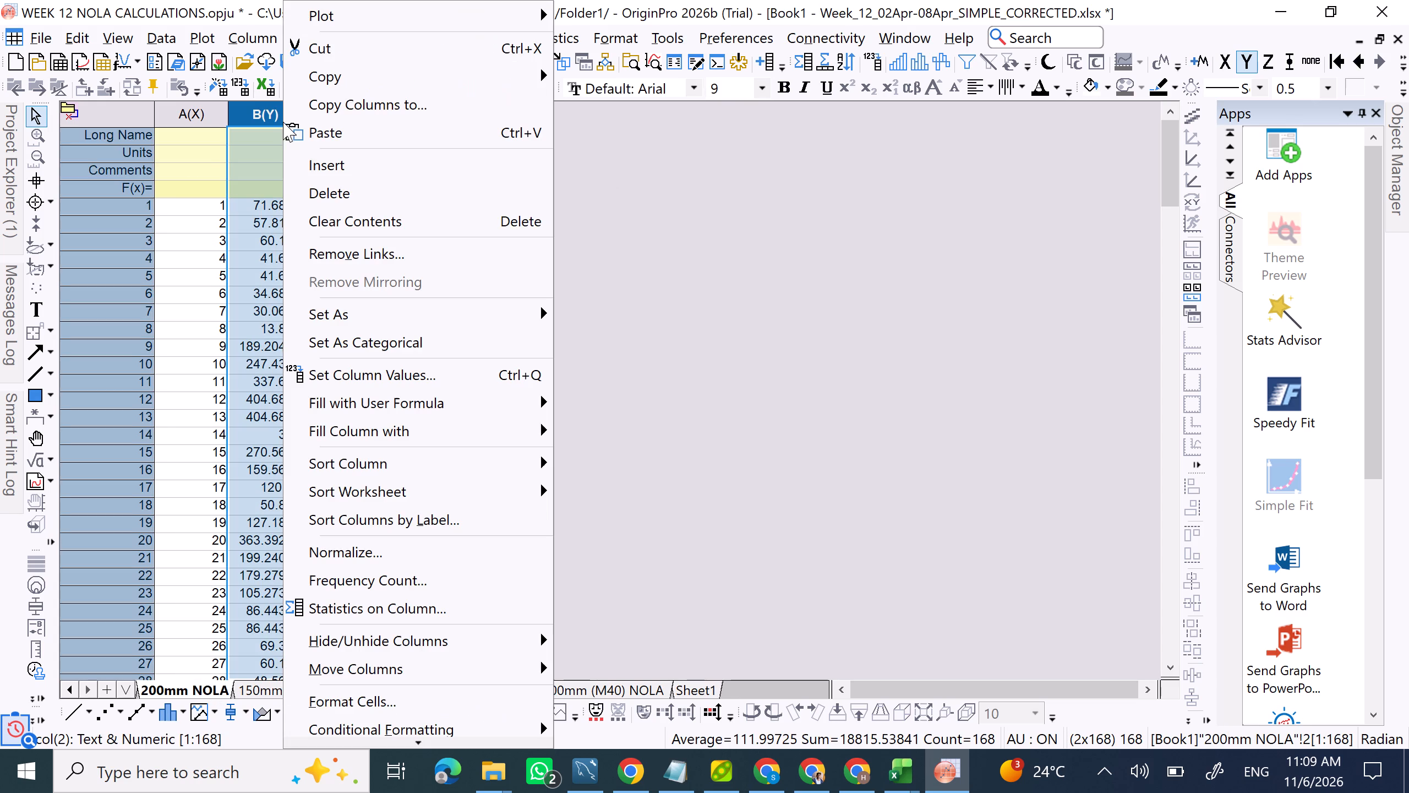
click(354, 78)
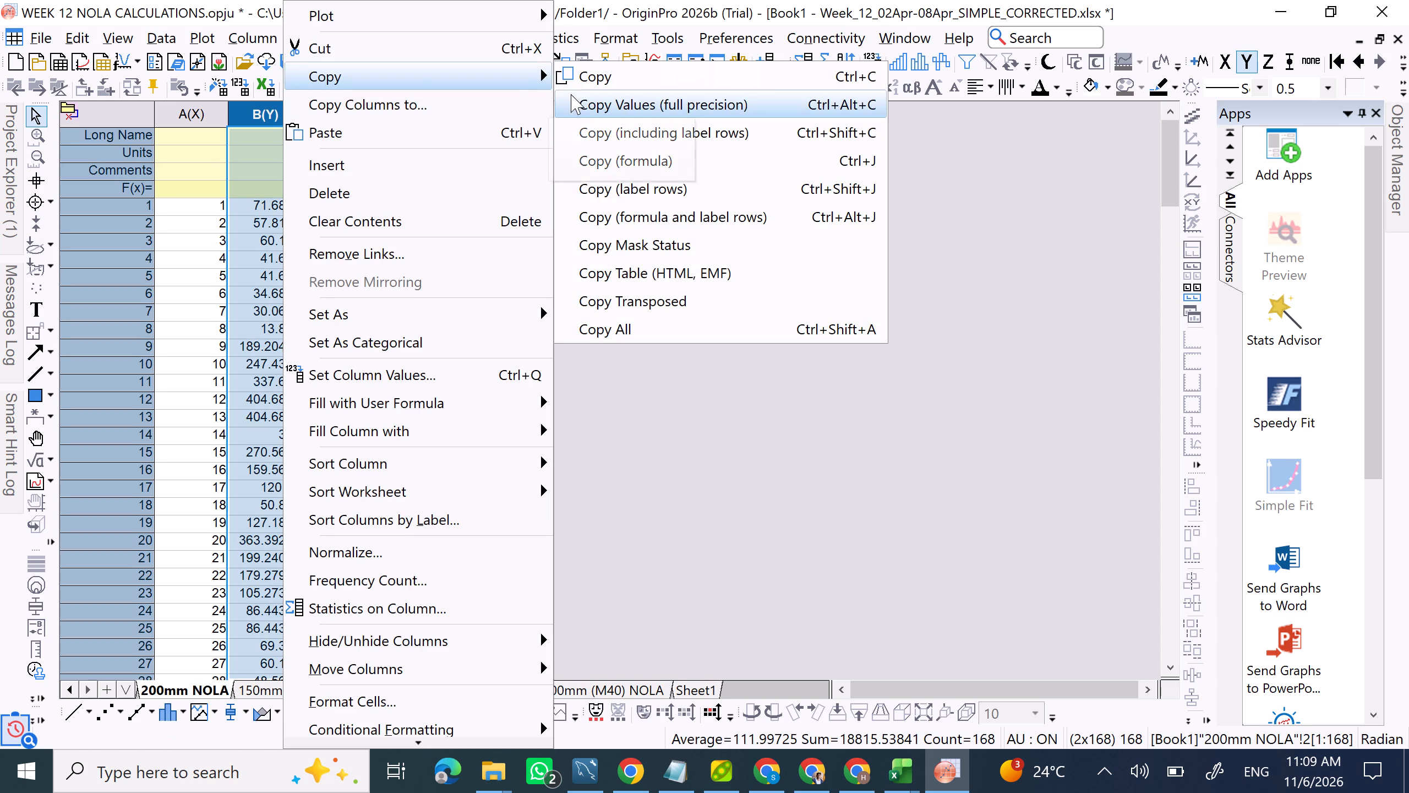
click(580, 94)
click(694, 697)
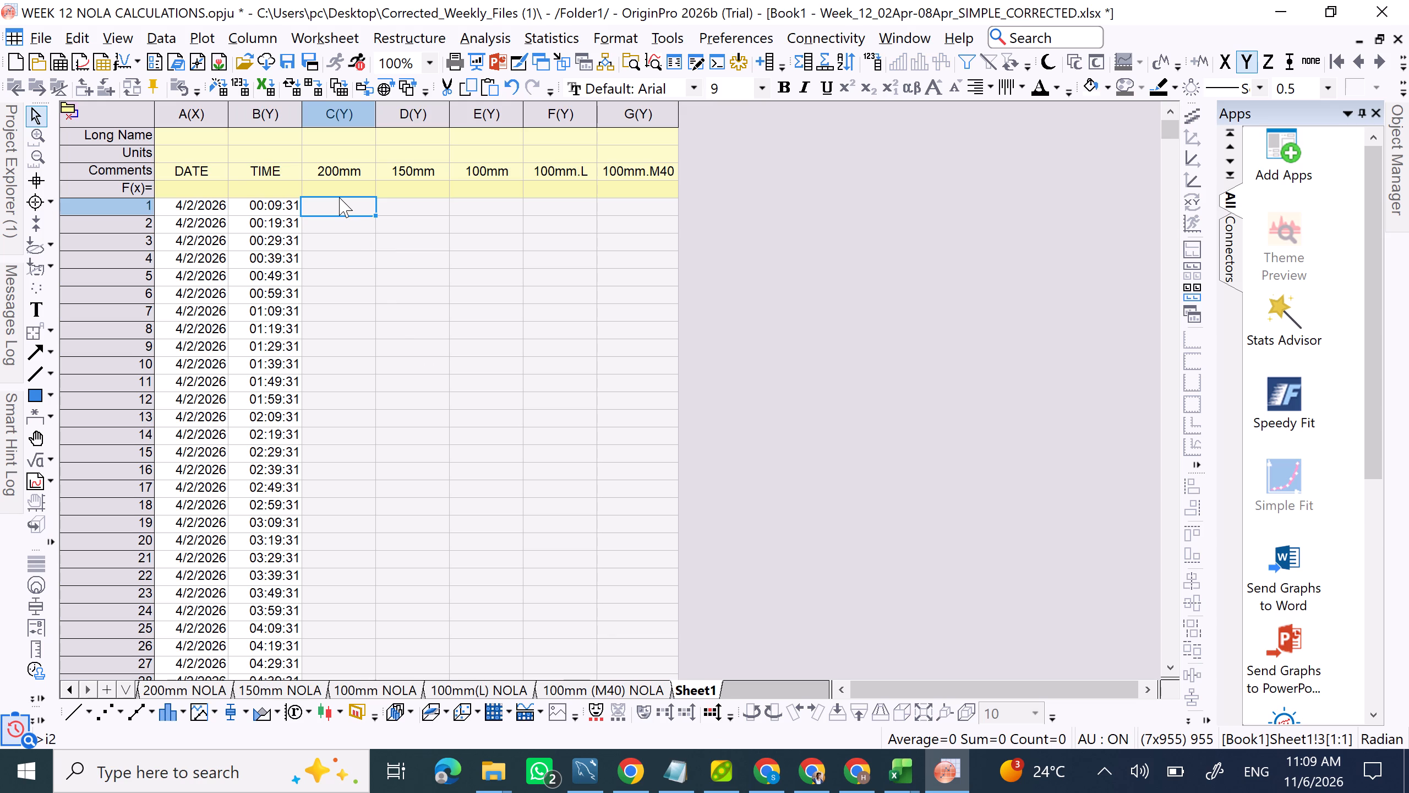
right_click(339, 197)
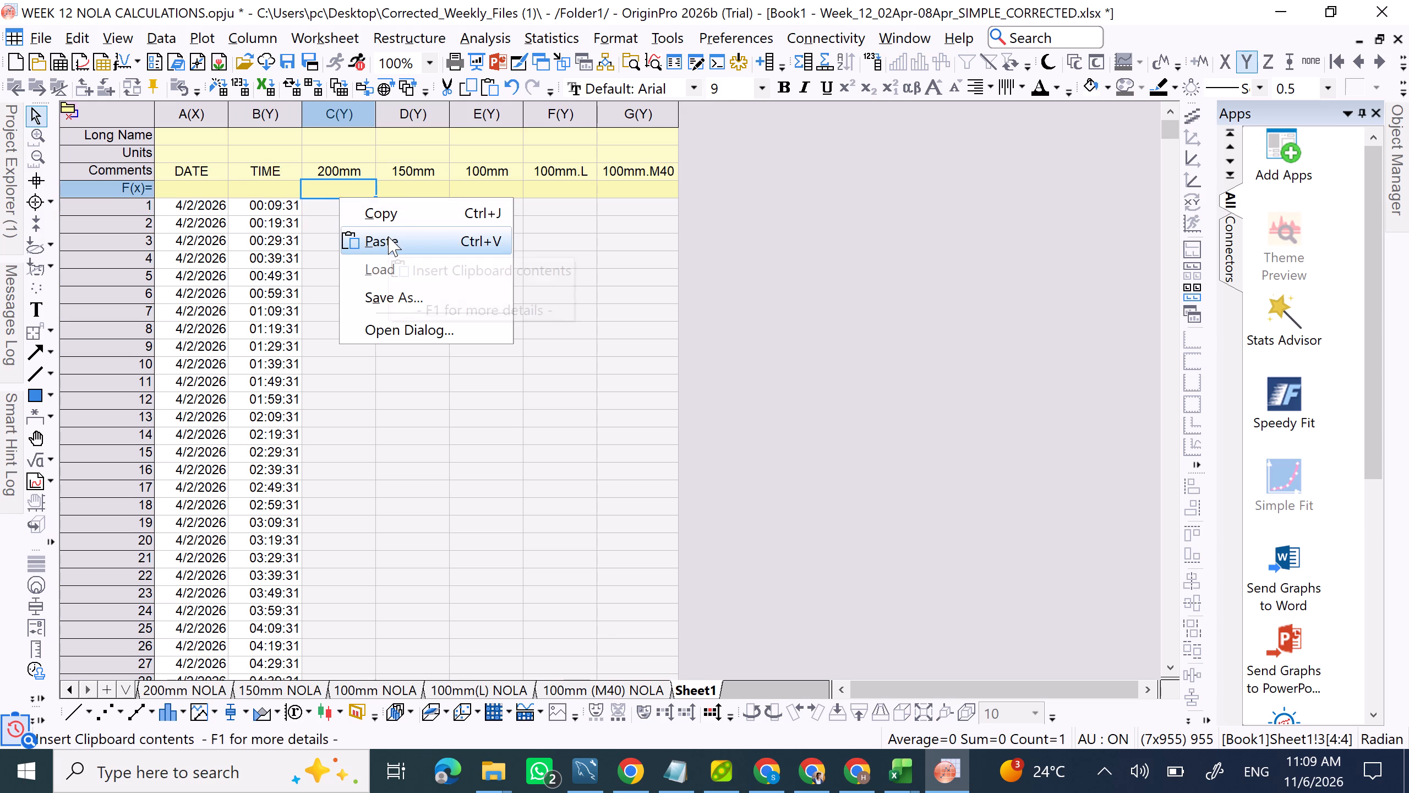
click(312, 202)
right_click(312, 202)
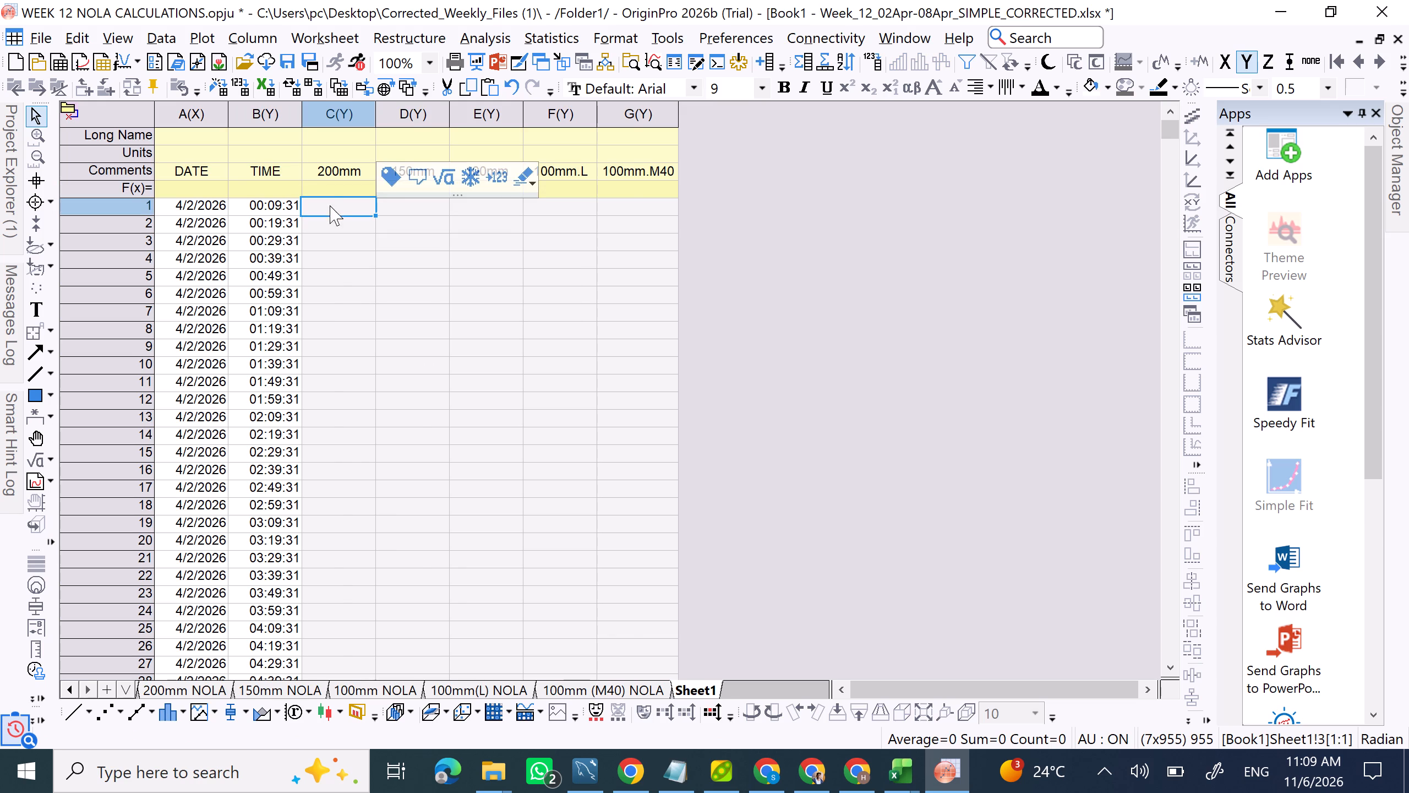
click(376, 142)
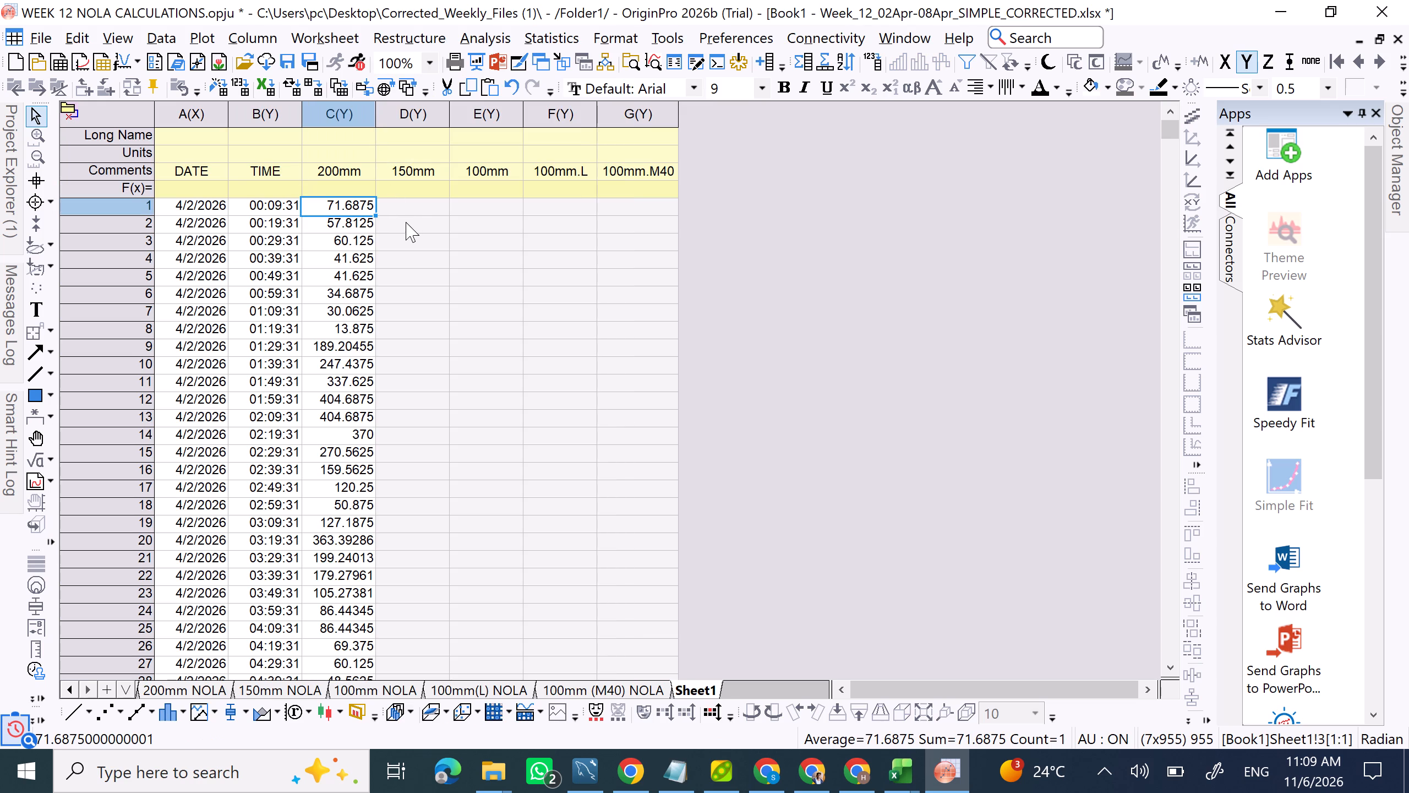
Copy column B of the 150mm NOLA sheet at full precision and paste it into Sheet1's 150mm column from row 1.
click(414, 203)
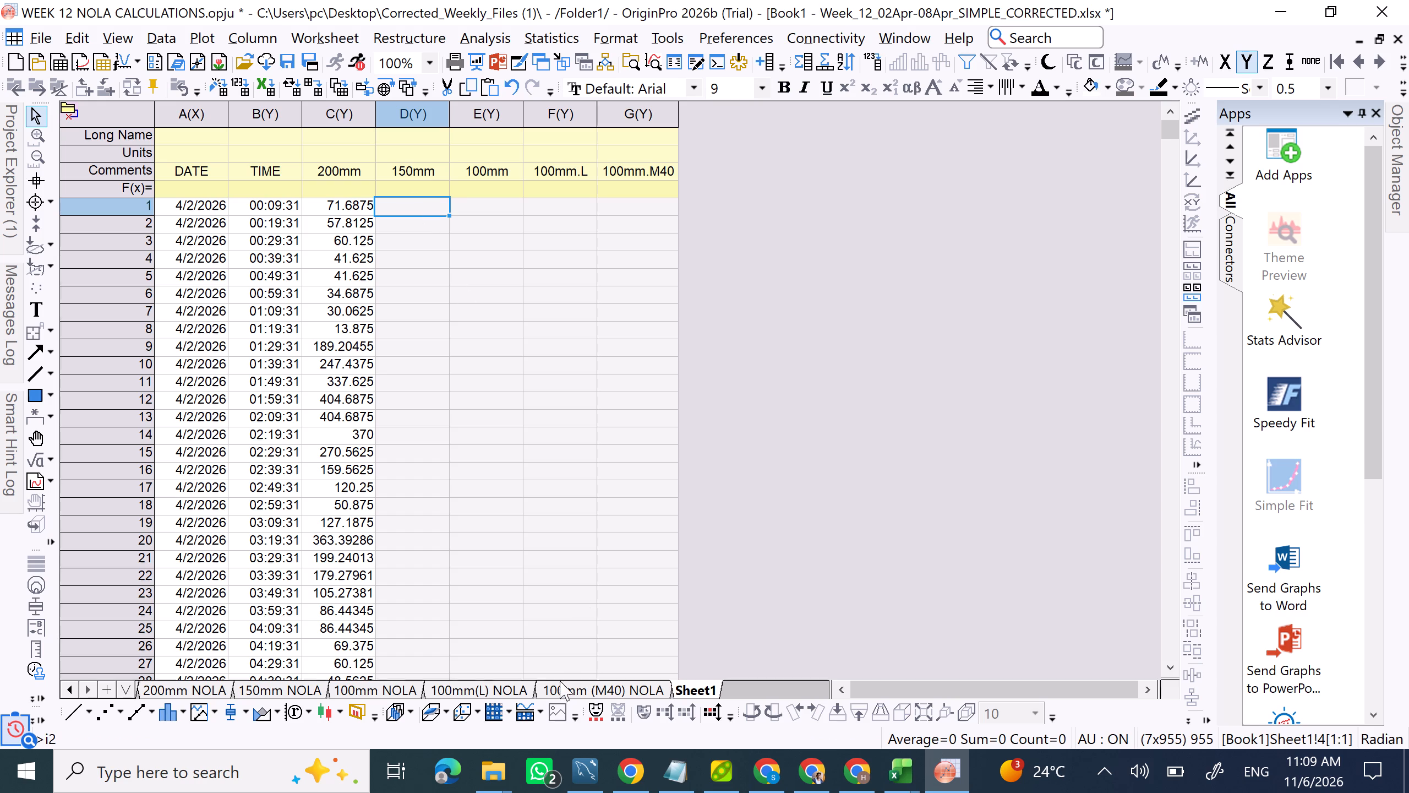
click(291, 687)
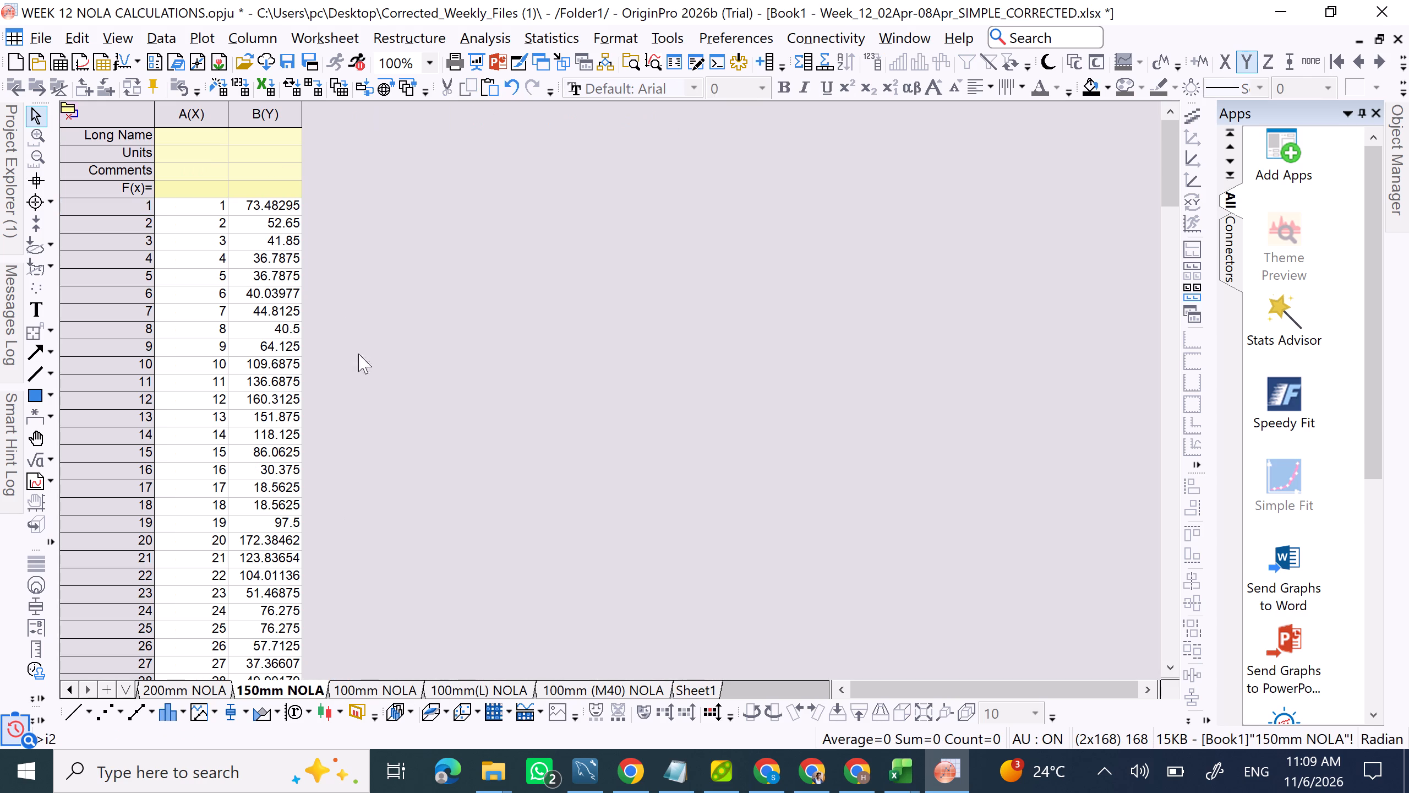
click(277, 130)
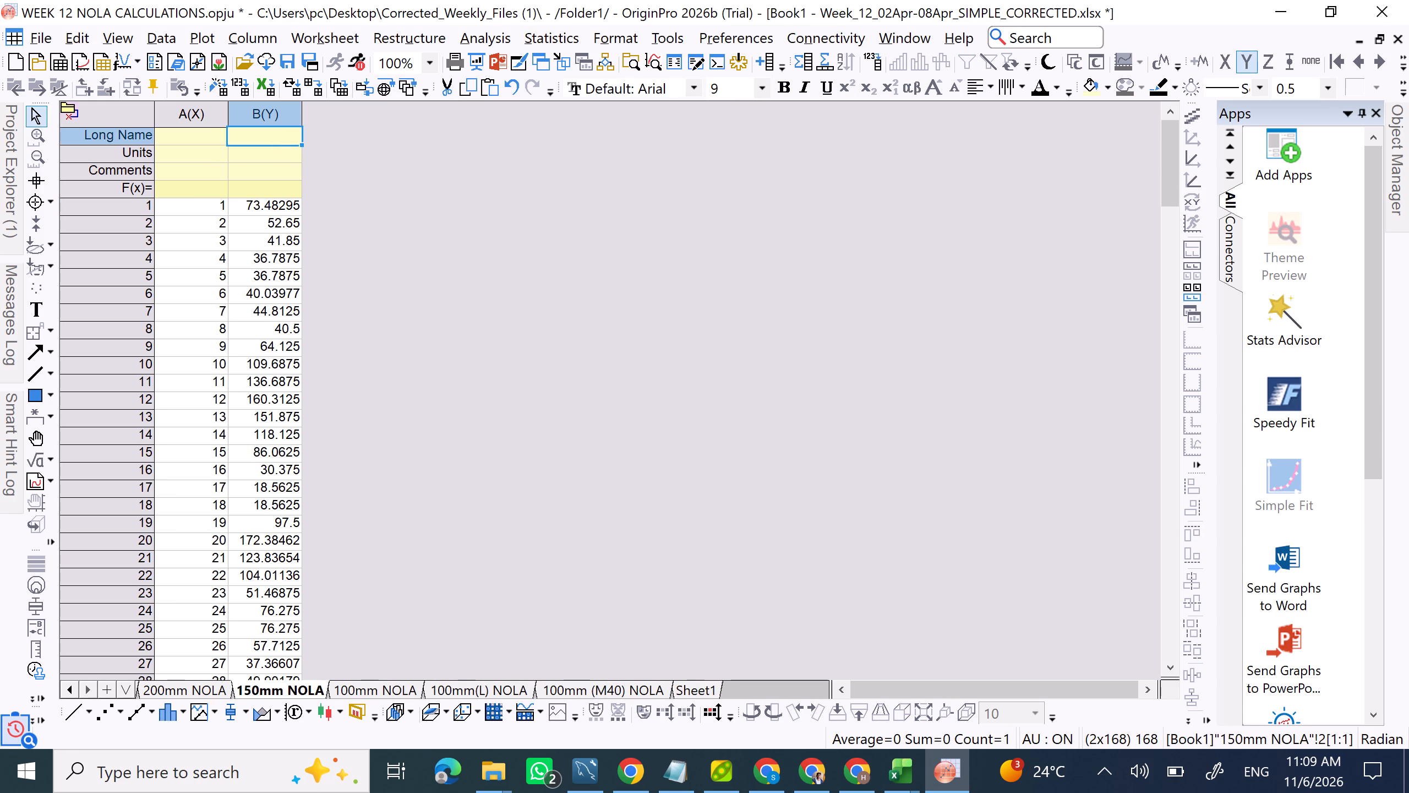
click(276, 116)
right_click(276, 116)
click(365, 75)
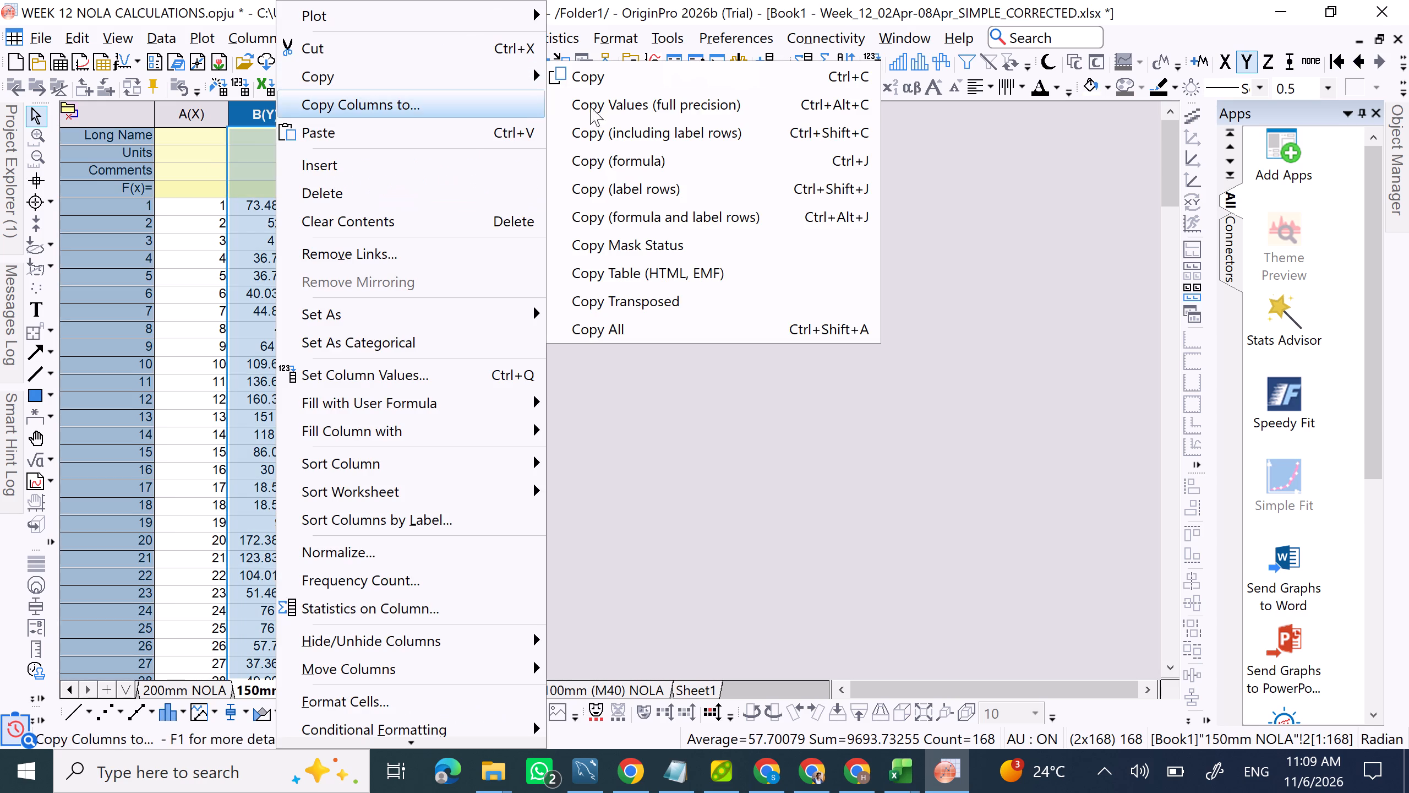
click(681, 107)
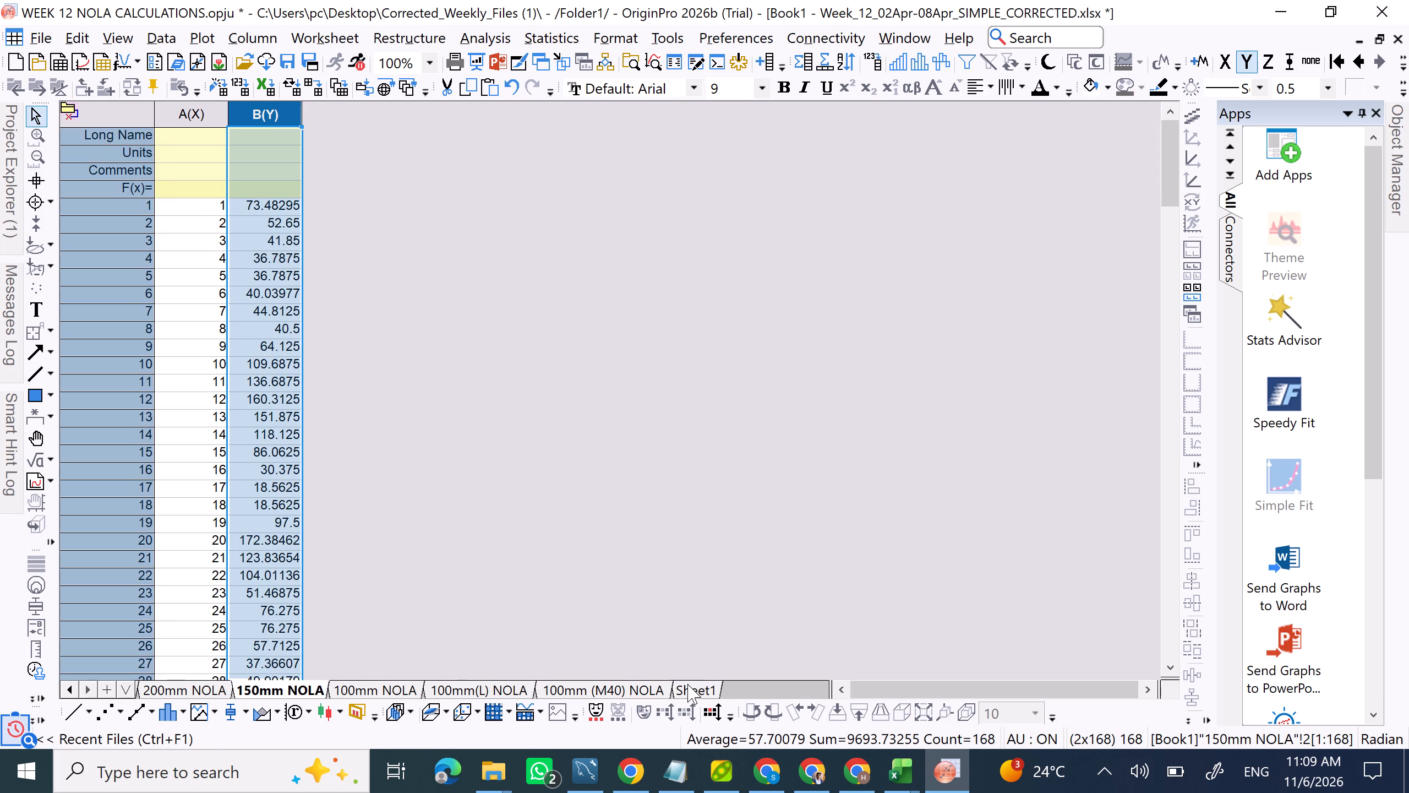
click(687, 684)
right_click(419, 207)
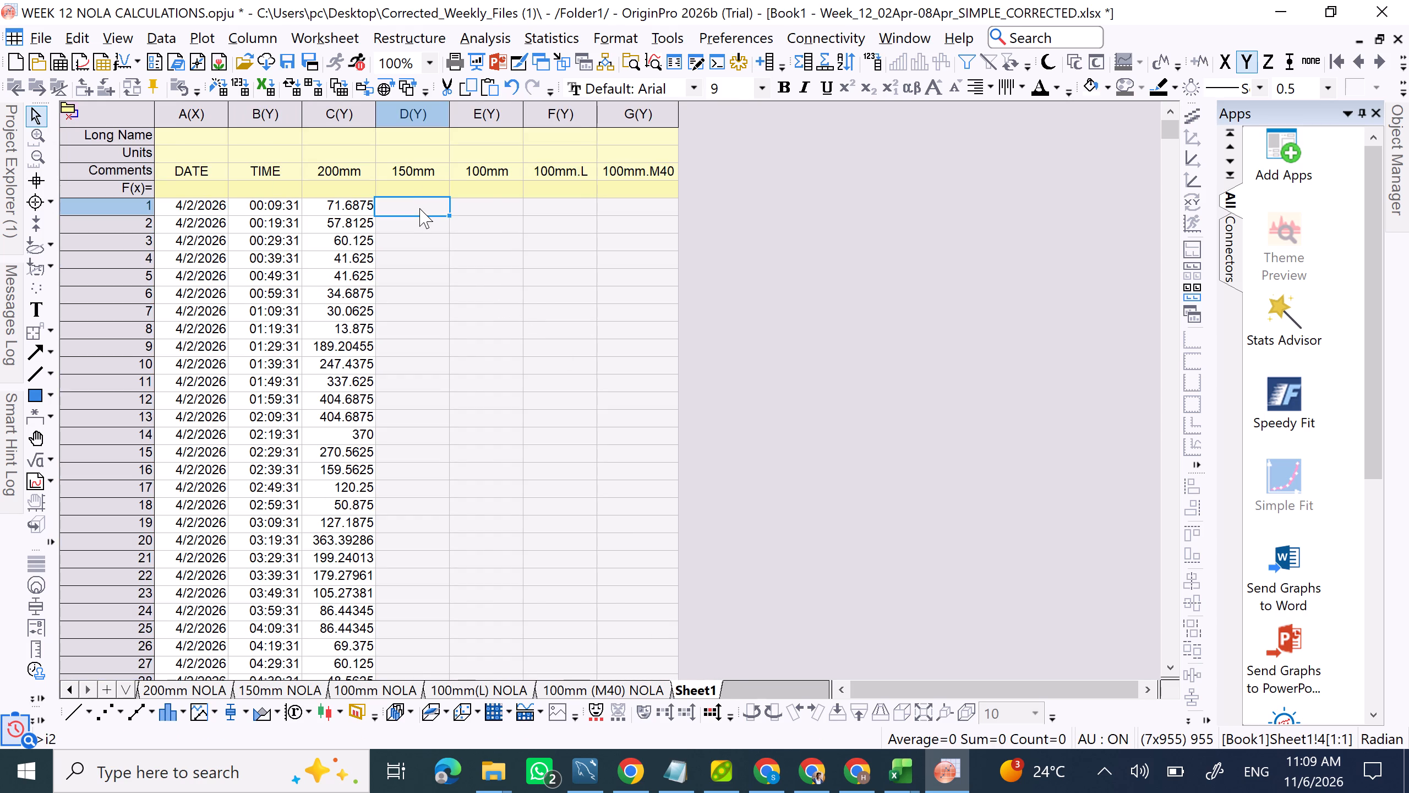
click(501, 141)
Copy column B of the 100mm NOLA sheet at full precision and paste it into Sheet1's 100mm column from row 1.
click(509, 211)
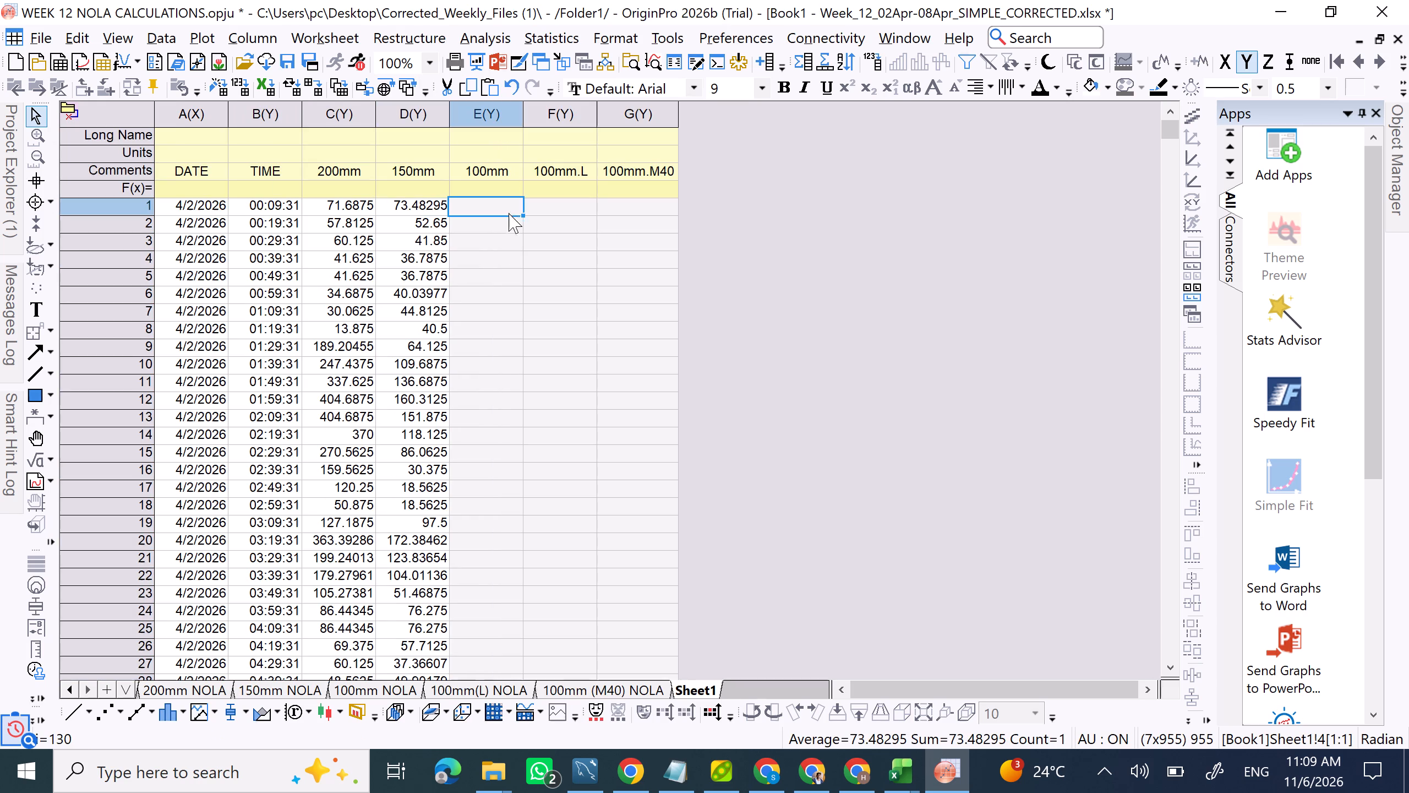
click(372, 688)
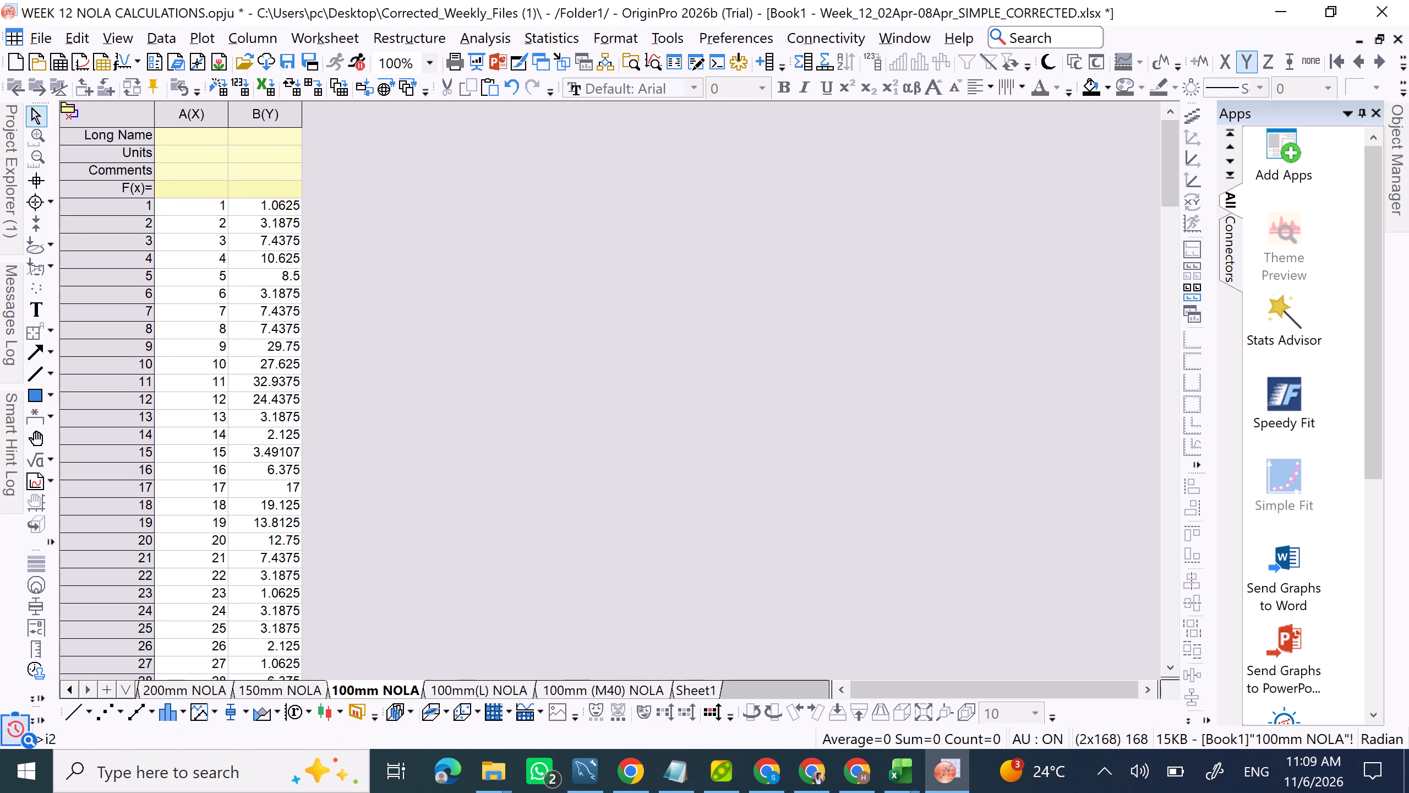
click(253, 110)
right_drag(253, 110, 259, 108)
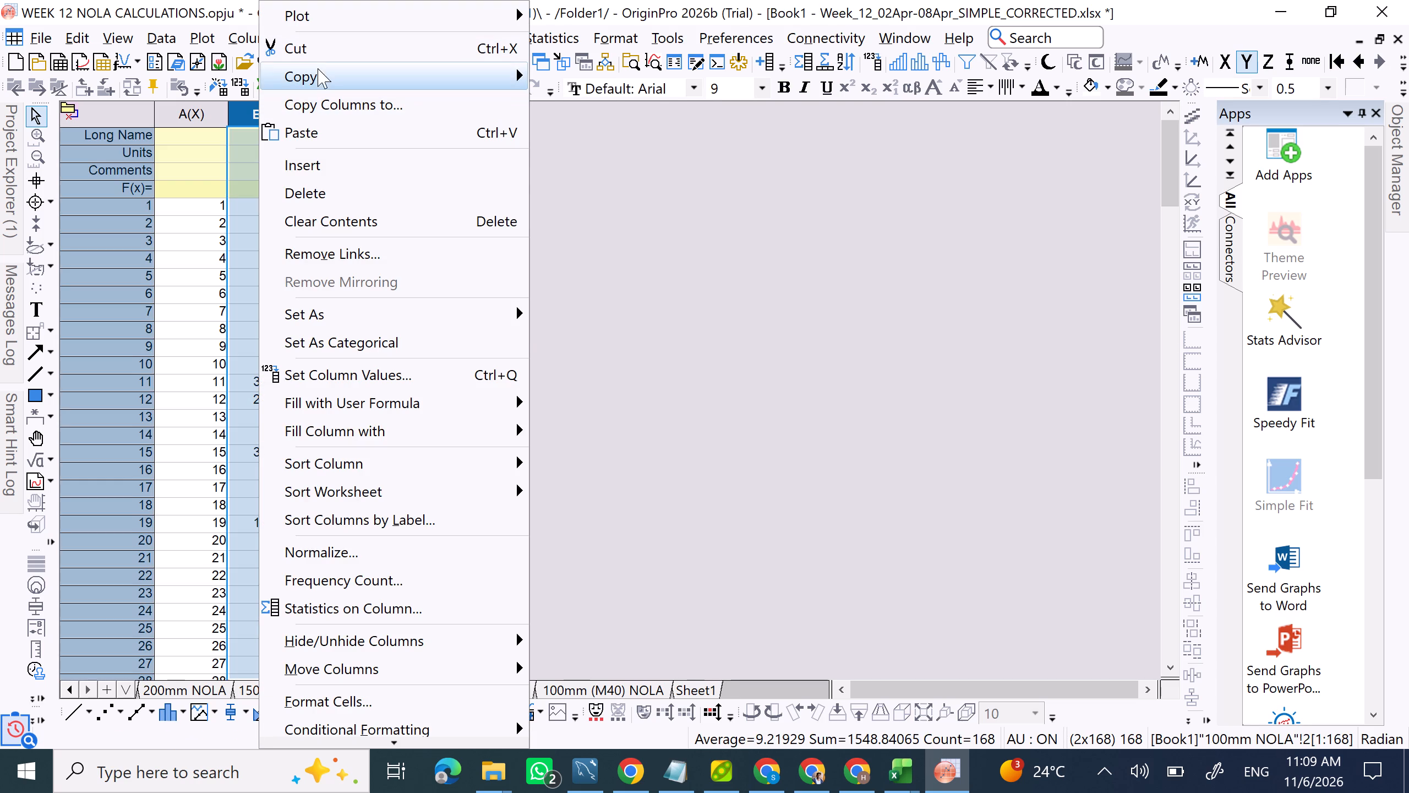
click(318, 68)
click(595, 99)
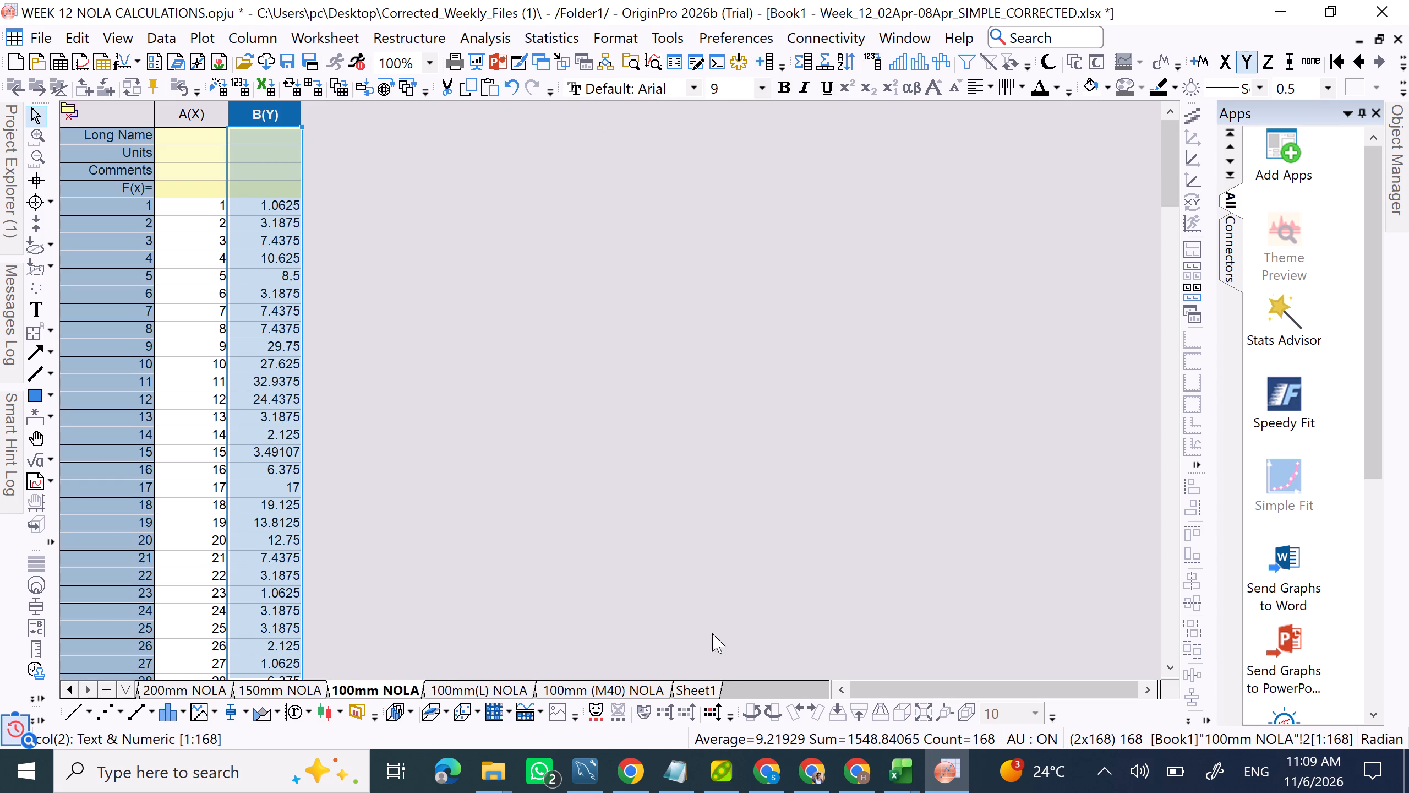
click(693, 687)
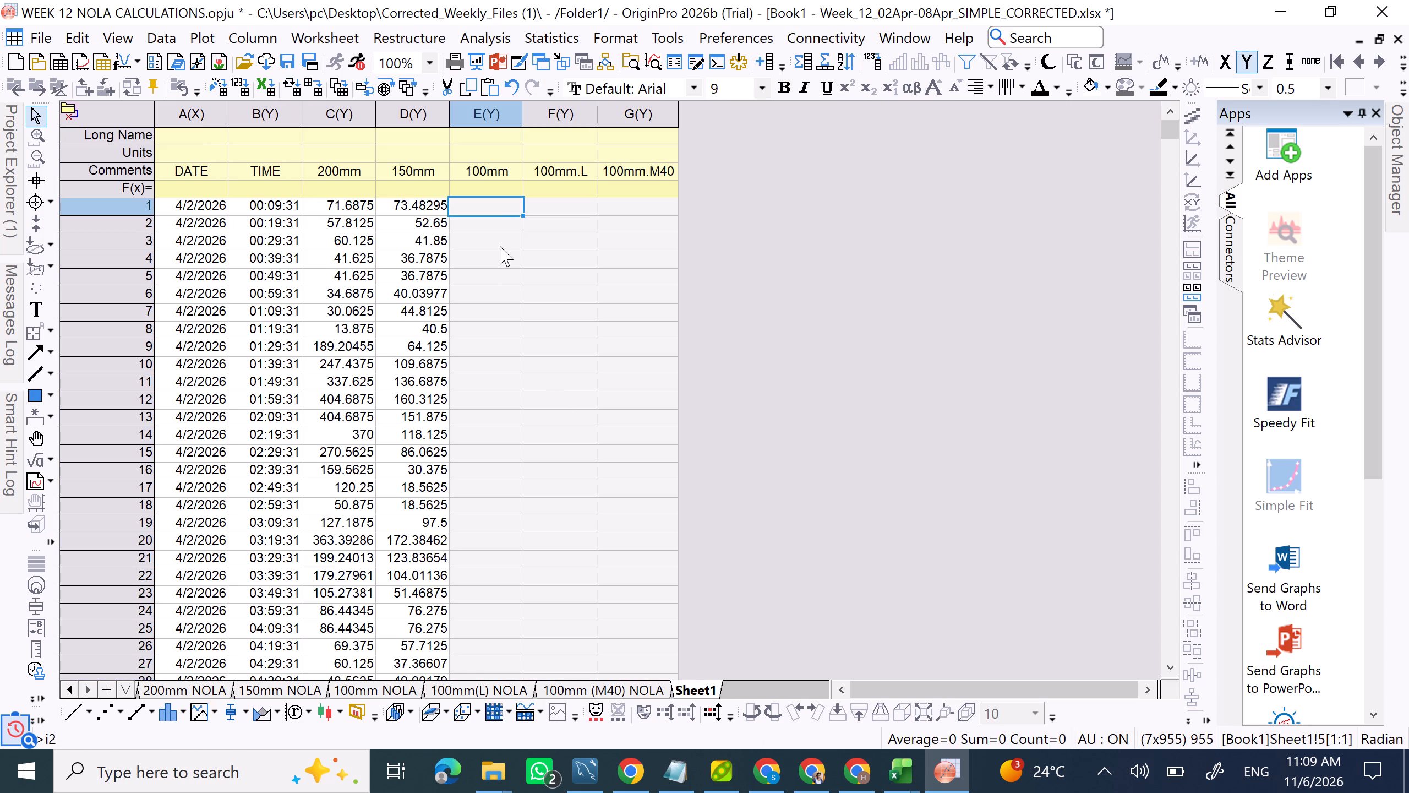
right_click(491, 204)
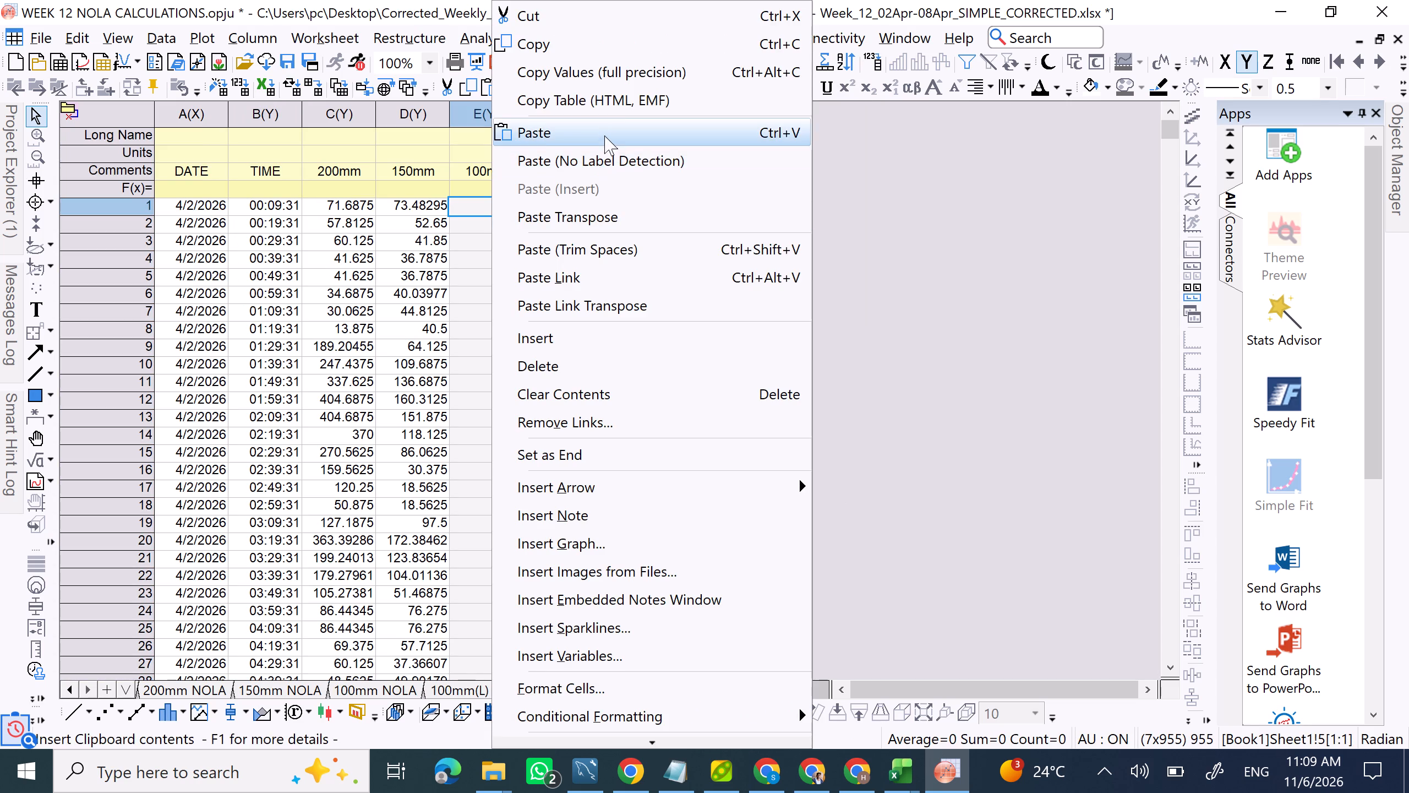
click(603, 128)
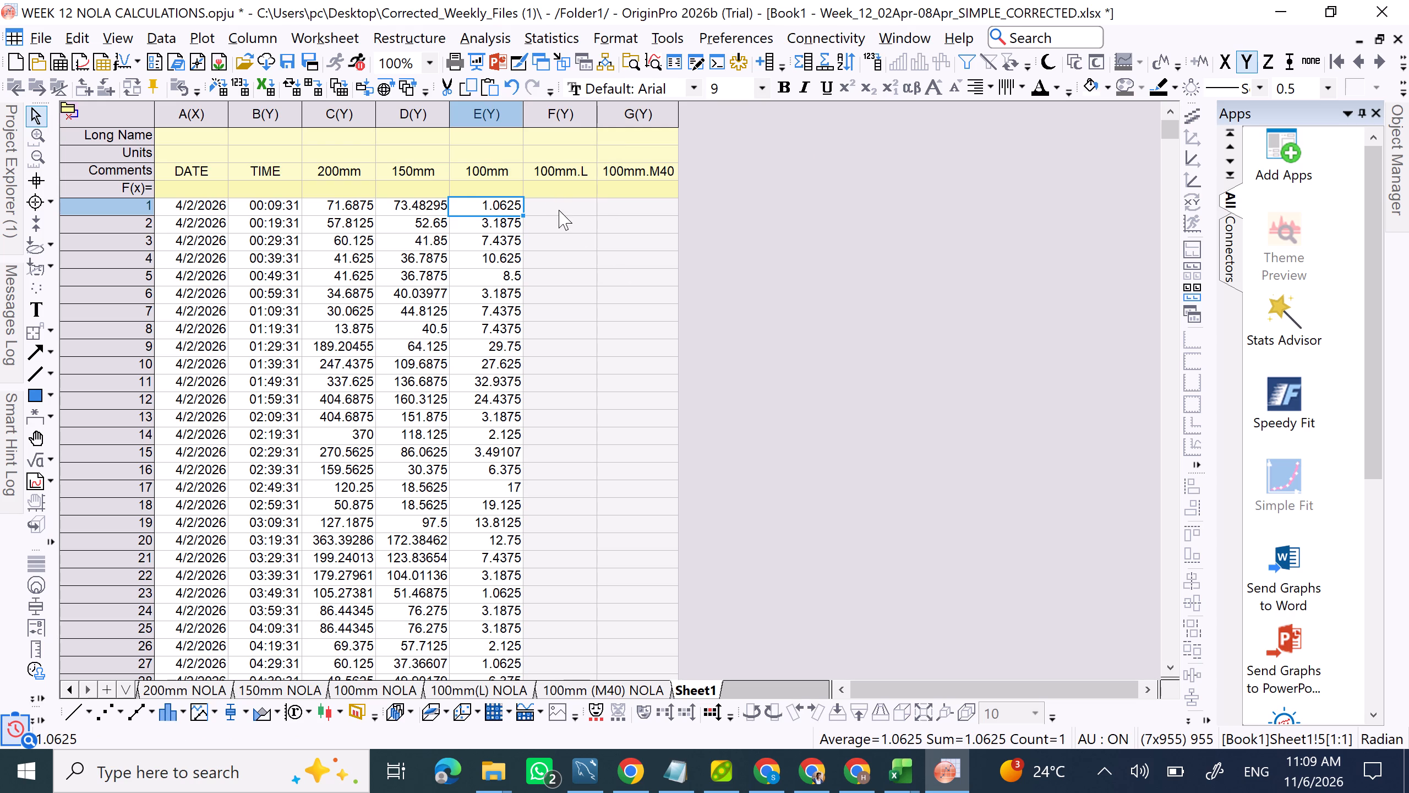
Copy column B of the 100mm(L) NOLA sheet at full precision and paste it into Sheet1's 100mm.L column from row 1.
click(559, 210)
click(575, 693)
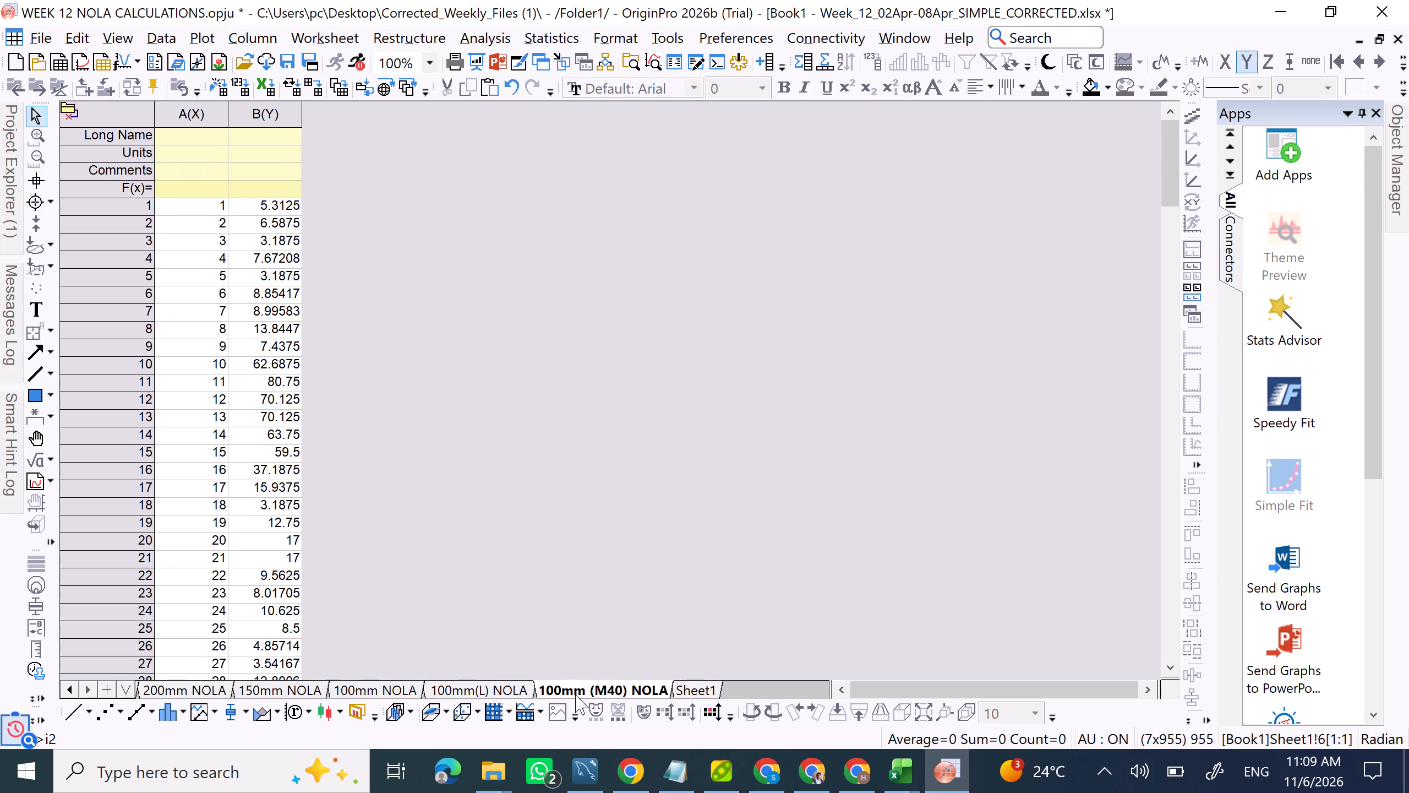
click(510, 686)
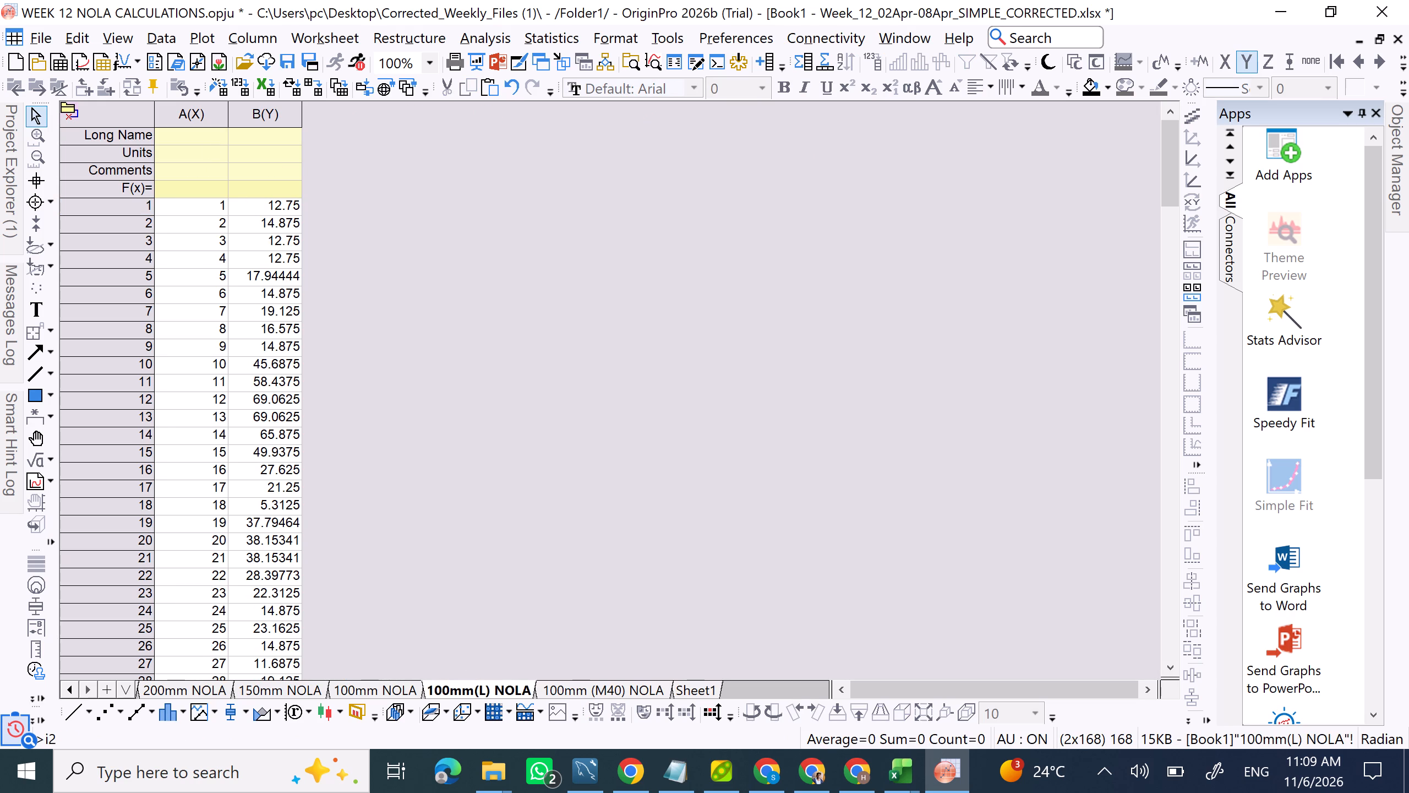
click(255, 121)
right_click(255, 121)
click(377, 65)
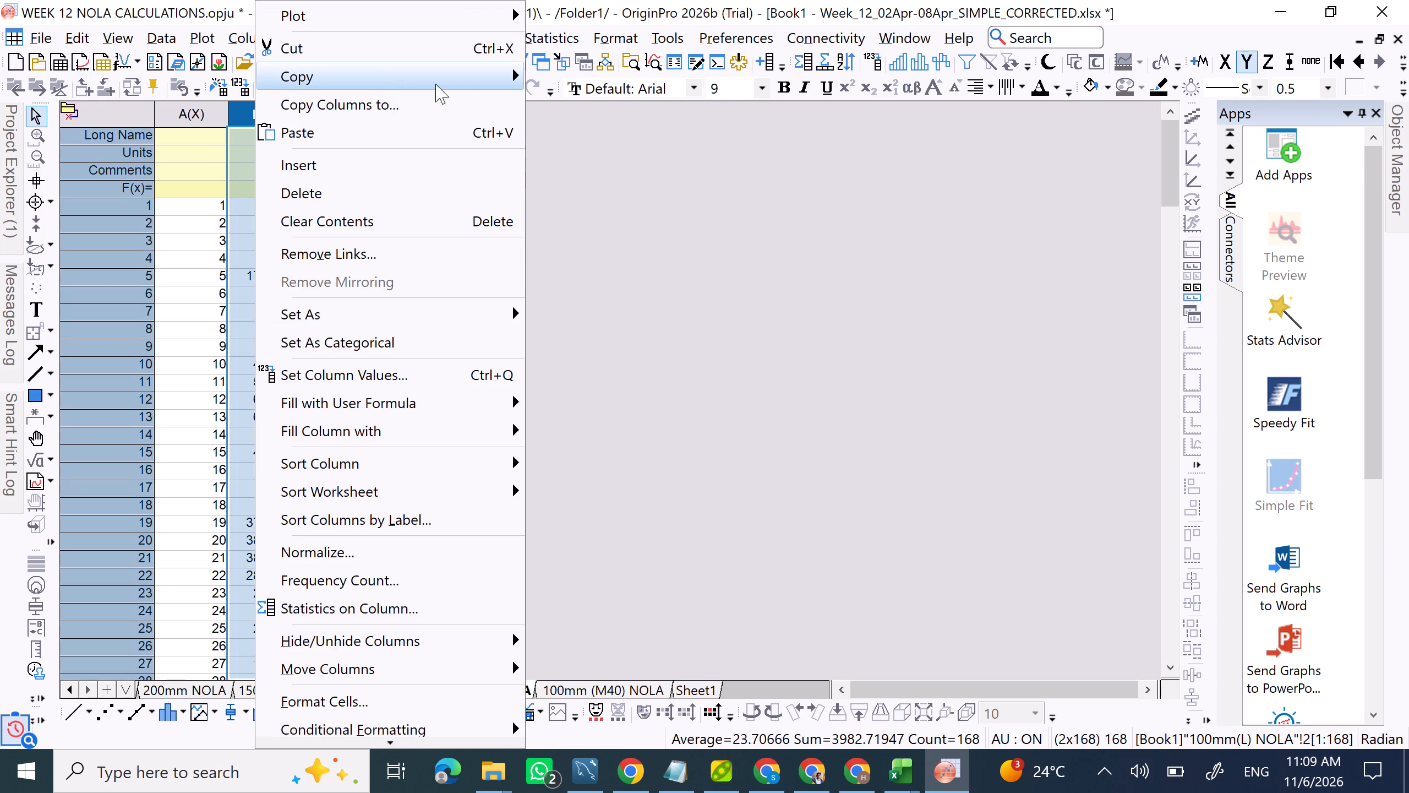
click(421, 80)
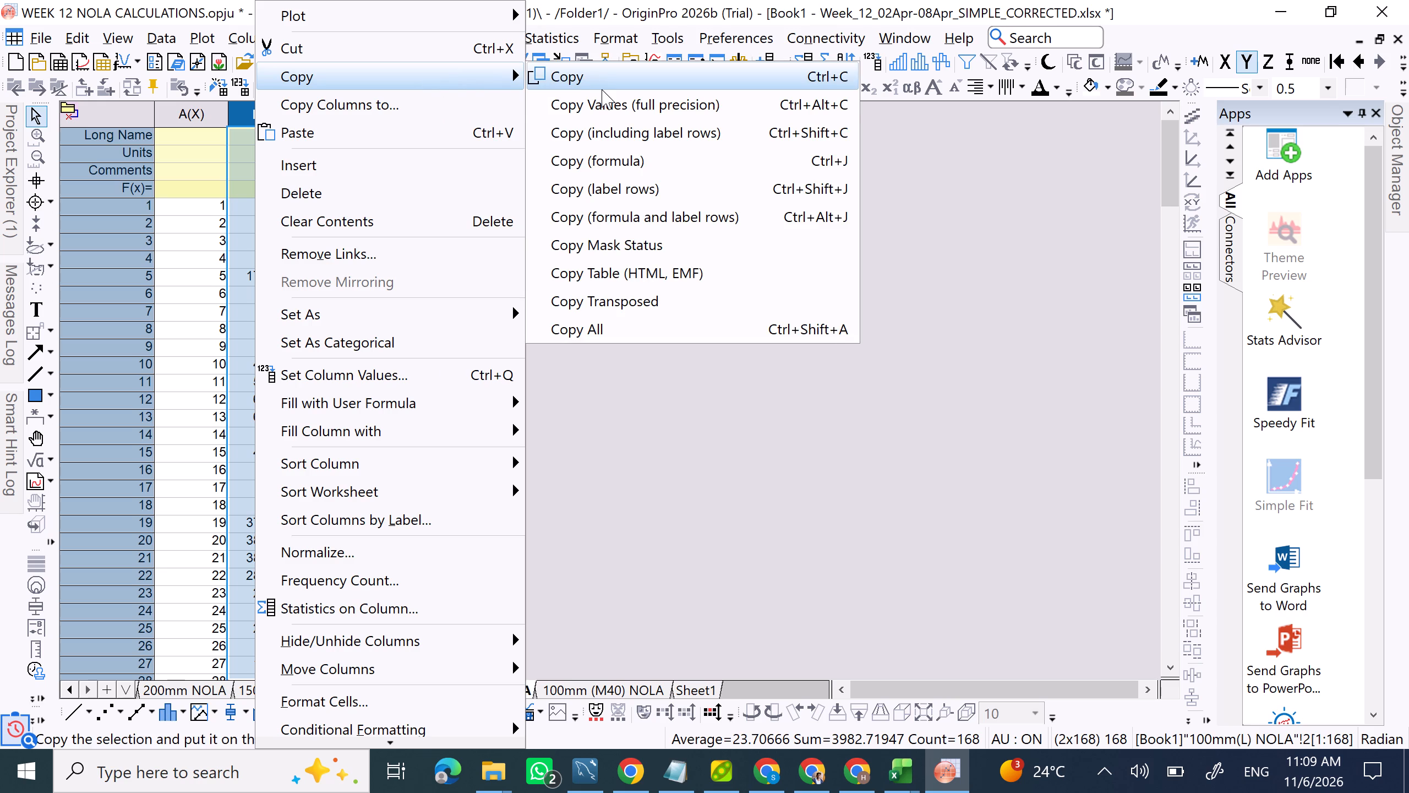
click(605, 105)
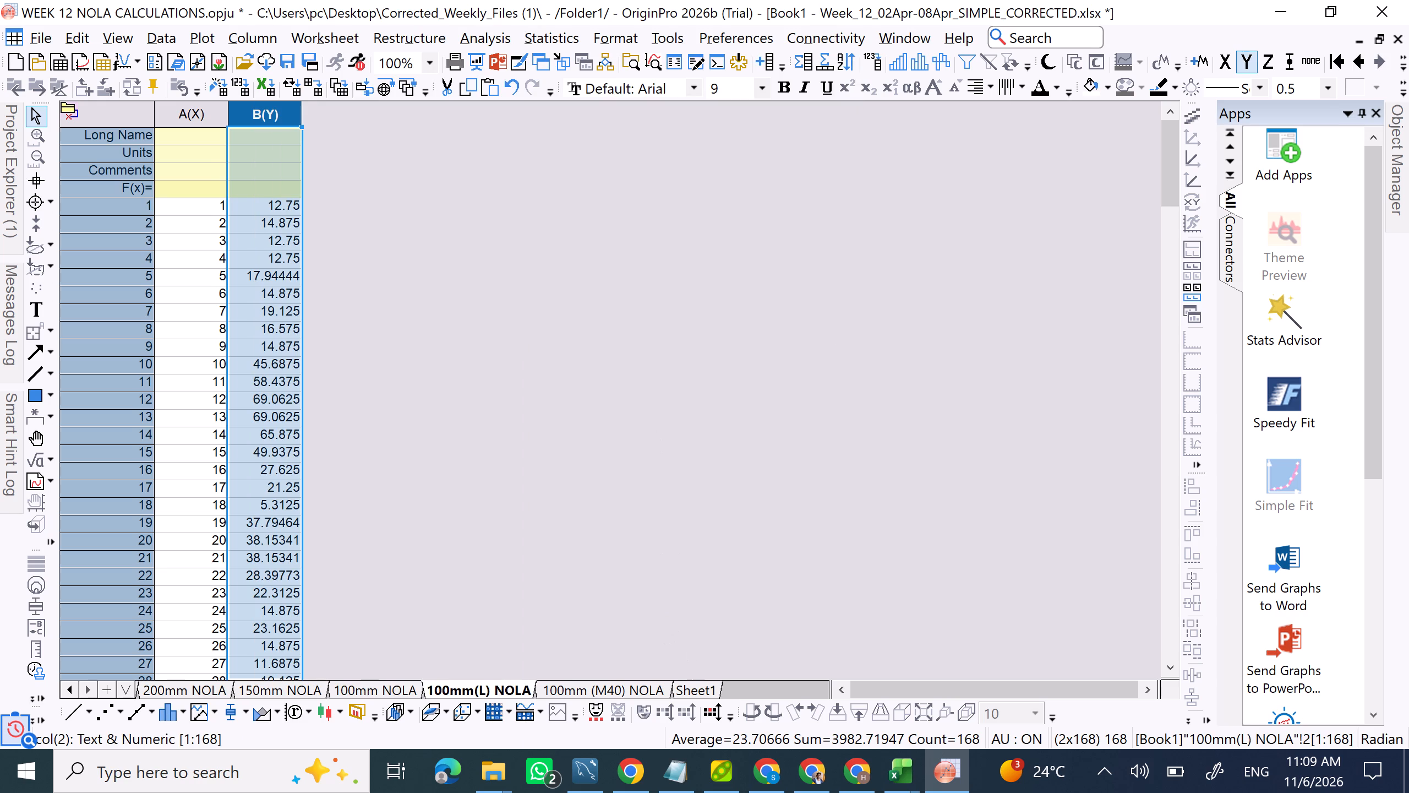
click(693, 678)
click(694, 688)
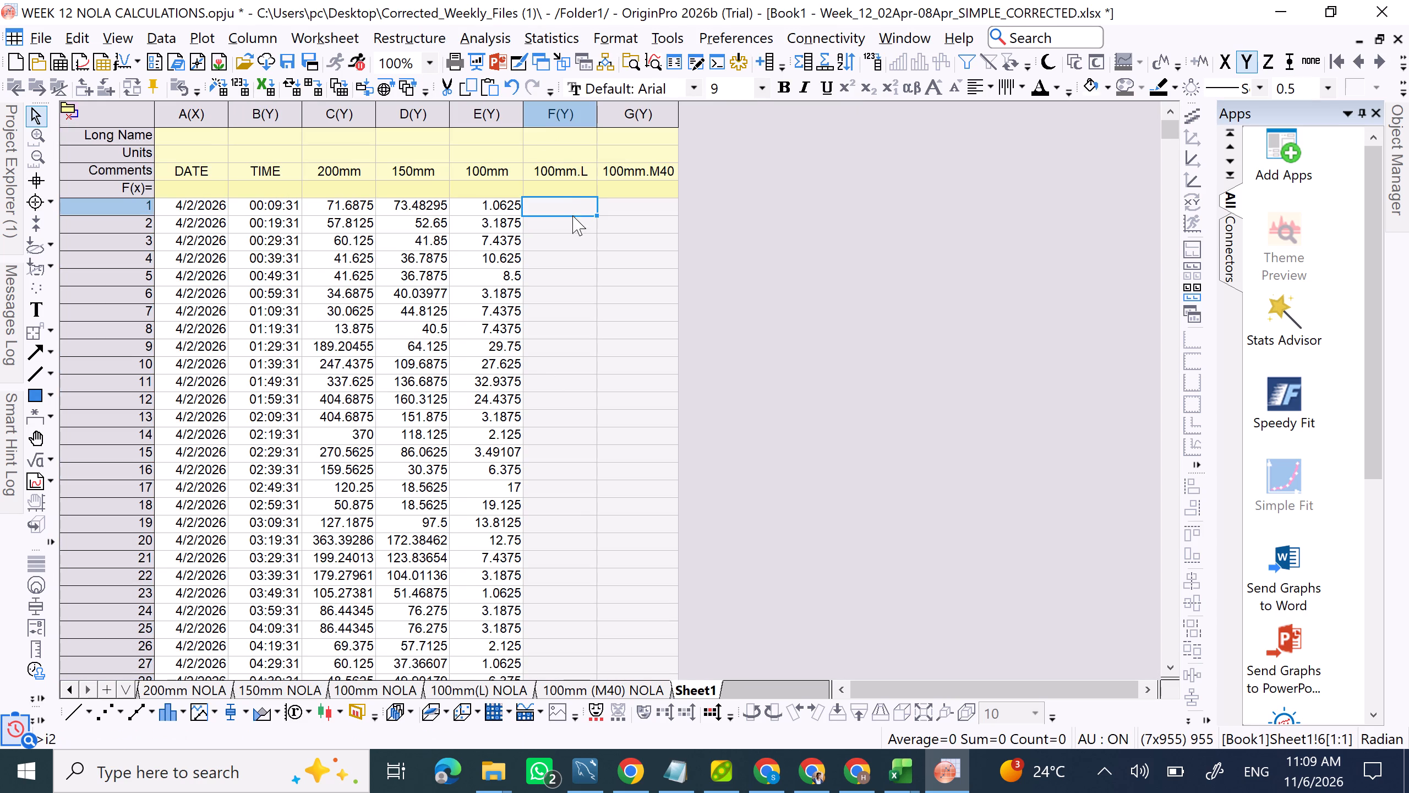
right_click(570, 205)
click(623, 129)
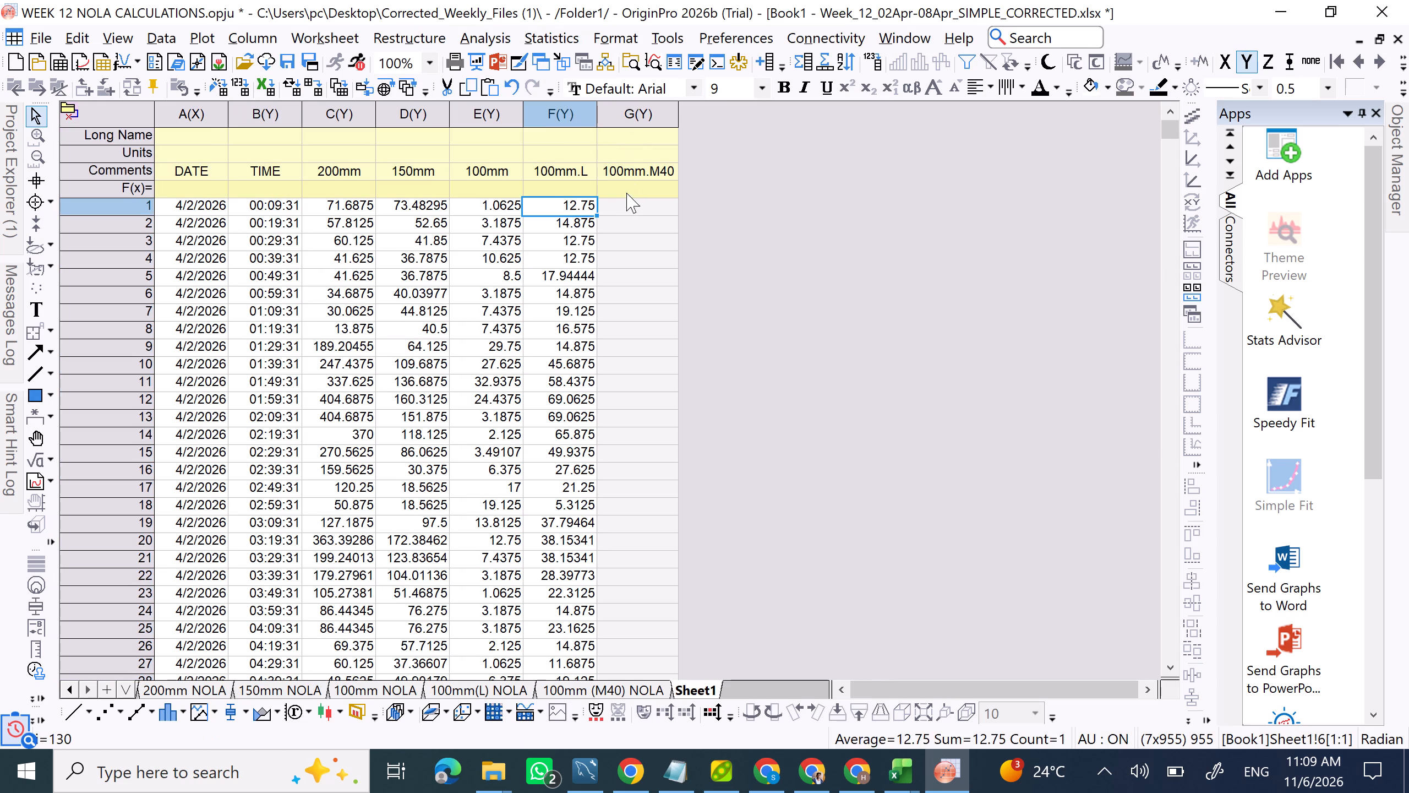
Copy column B of the 100mm (M40) NOLA sheet at full precision and paste it into Sheet1's 100mm.M40 column from row 1.
click(630, 201)
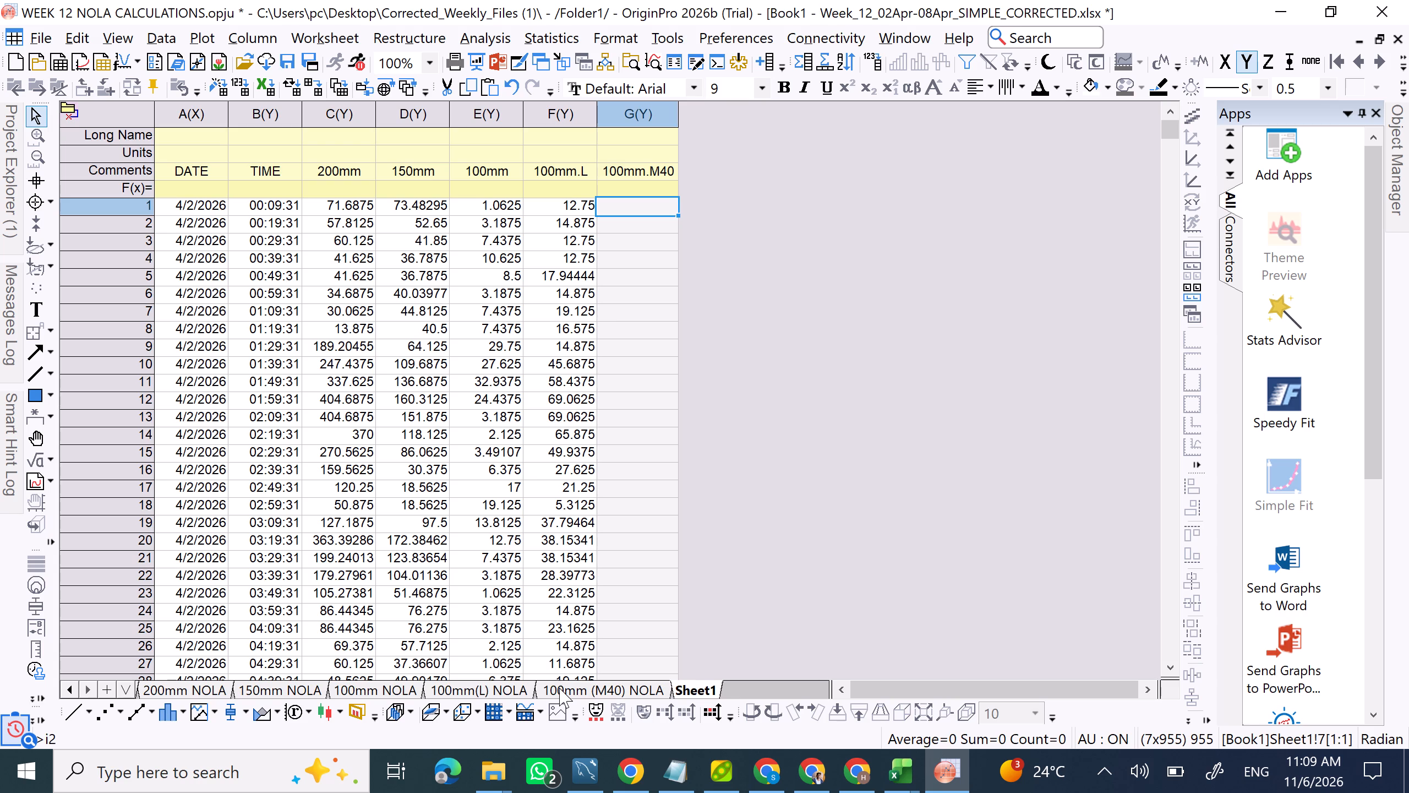
click(559, 688)
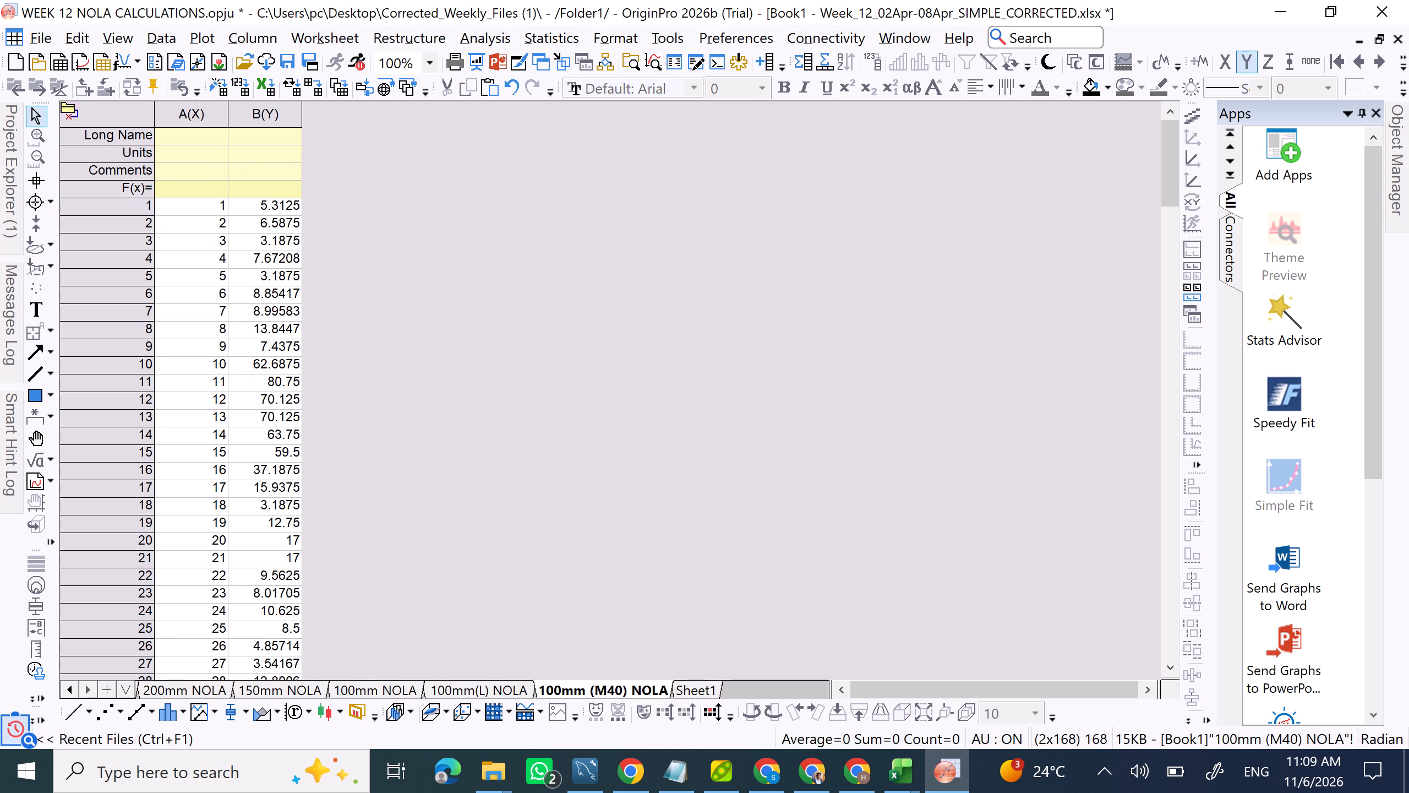
click(285, 117)
right_click(285, 117)
click(366, 79)
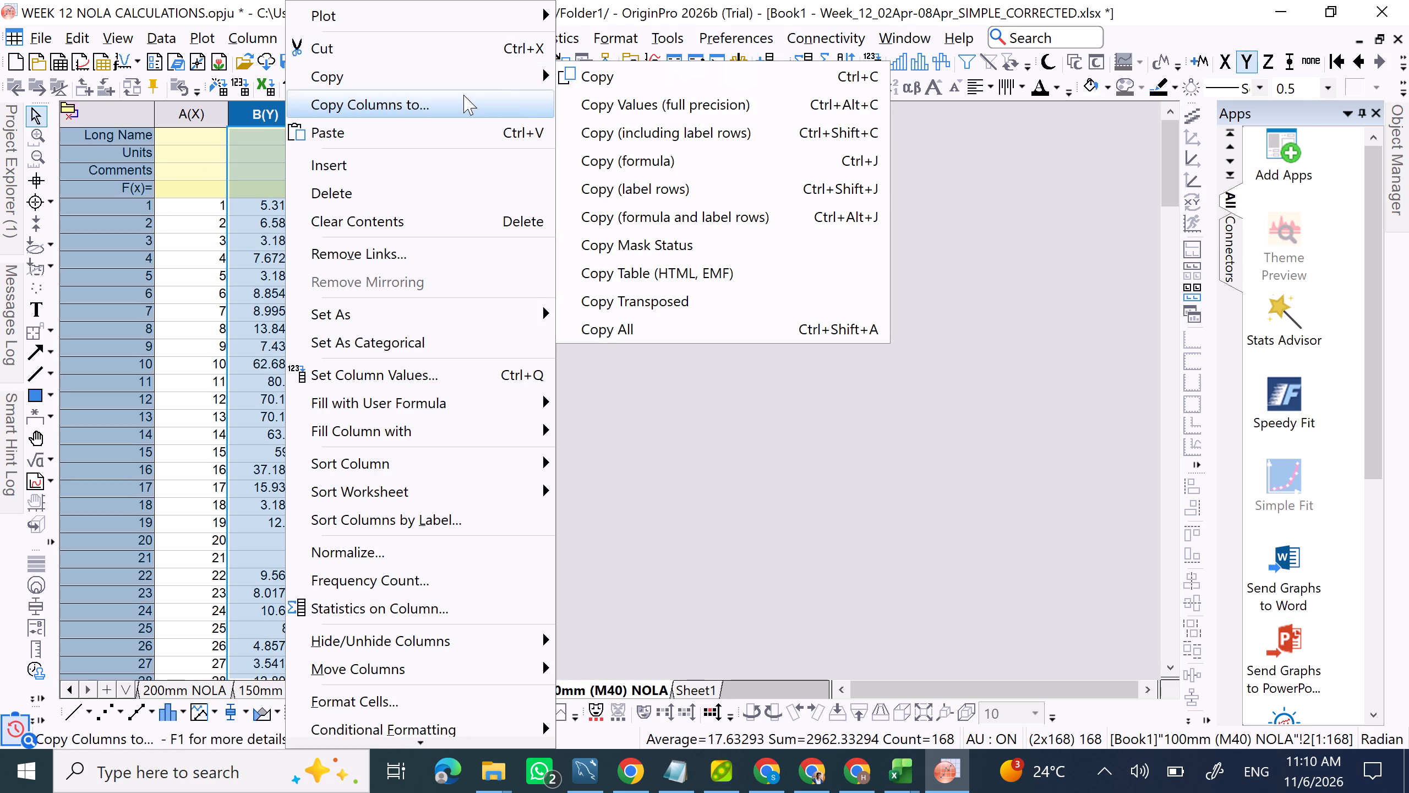
click(651, 105)
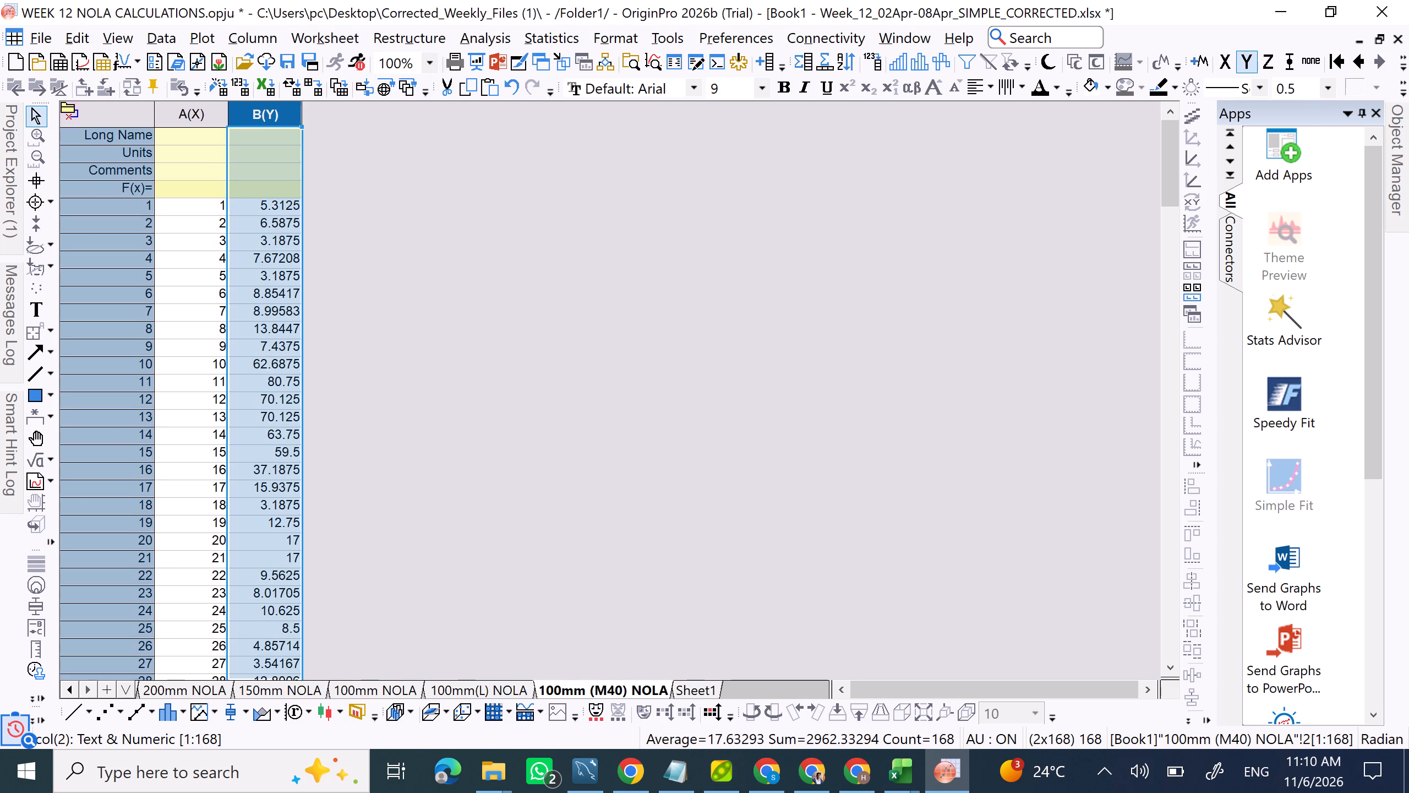
click(692, 693)
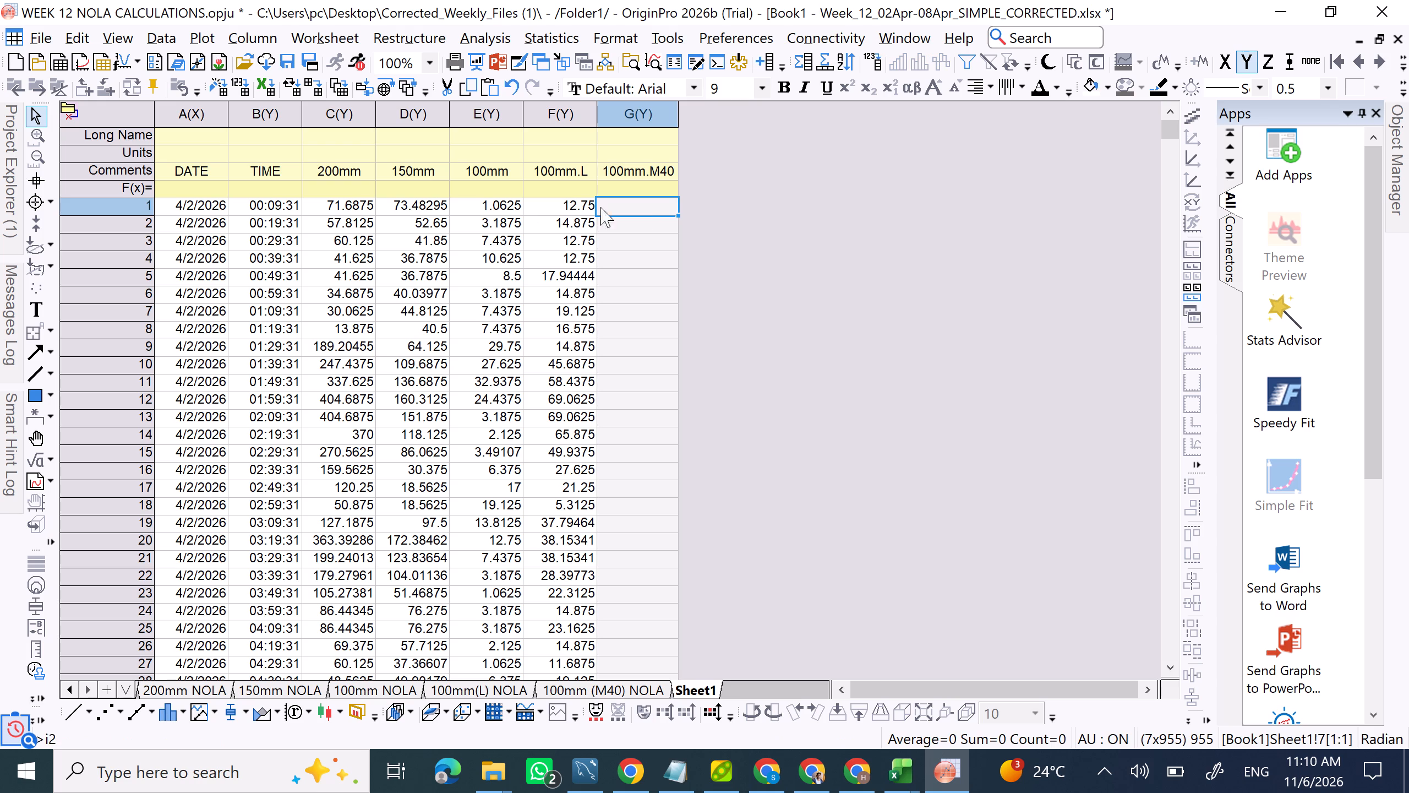
right_click(642, 207)
click(695, 143)
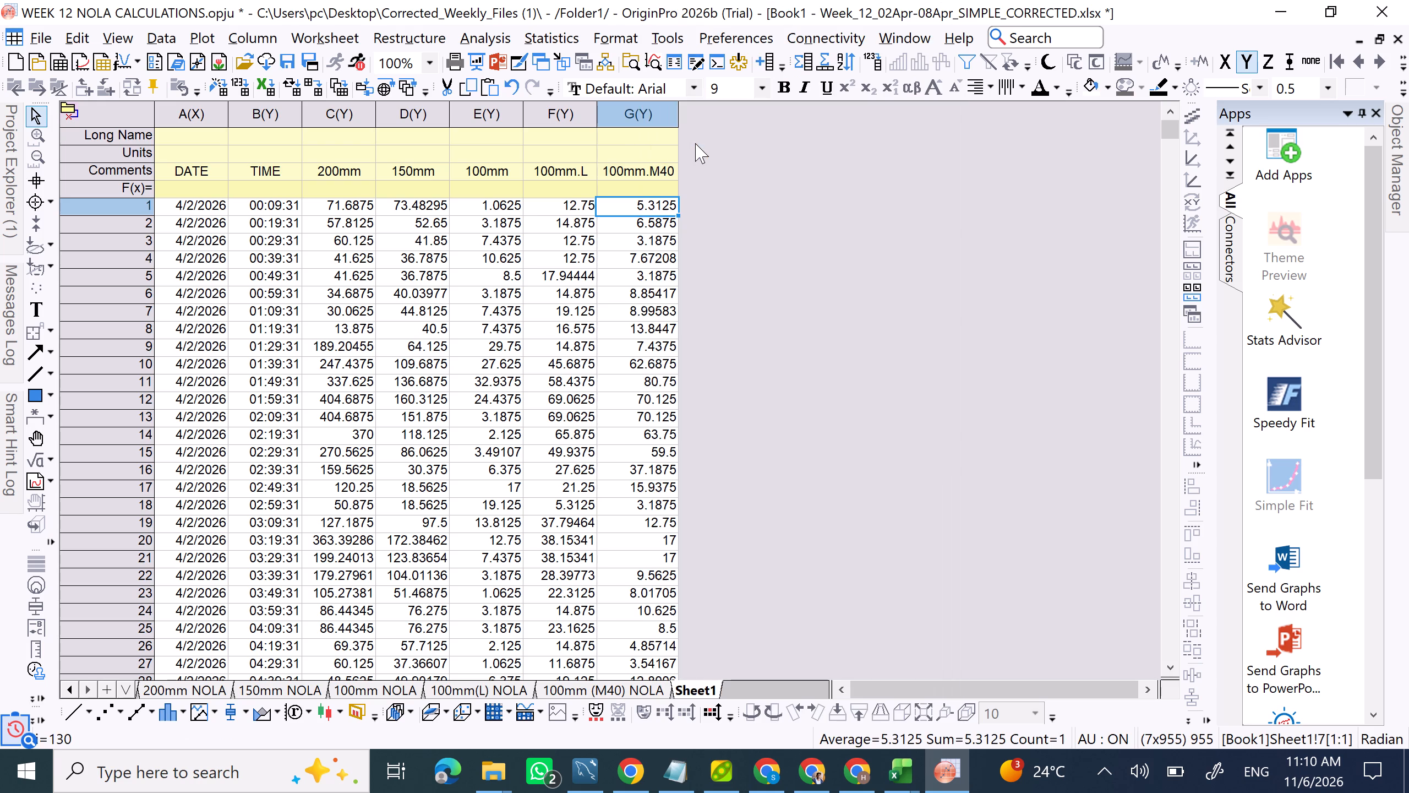
click(750, 420)
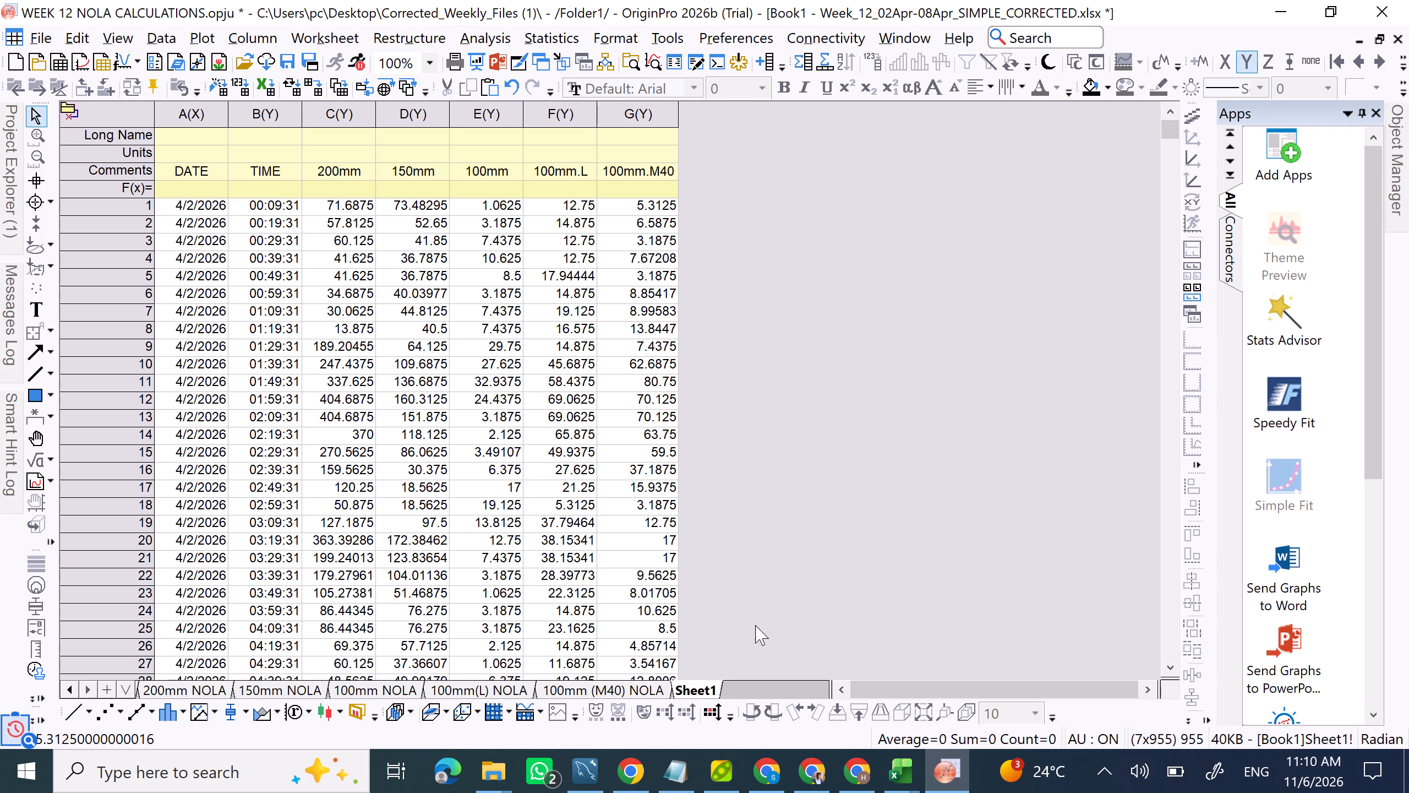
Rename Sheet1 as ALL NOLA SLABS.
right_click(707, 686)
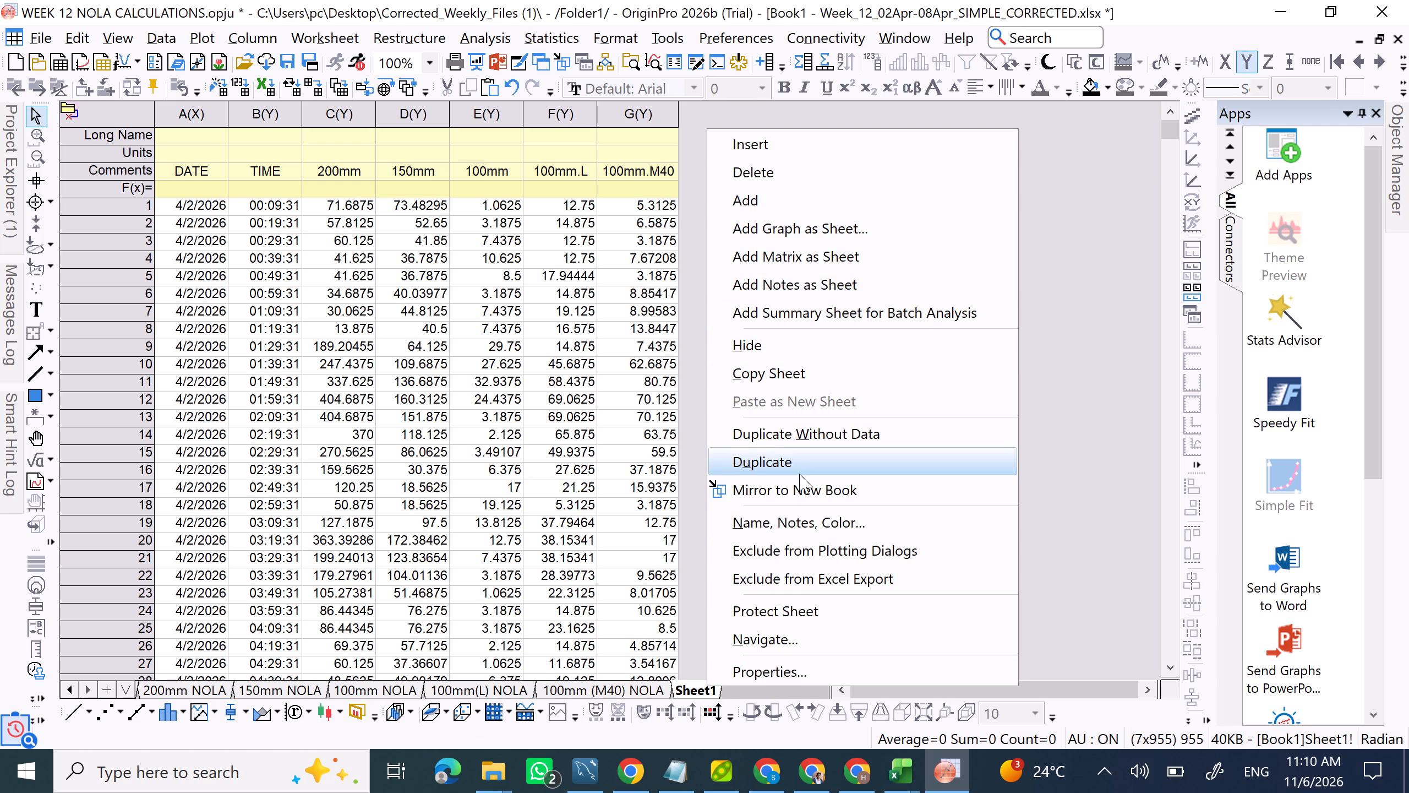
click(796, 521)
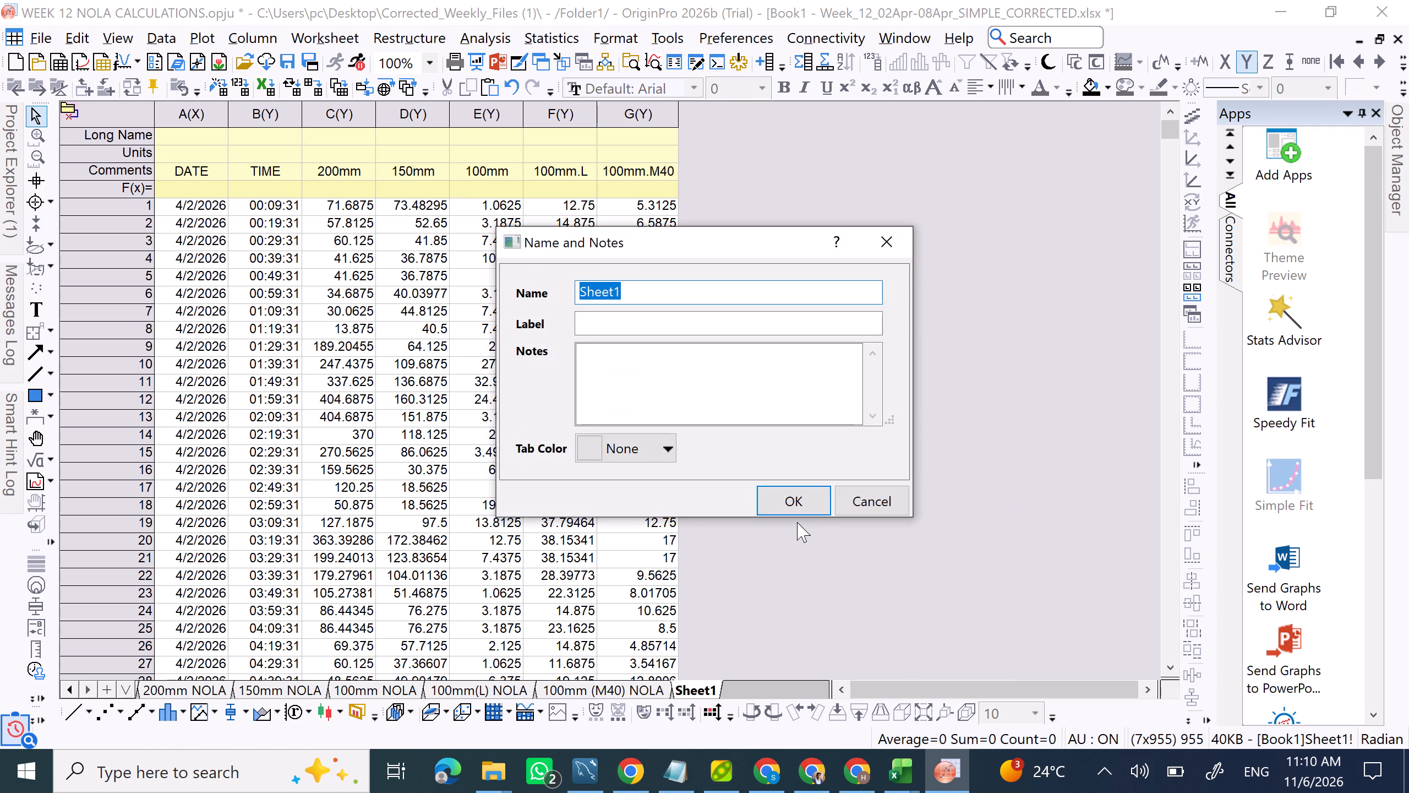
text(ALL)
key(space)
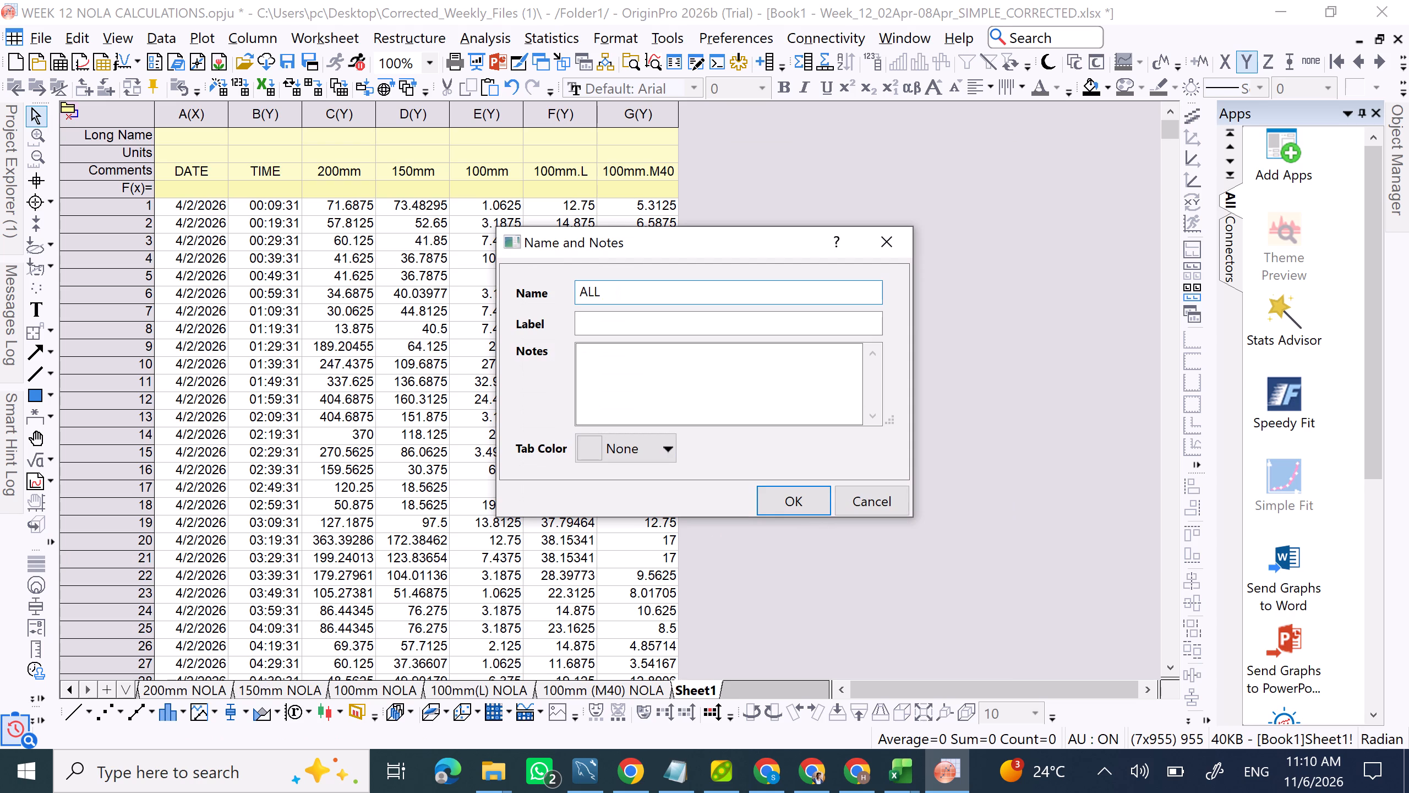
text(NOLA SLABS)
key(Return)
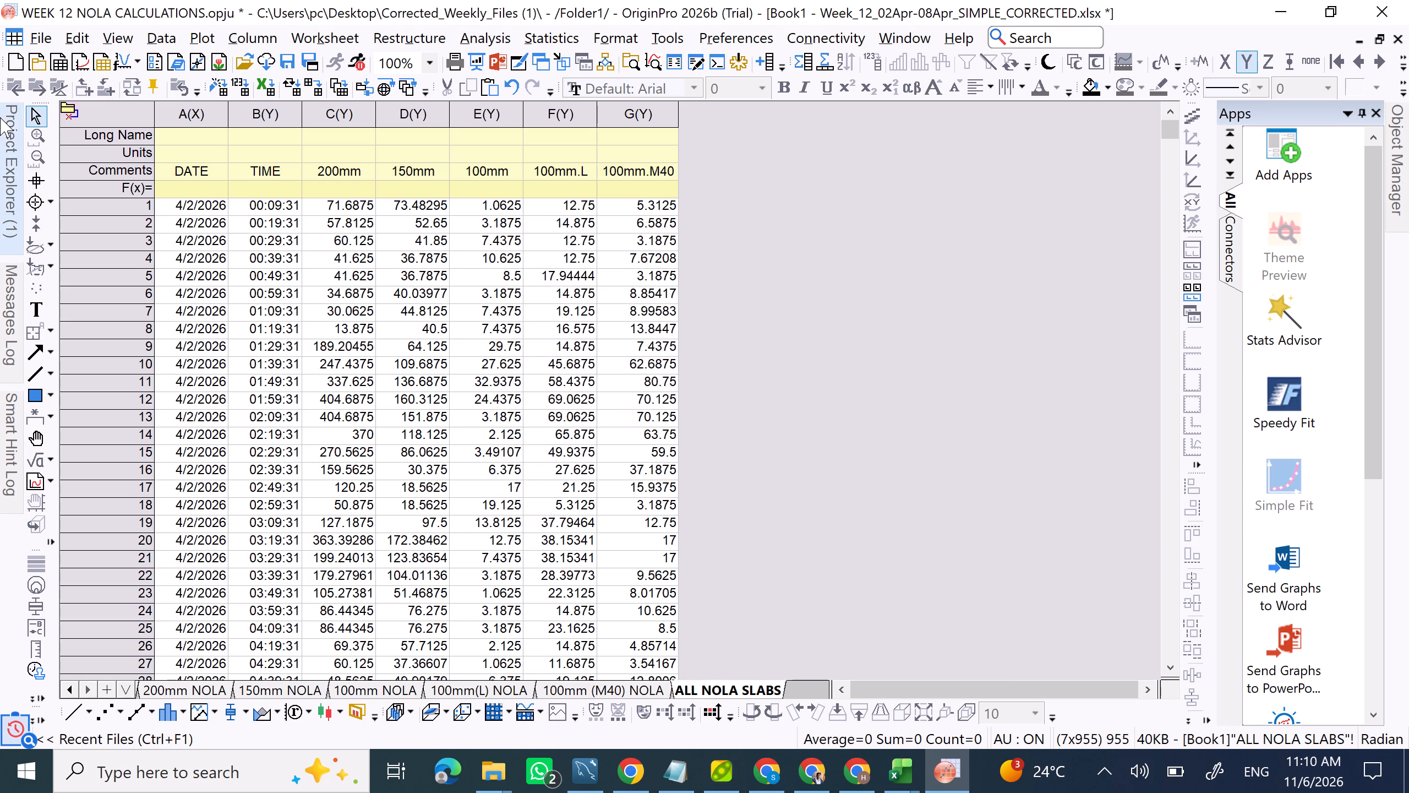
Open Graph1 from the project's Folder1 and clear the text of its X-axis title.
click(14, 125)
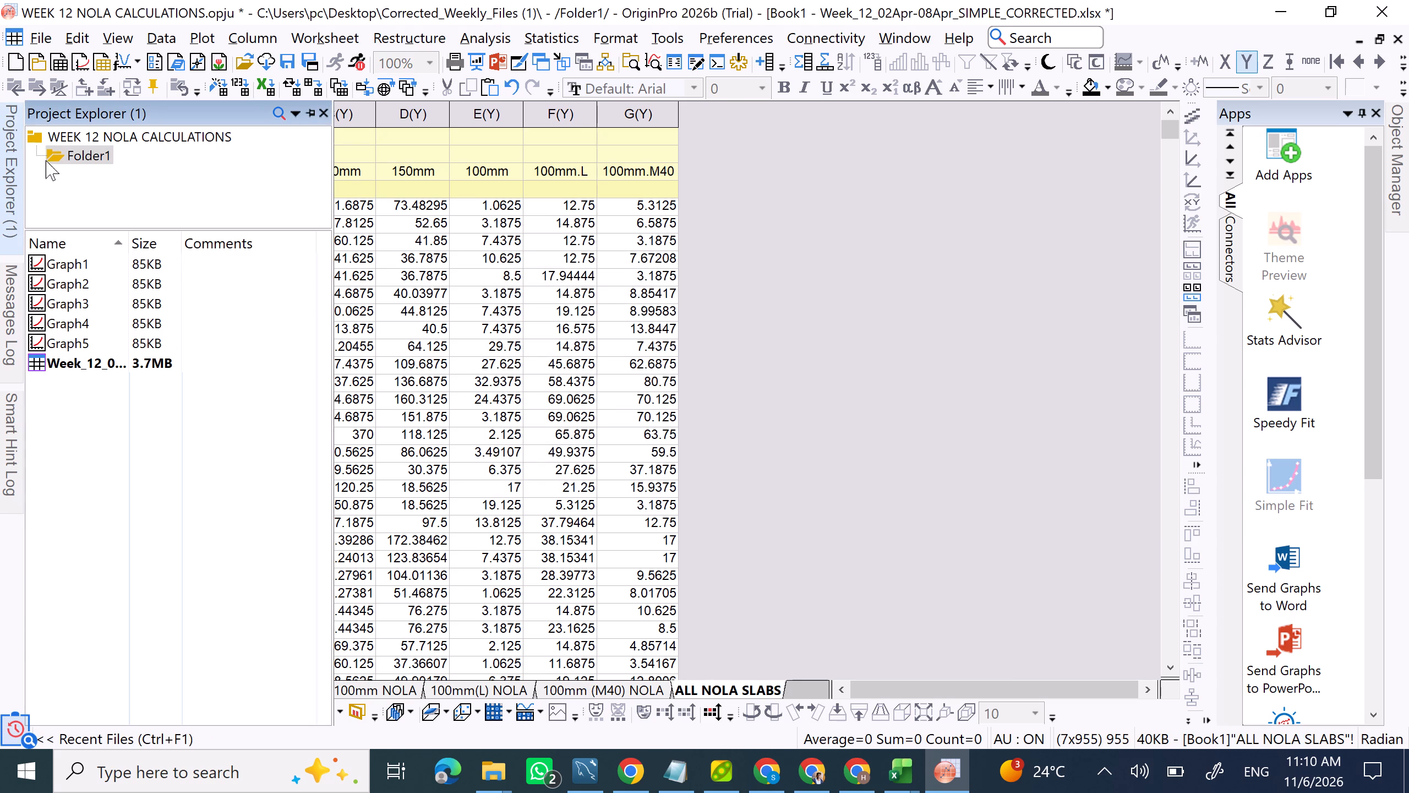
double_click(82, 267)
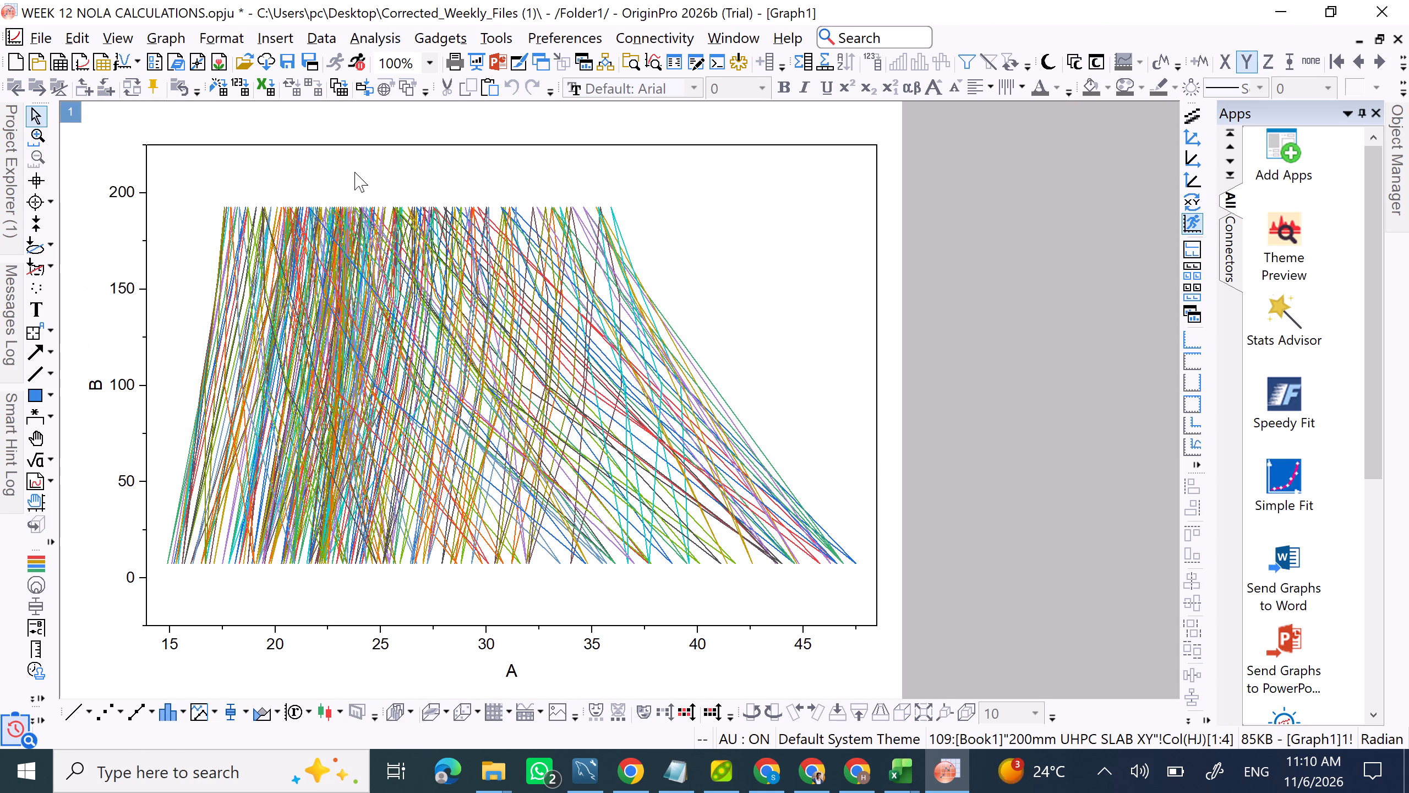
double_click(520, 669)
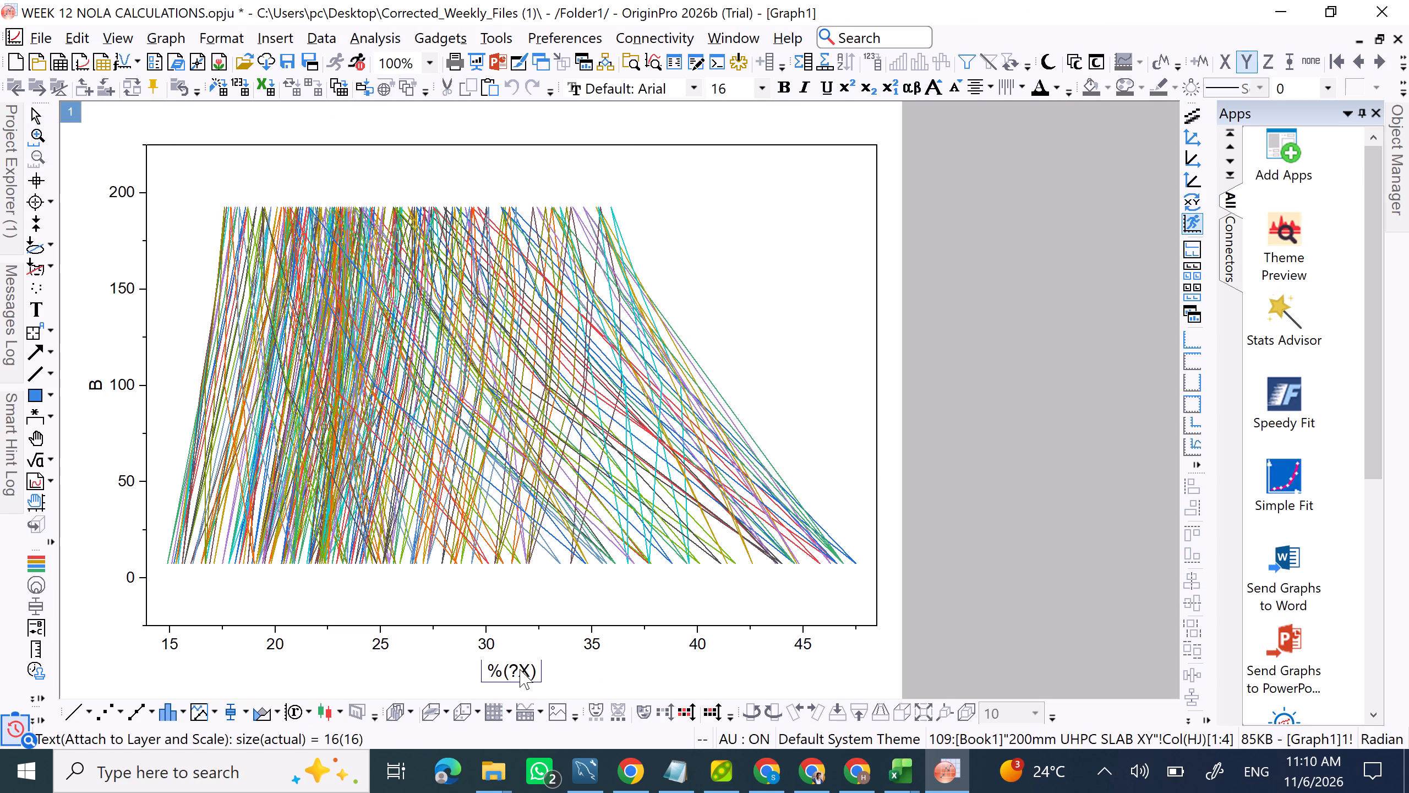
click(528, 669)
key(BackSpace)
key(BackSpace)
key(BackSpace)
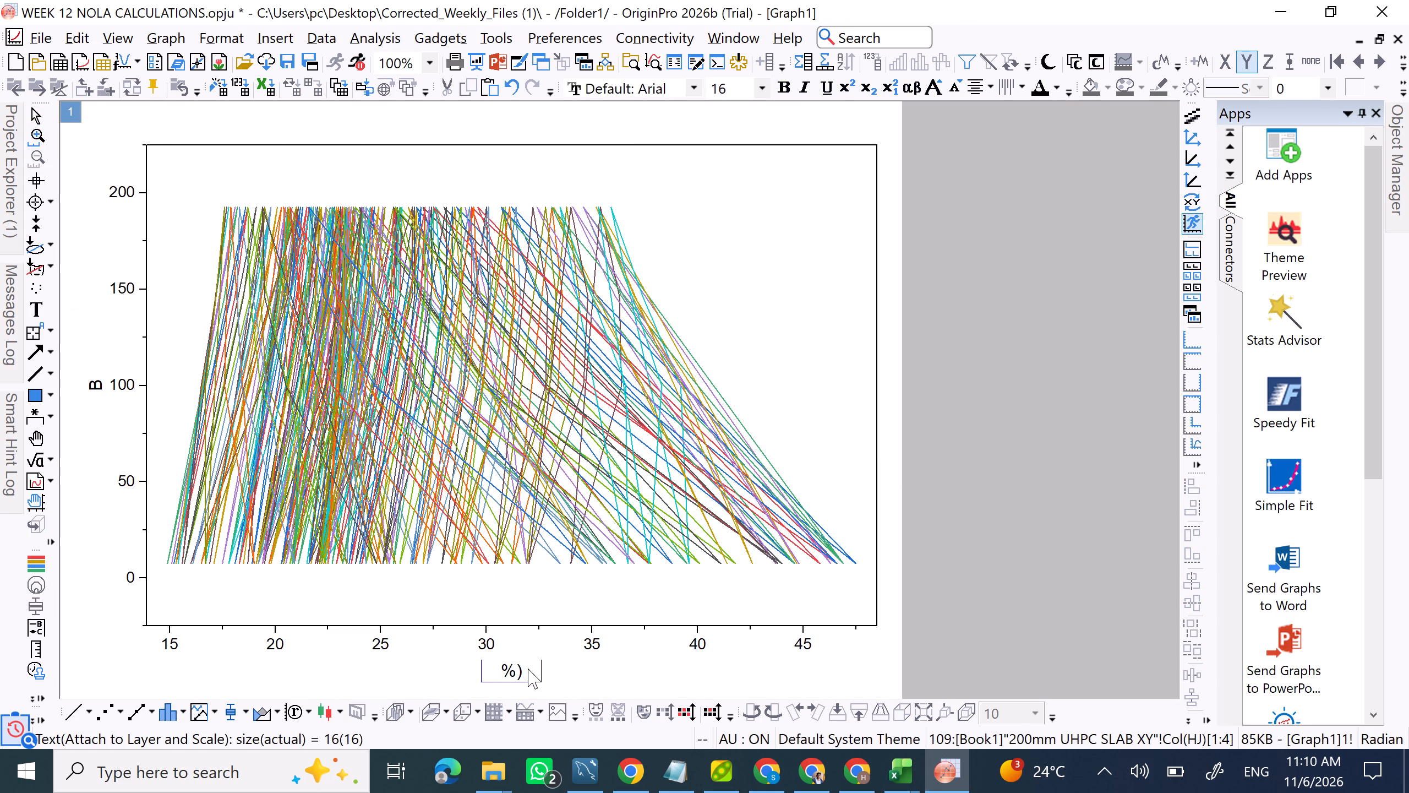
key(BackSpace)
click(528, 669)
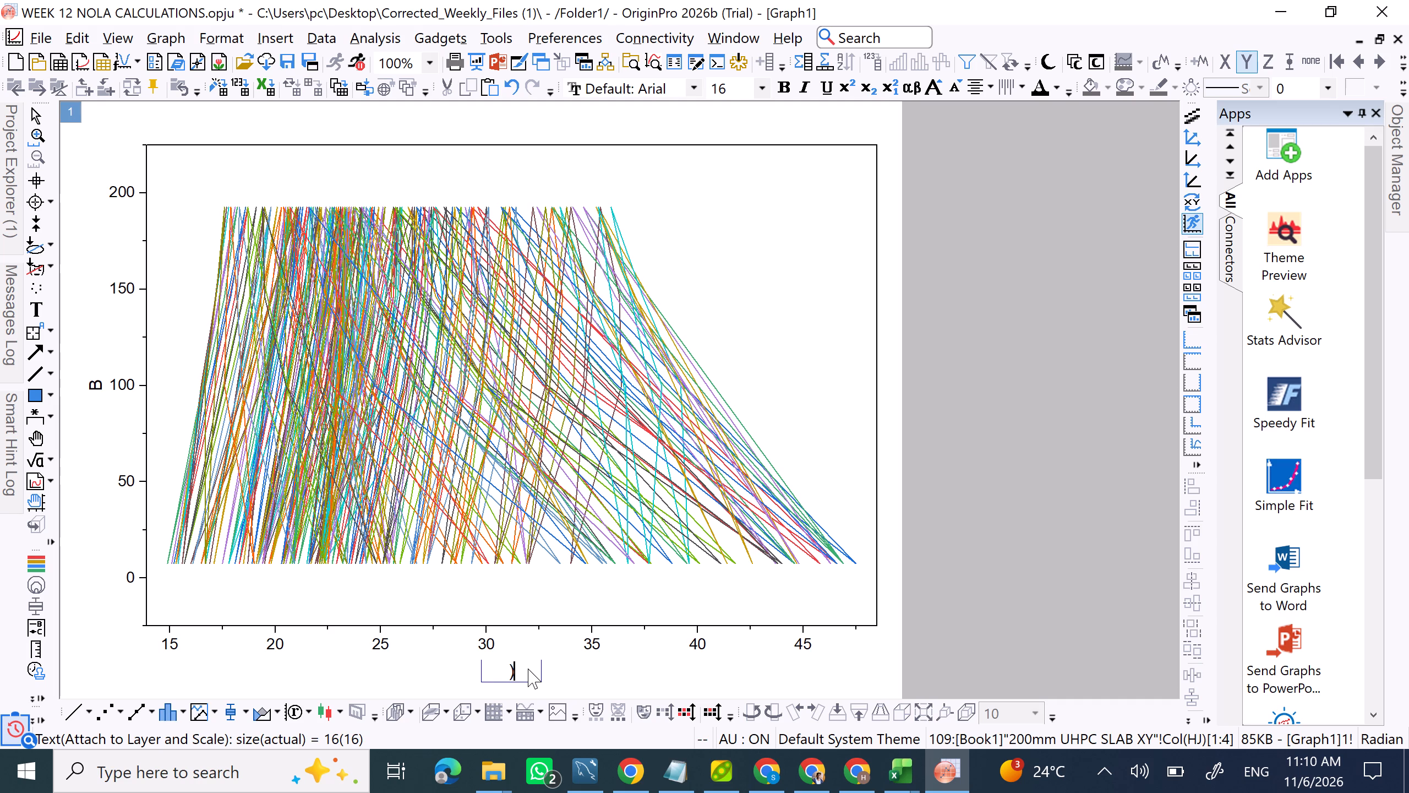
key(BackSpace)
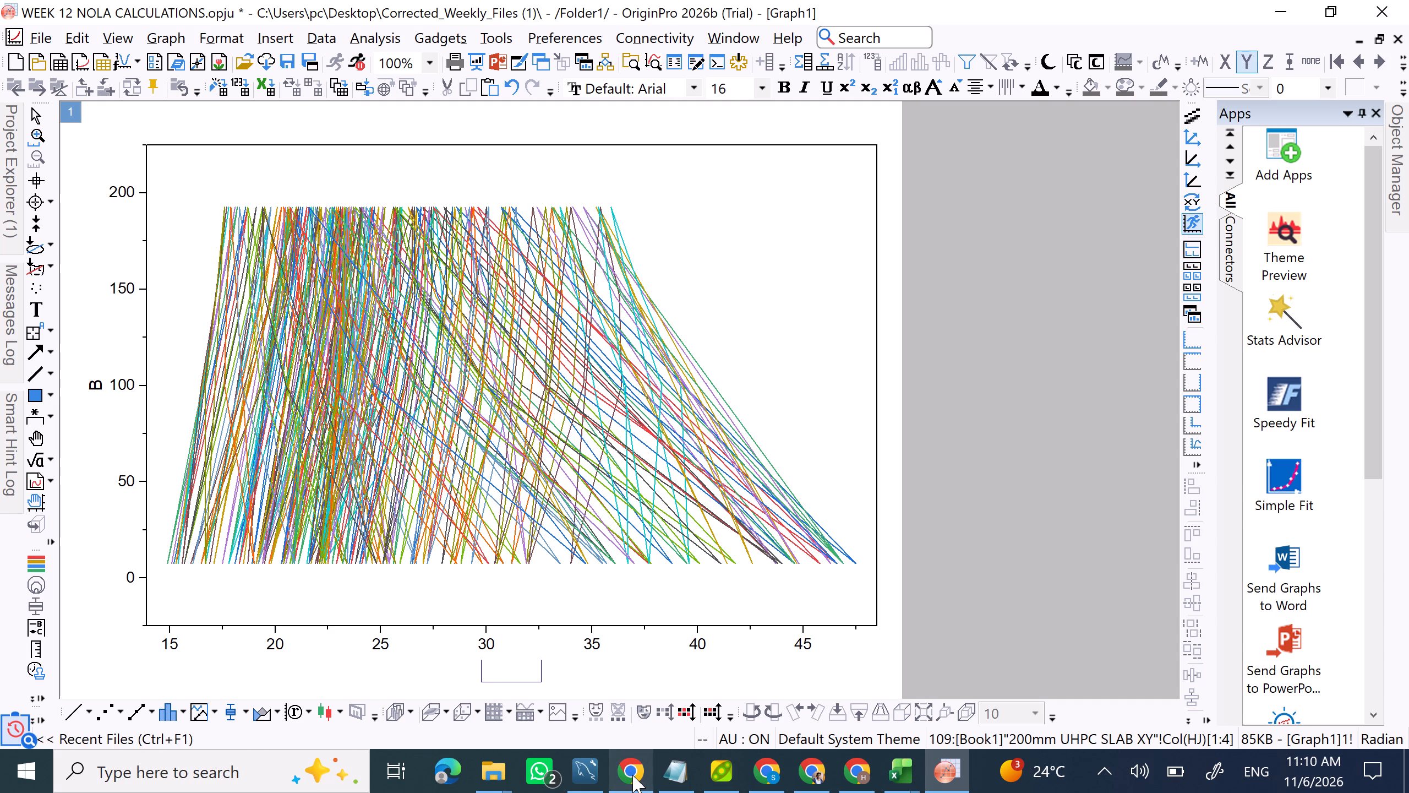
click(619, 697)
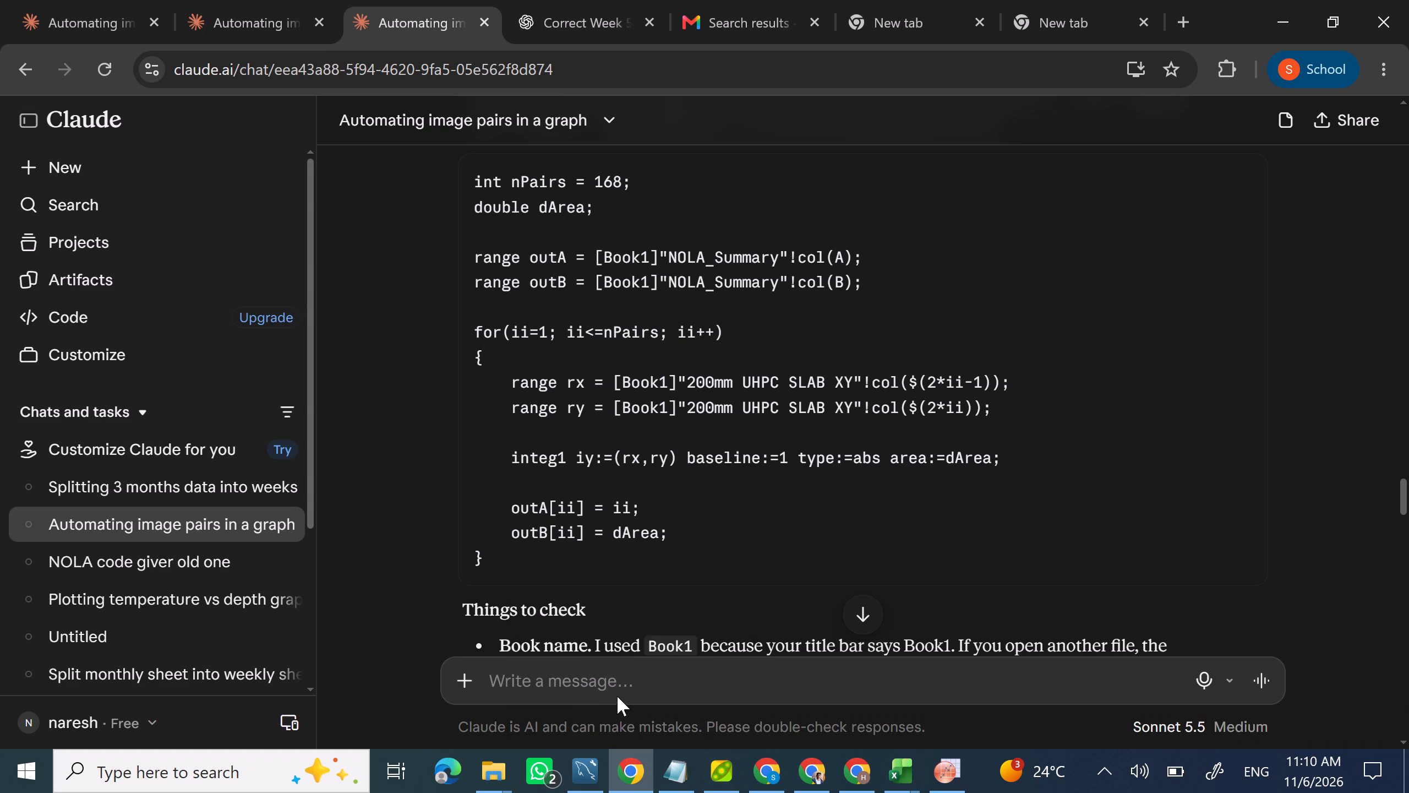
scroll(611, 425, down, 3)
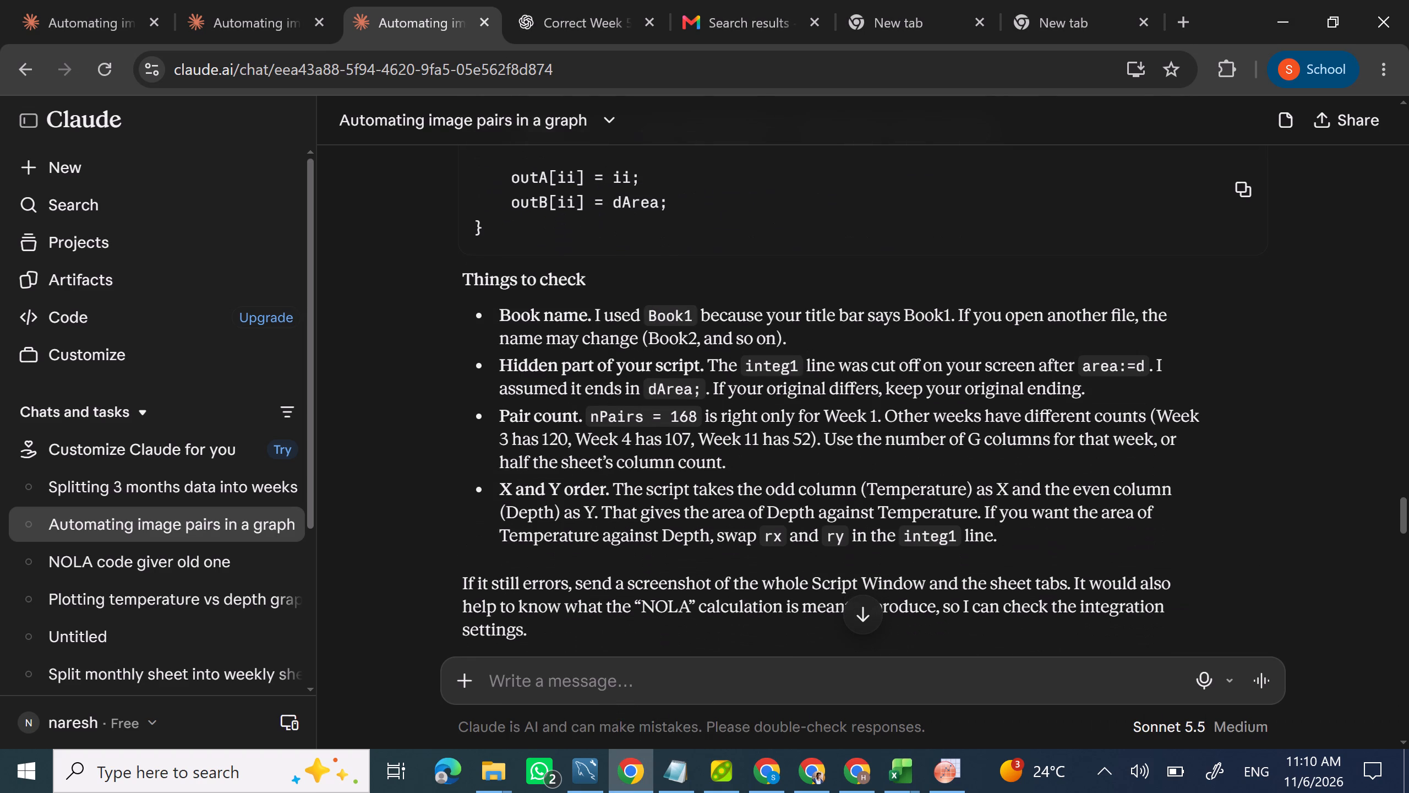
scroll(920, 506, down, 1)
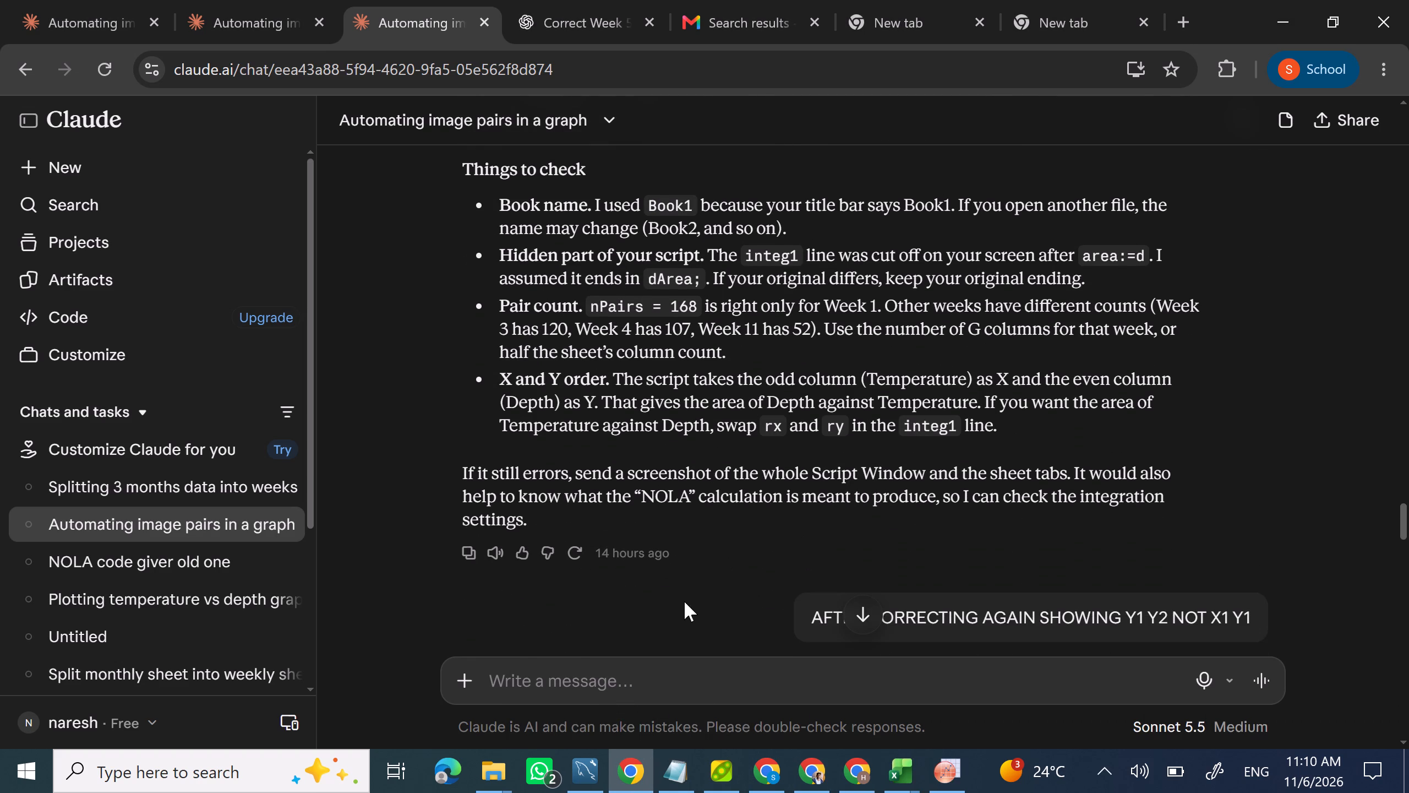
scroll(699, 537, up, 13)
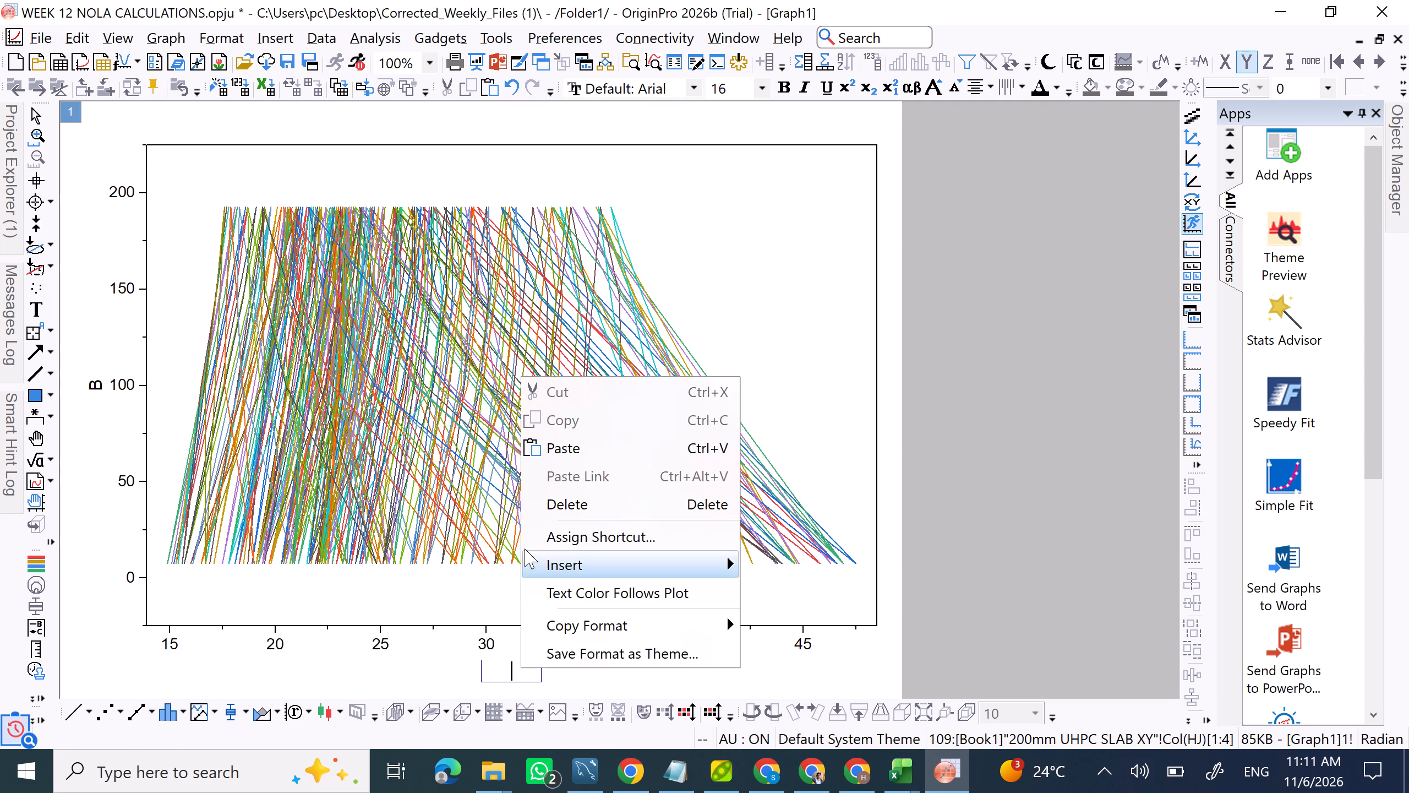
click(633, 443)
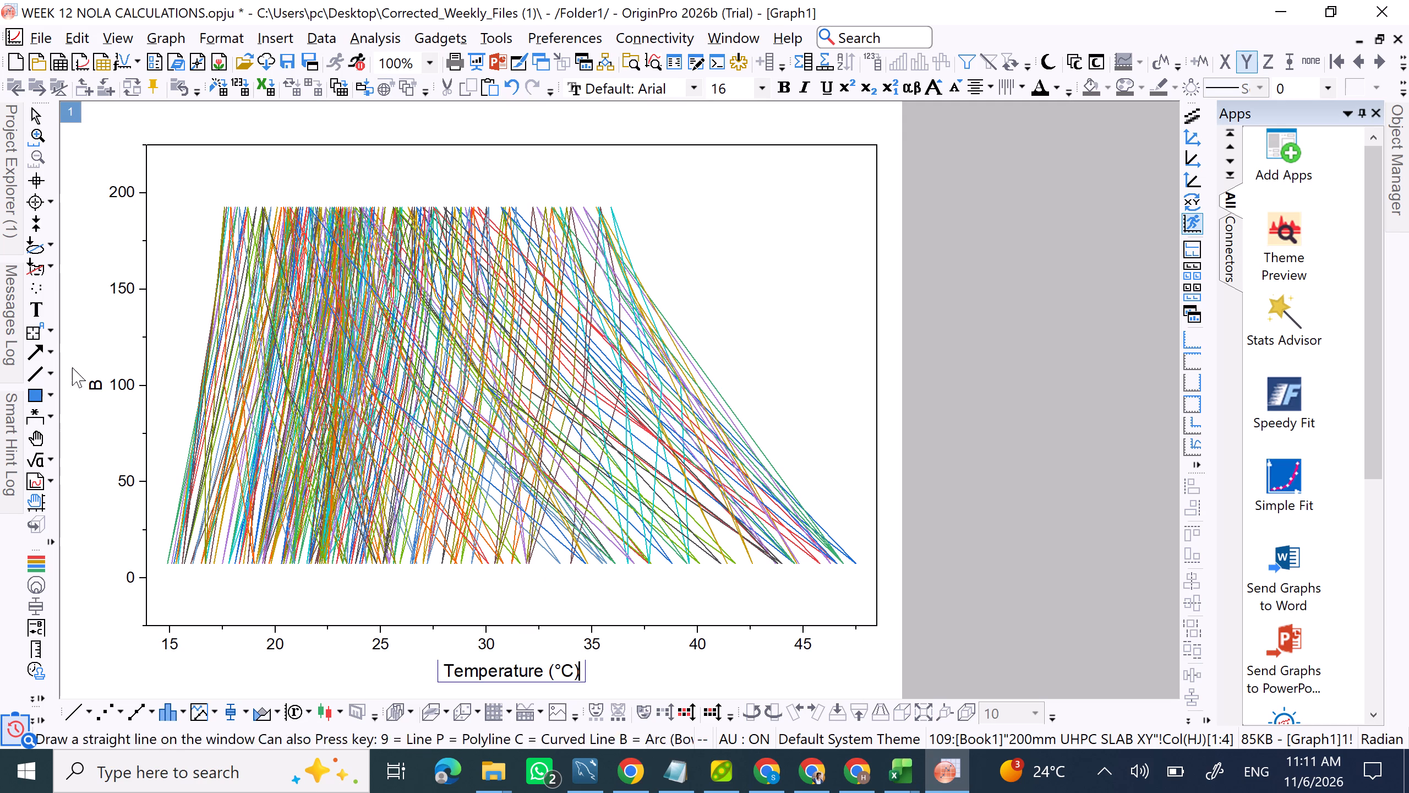
Replace the text of Graph1's Y-axis title with "Depth from Top (mm)".
double_click(91, 388)
double_click(100, 389)
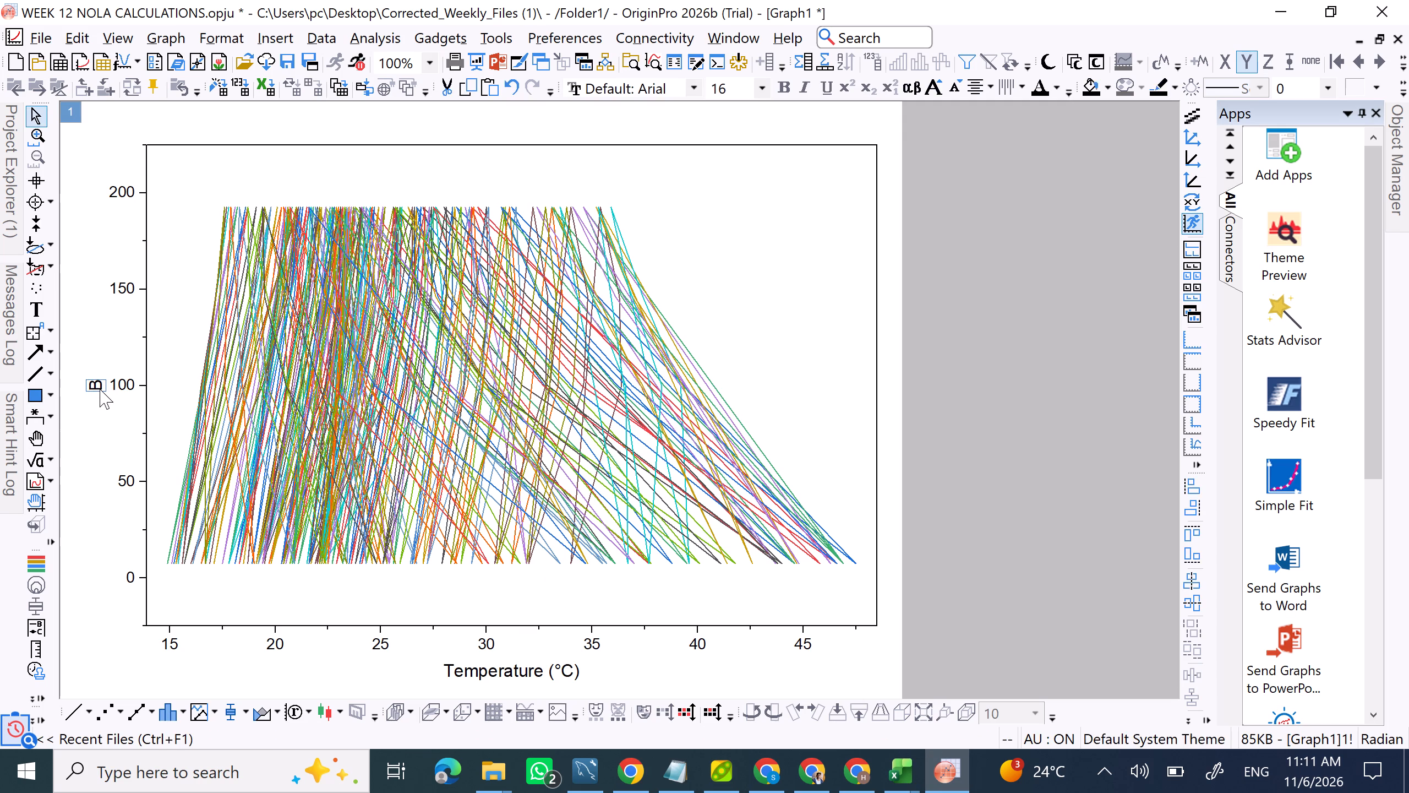
click(121, 385)
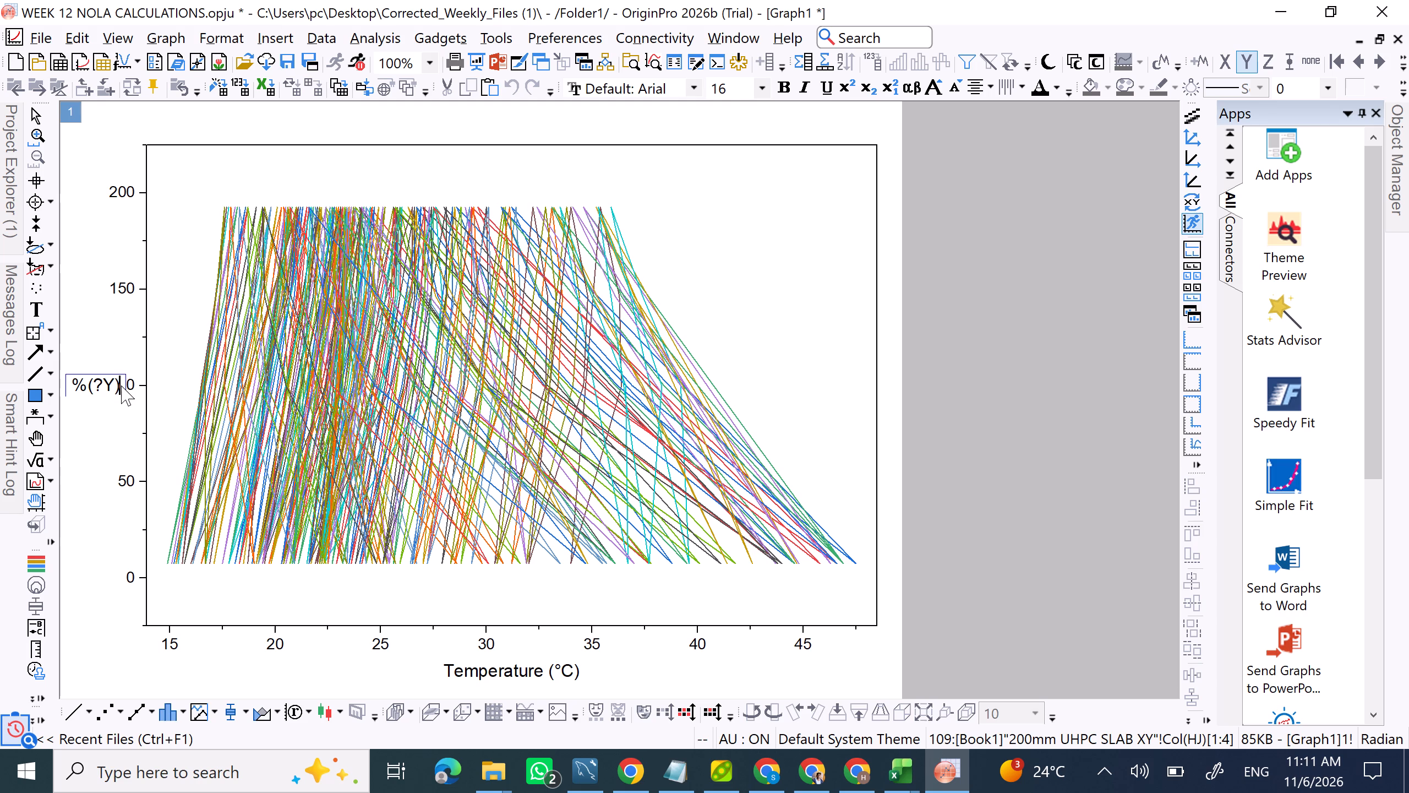
key(BackSpace)
key(BackSpace)
key(BackSpace)
key(BackSpace)
key(BackSpace)
key(BackSpace)
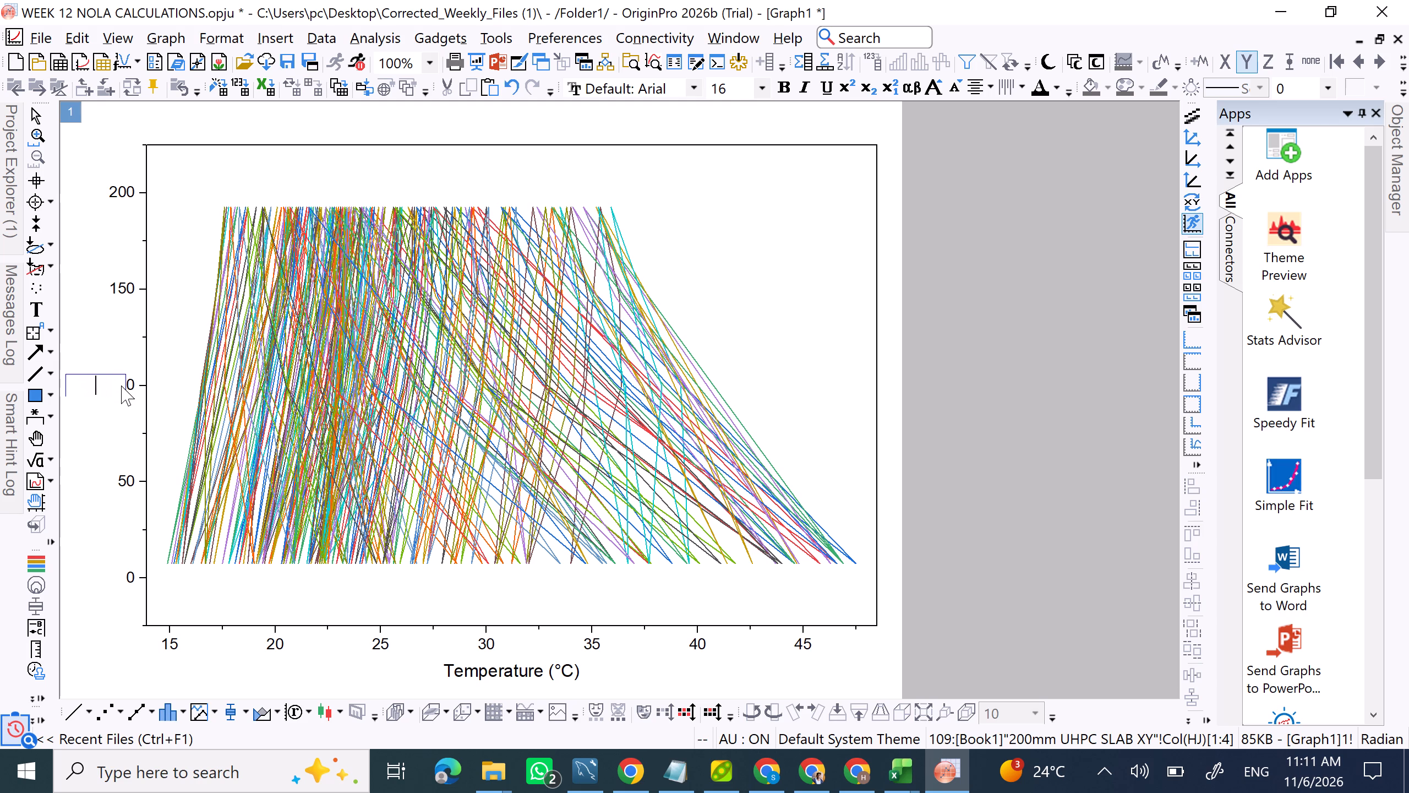
text(dE)
key(Delete)
key(Delete)
key(BackSpace)
key(BackSpace)
text(de)
key(BackSpace)
key(BackSpace)
key(shift+d)
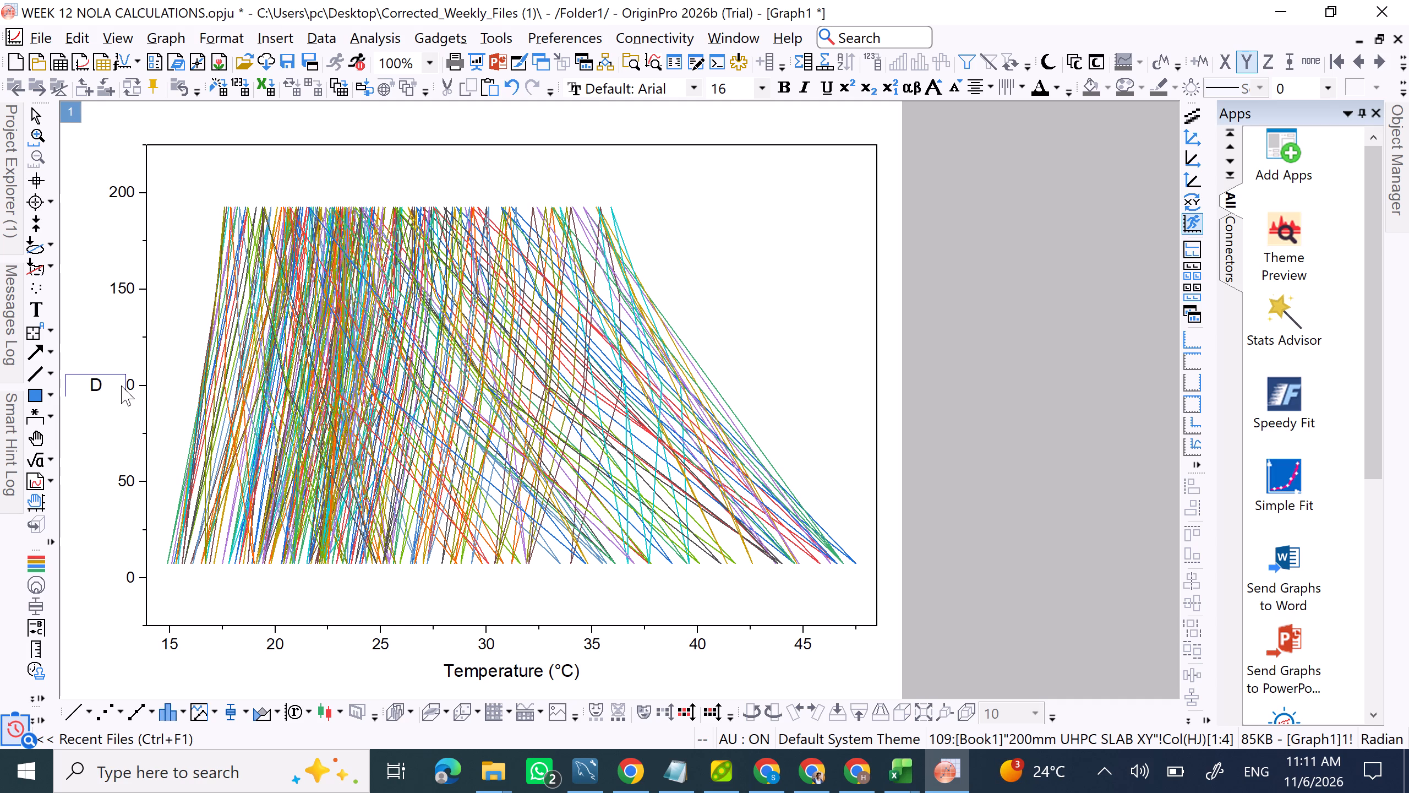
text(epth from)
key(space)
key(shift+t)
text(op)
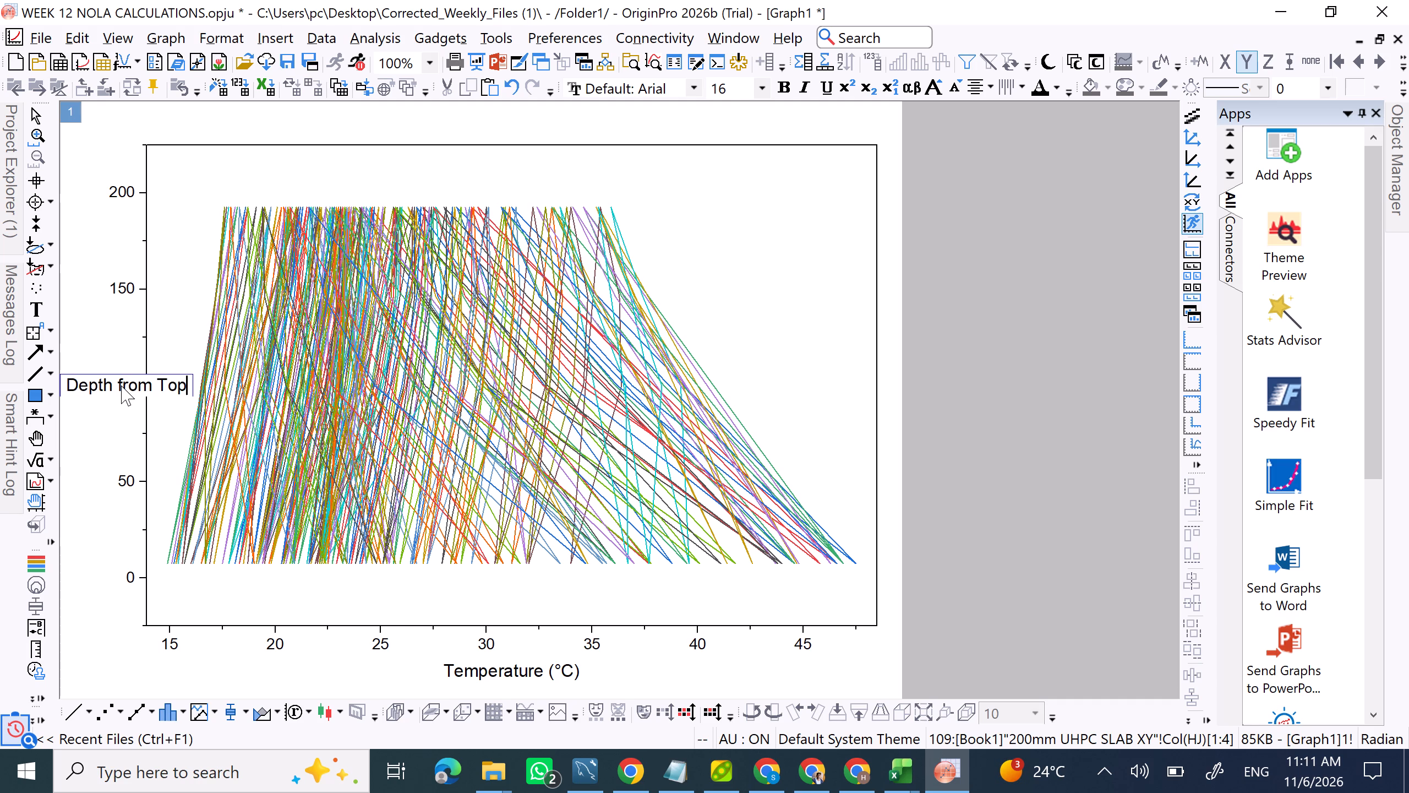
key(space)
text((m)
key(m)
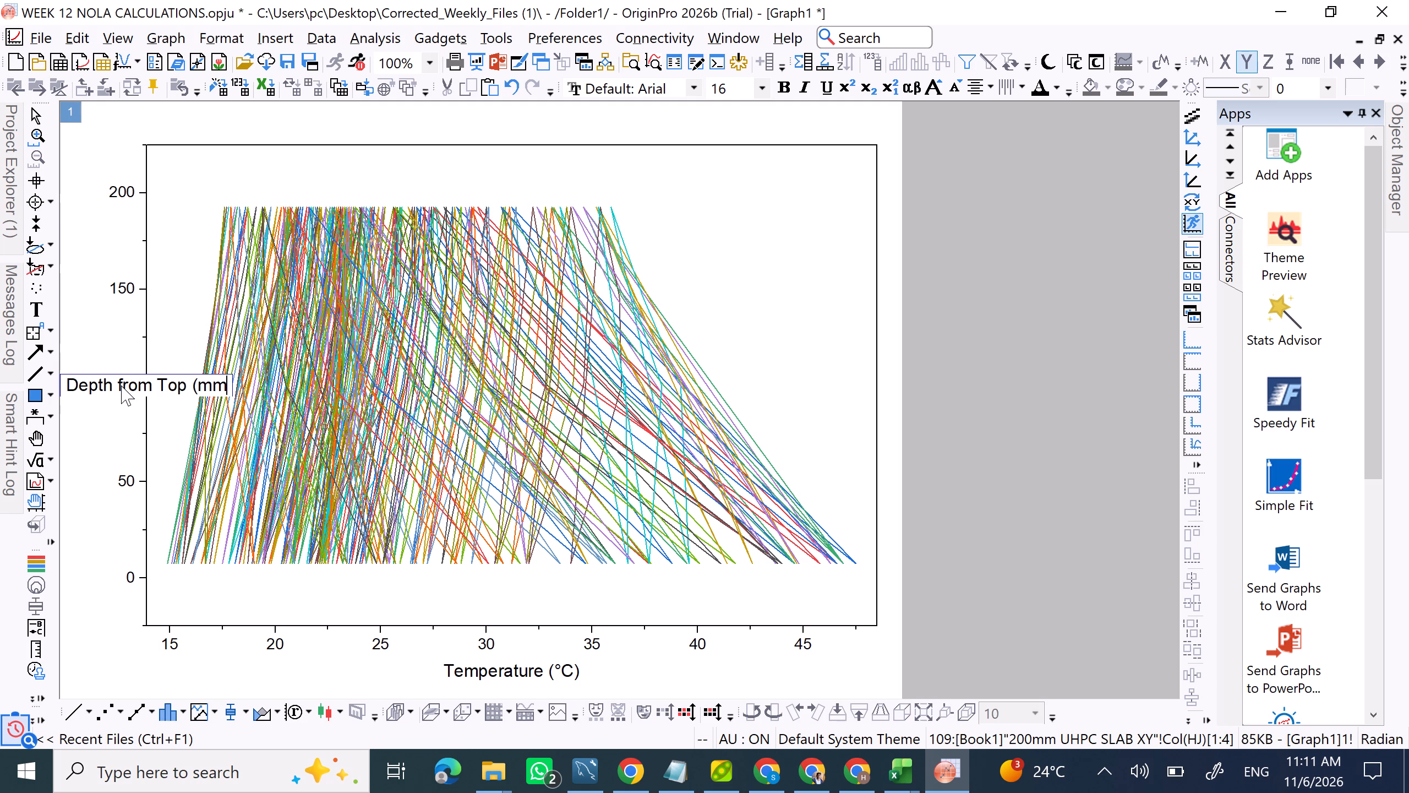
key(shift+parenright)
click(175, 328)
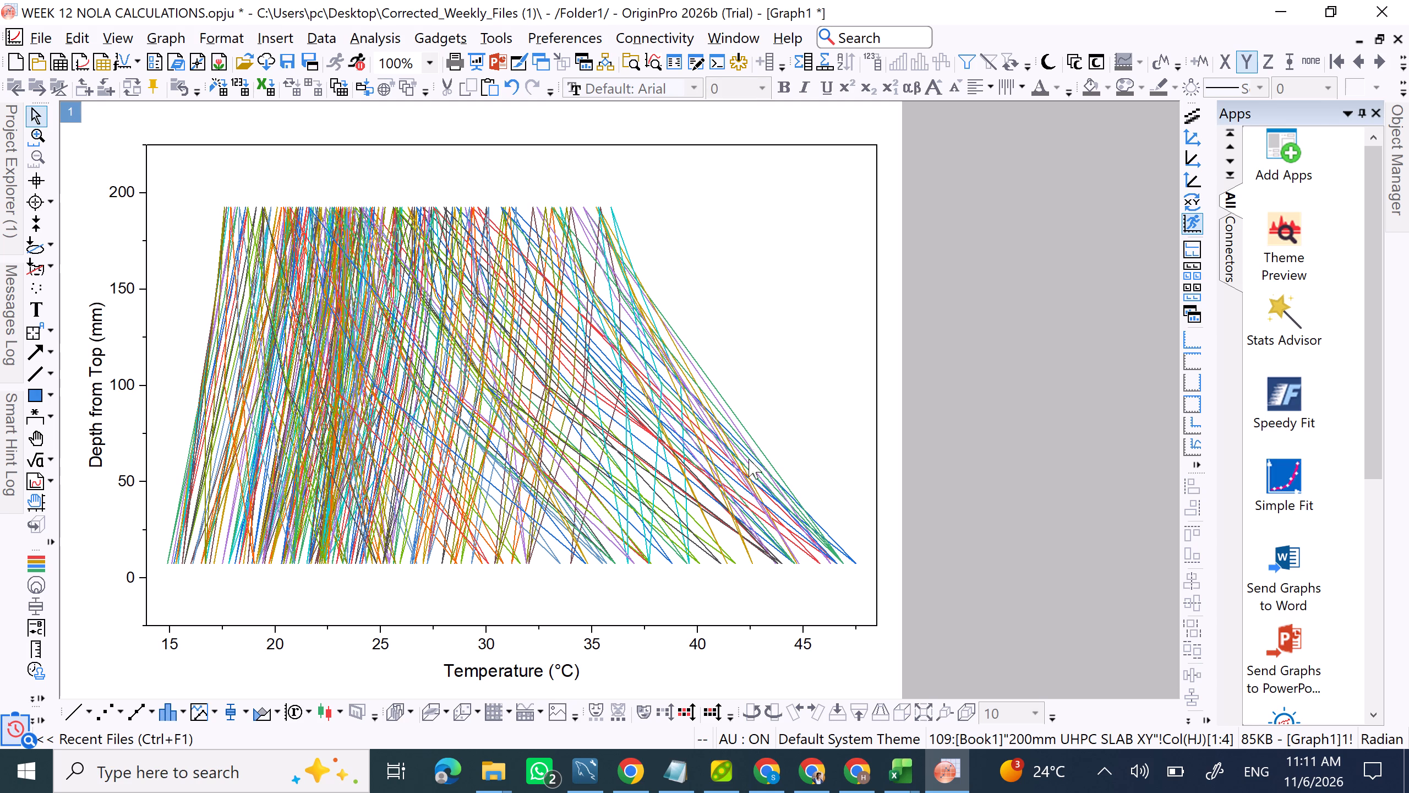
click(524, 129)
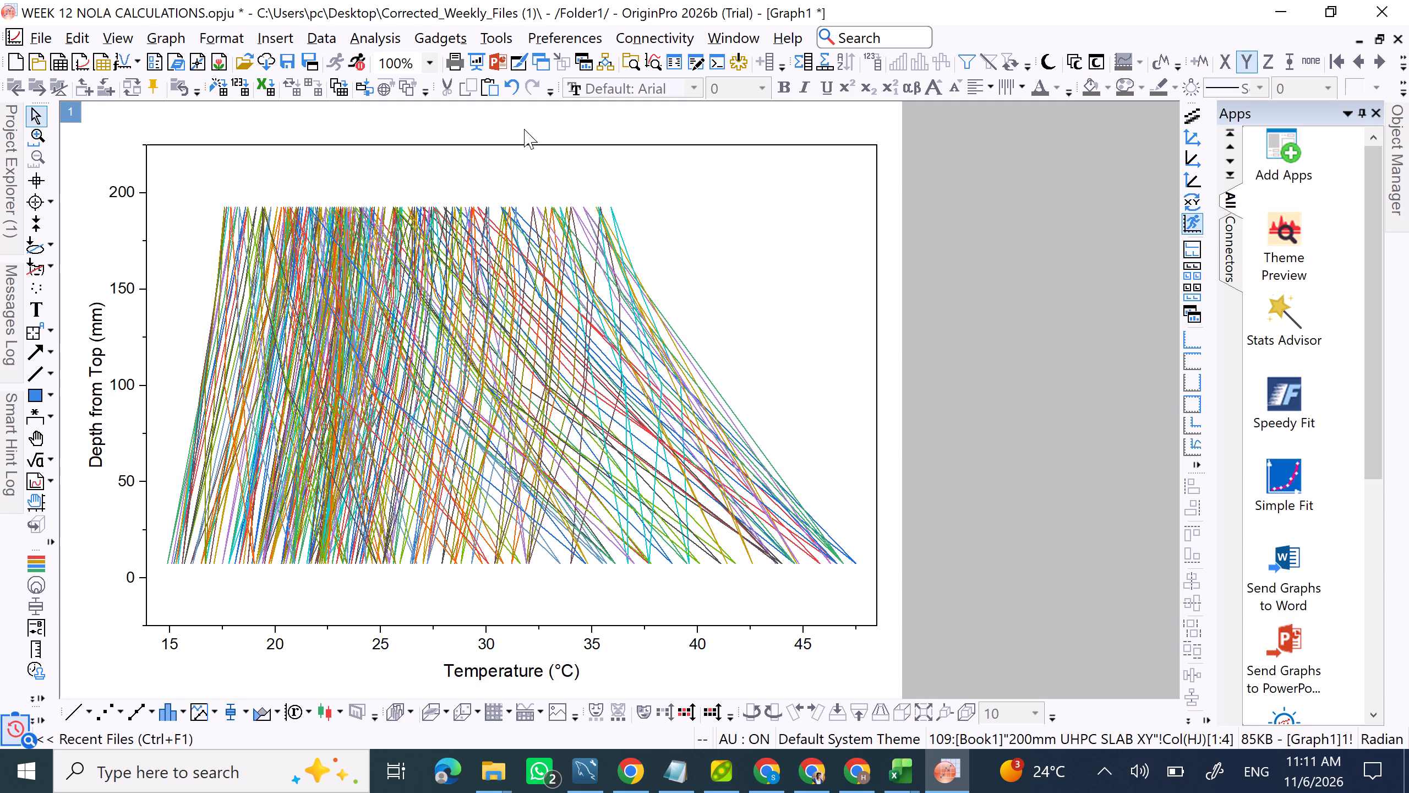
click(524, 129)
click(552, 138)
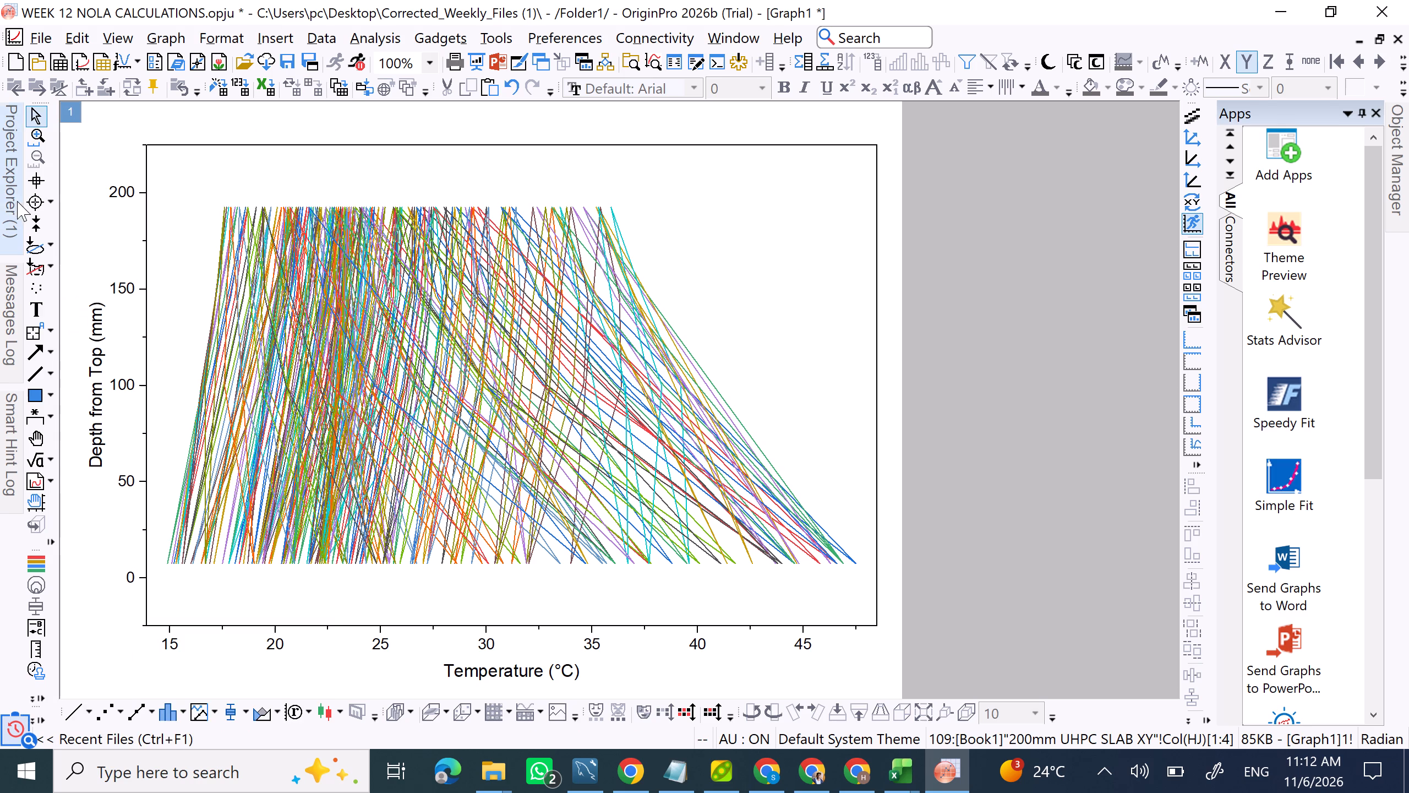
Open Graph2 from Folder1 and replace its X-axis title with the copied text "Temperature (°C)".
click(6, 189)
click(116, 287)
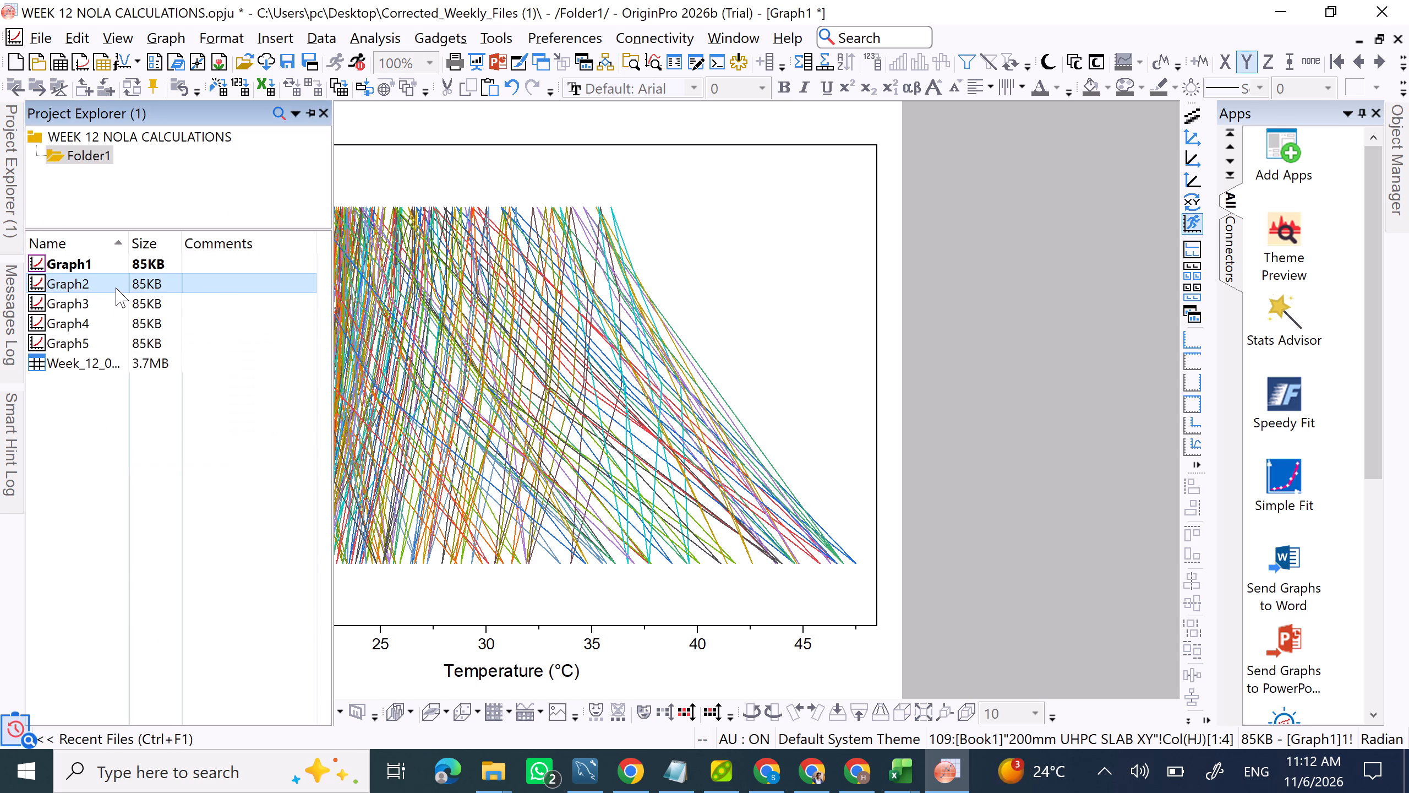
double_click(116, 286)
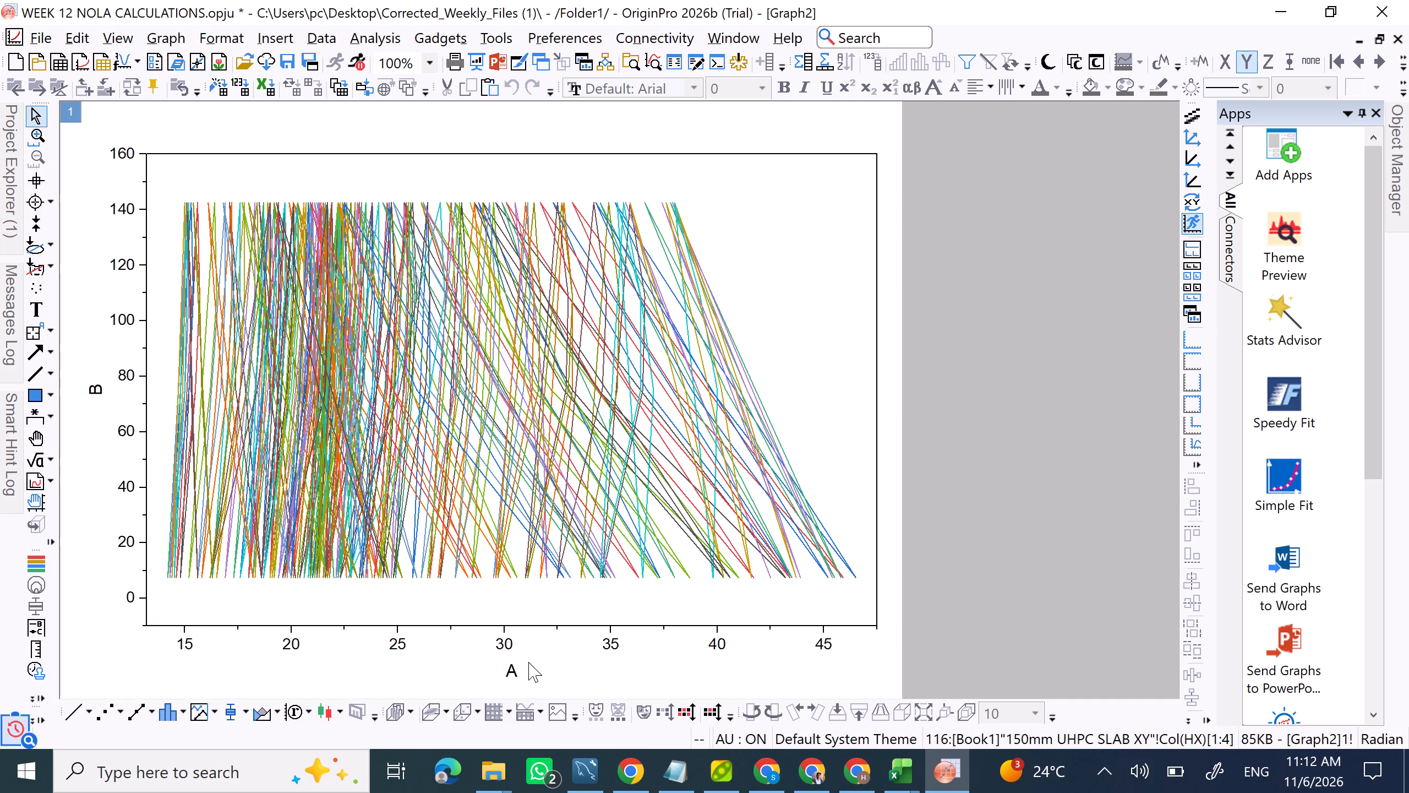
double_click(517, 671)
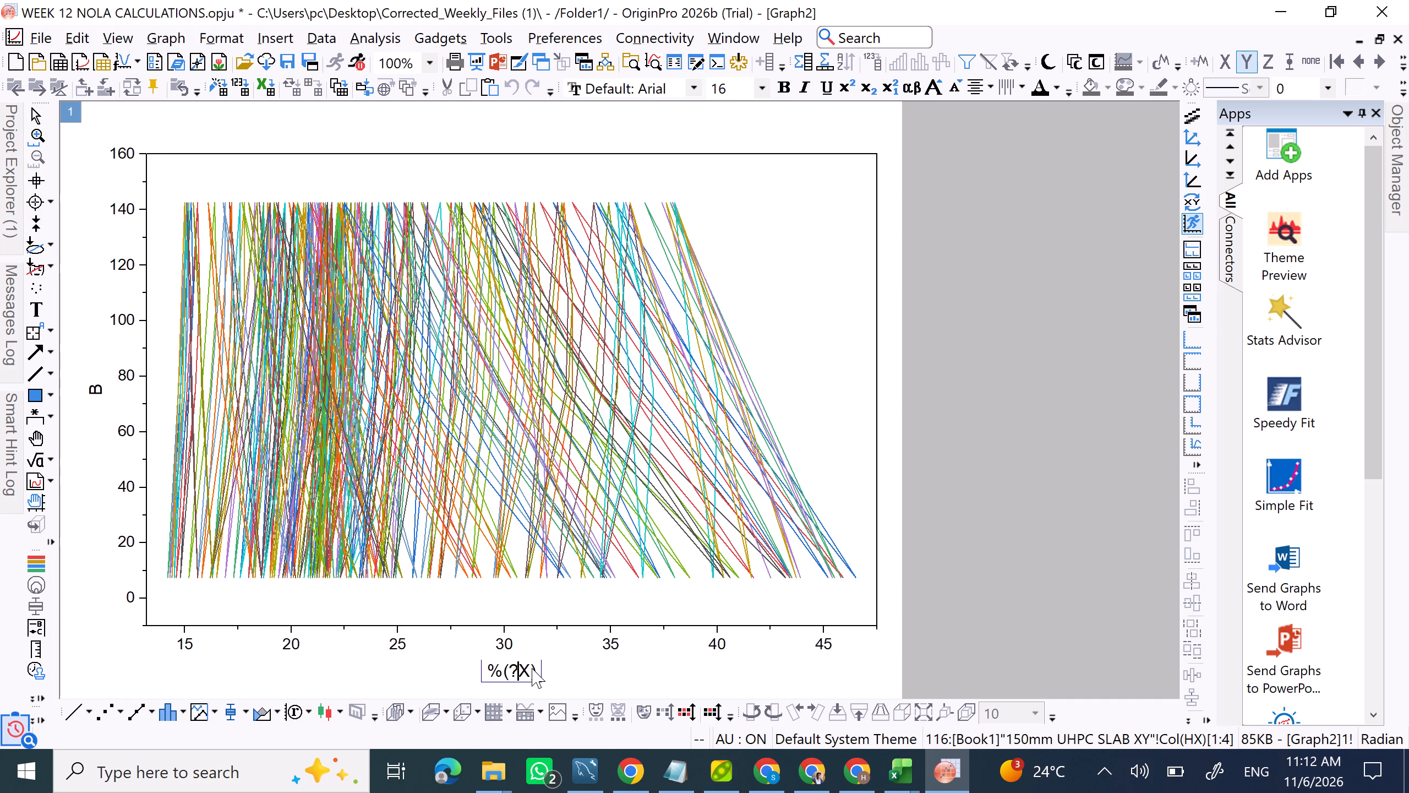
click(532, 668)
click(537, 668)
key(BackSpace)
key(BackSpace)
key(BackSpace)
key(BackSpace)
key(BackSpace)
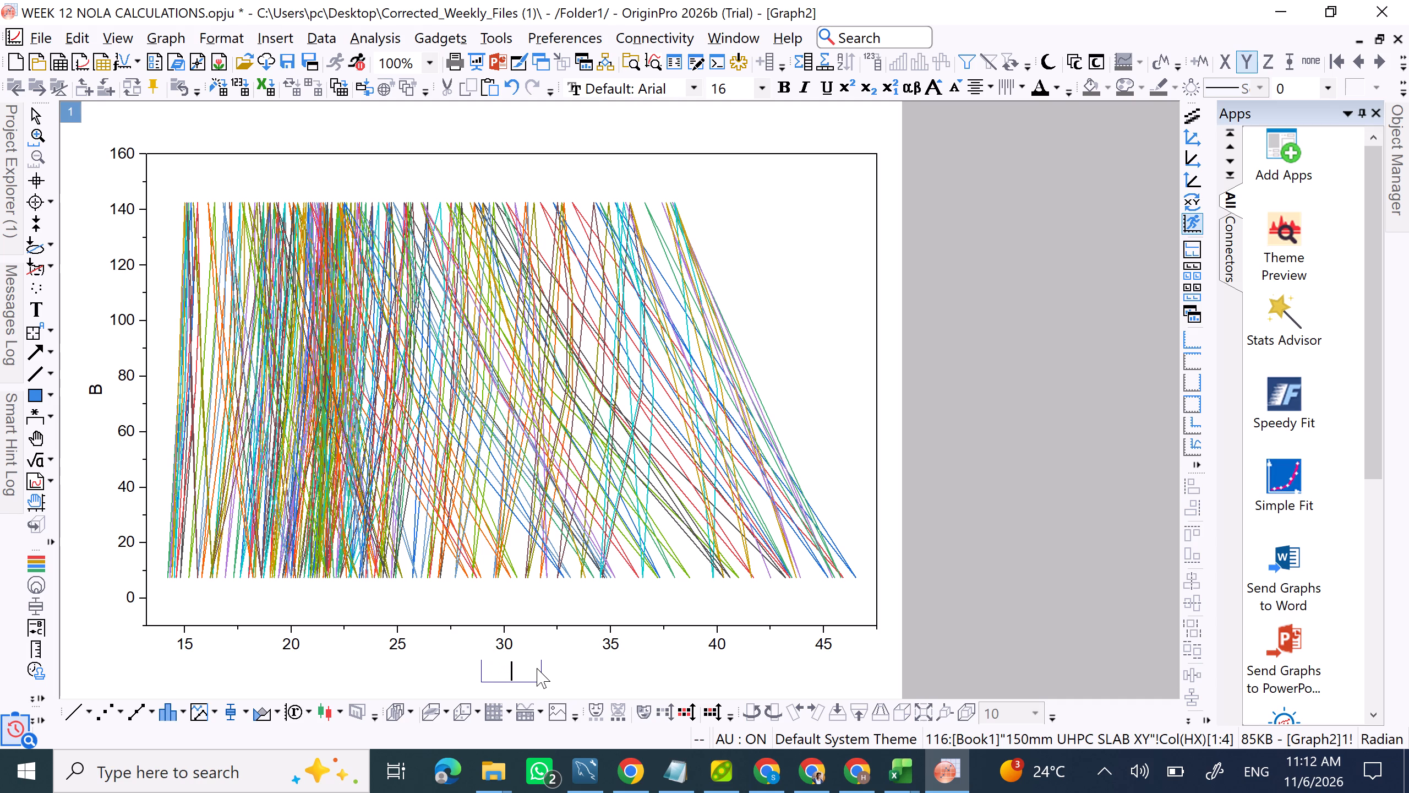
key(ctrl+v)
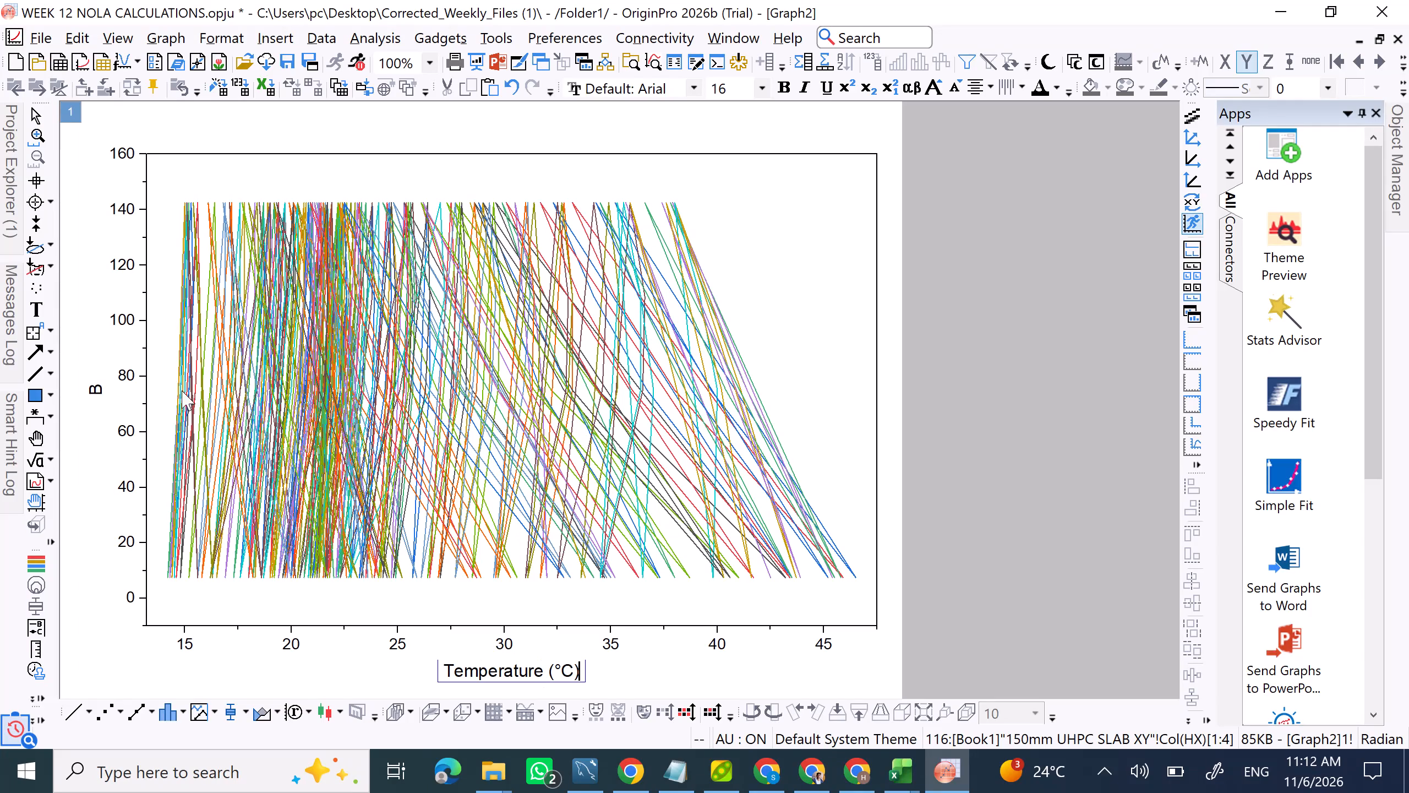
Replace the text of Graph2's Y-axis title with "Depth from Top (mm)".
double_click(99, 394)
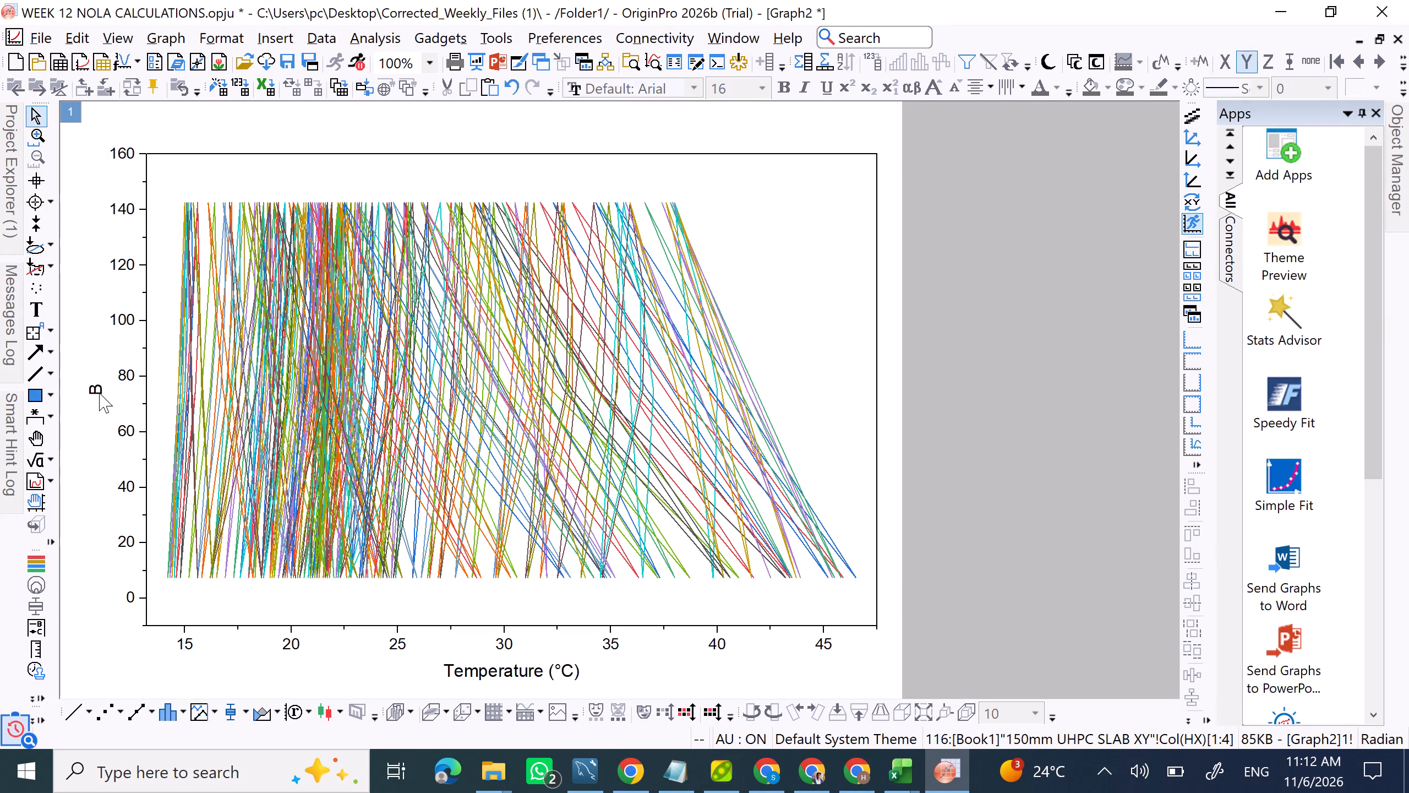
double_click(100, 393)
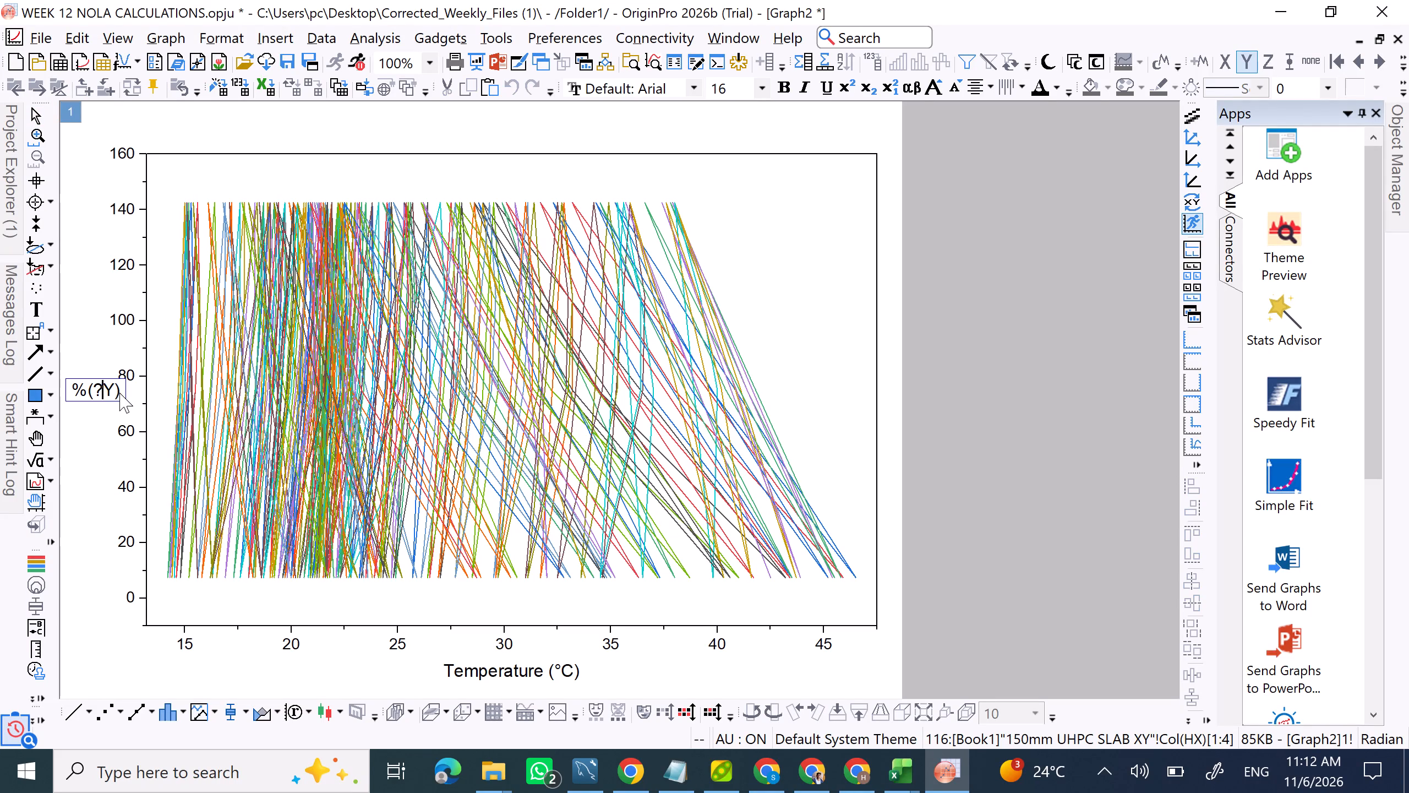
click(119, 393)
key(BackSpace)
key(BackSpace)
key(BackSpace)
key(BackSpace)
key(BackSpace)
text(Depth from)
key(space)
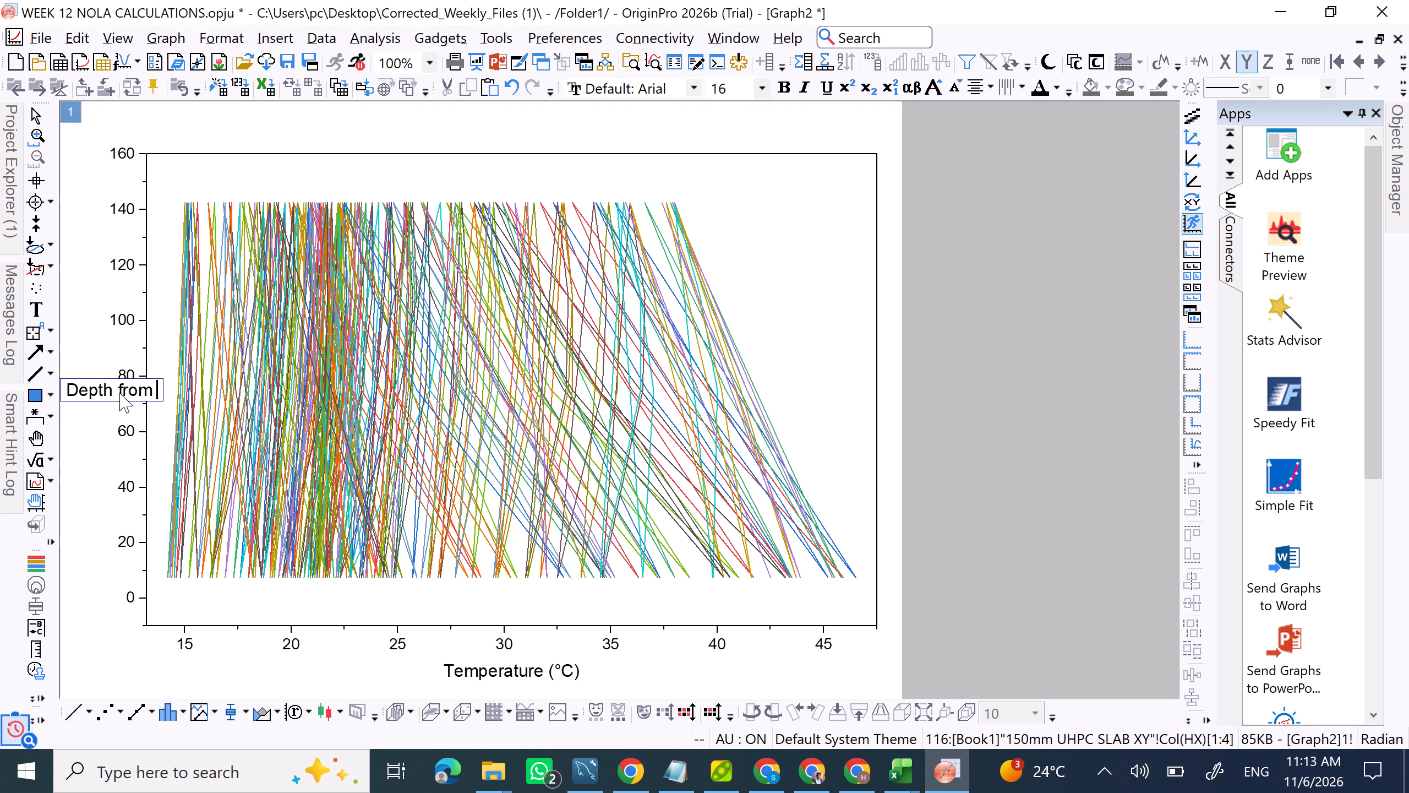
key(t)
key(BackSpace)
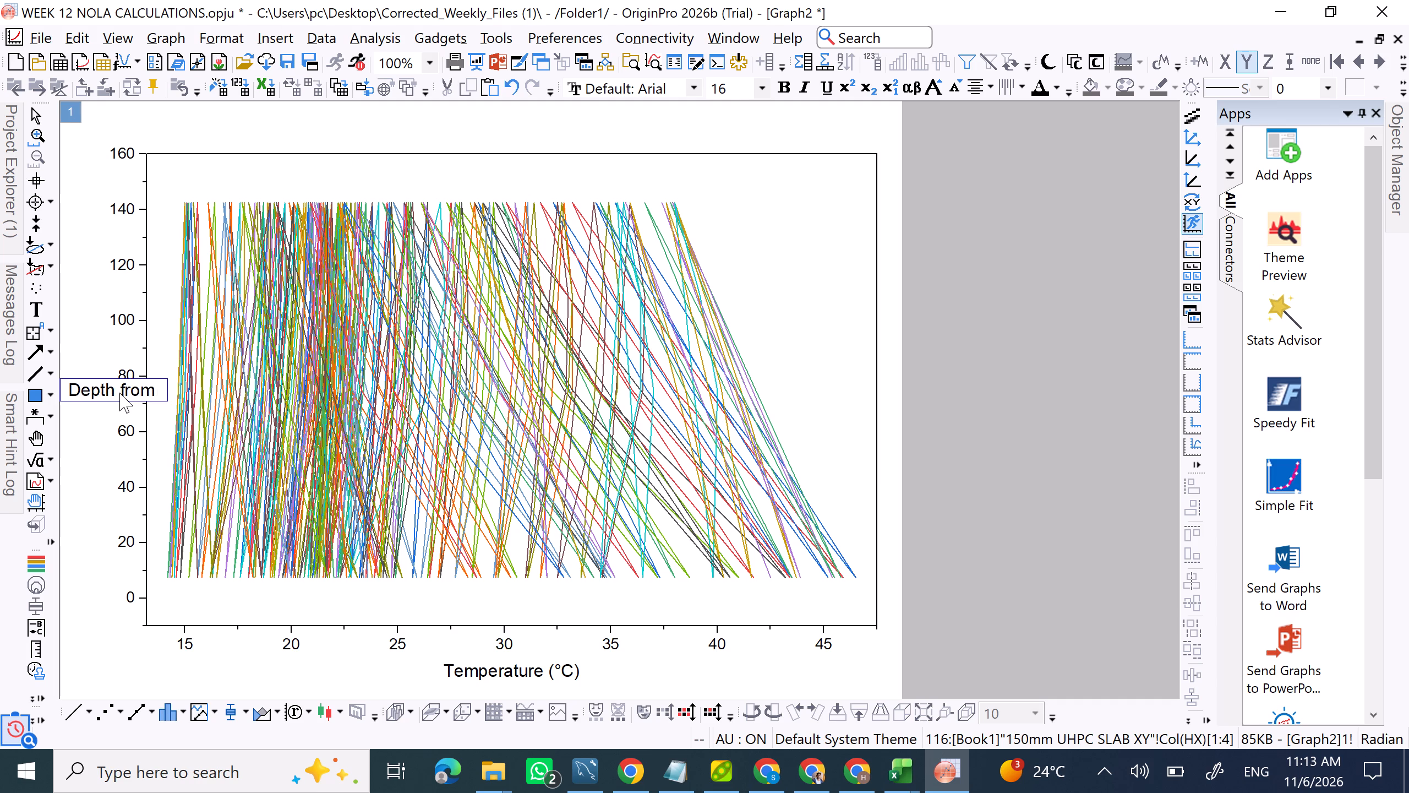
text(Top)
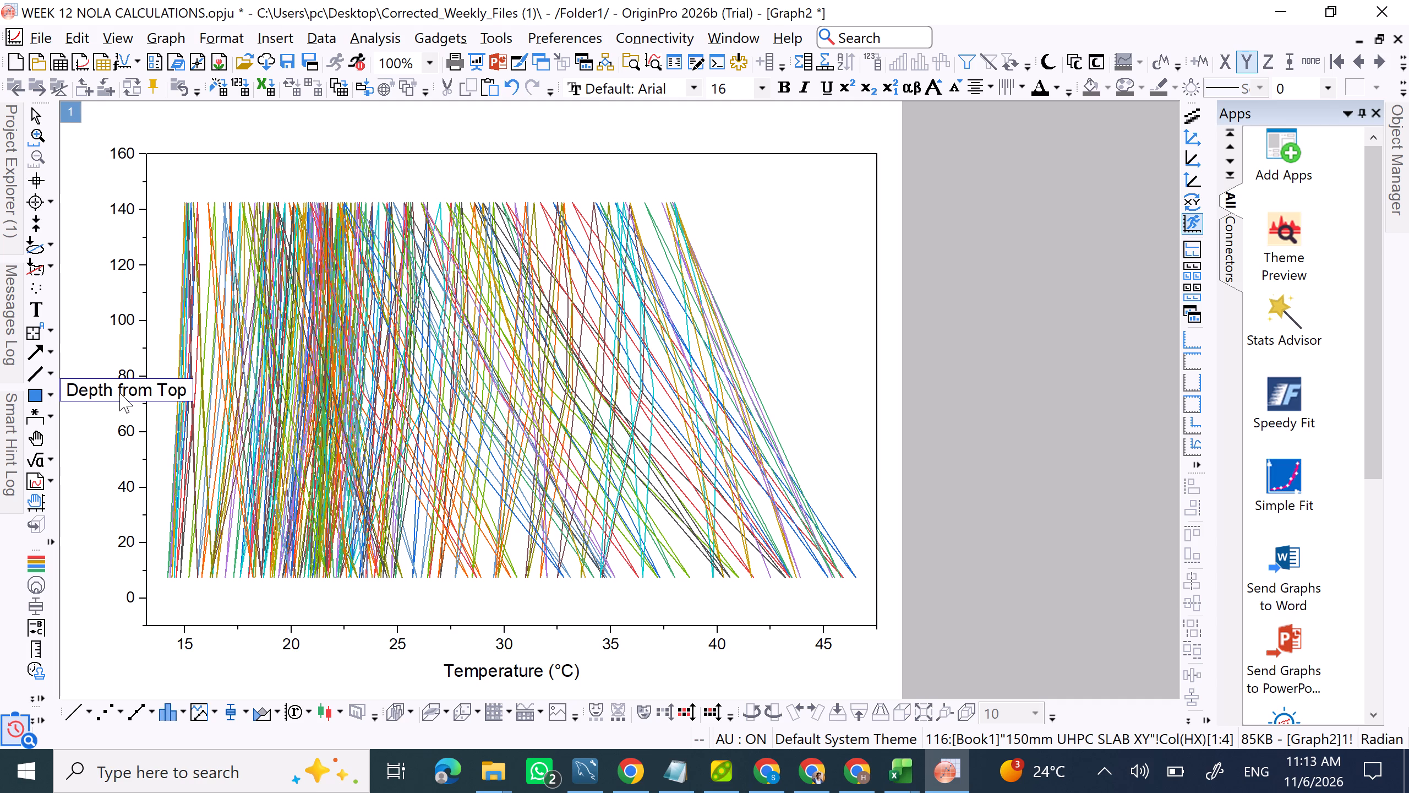
key(space)
text((mm)
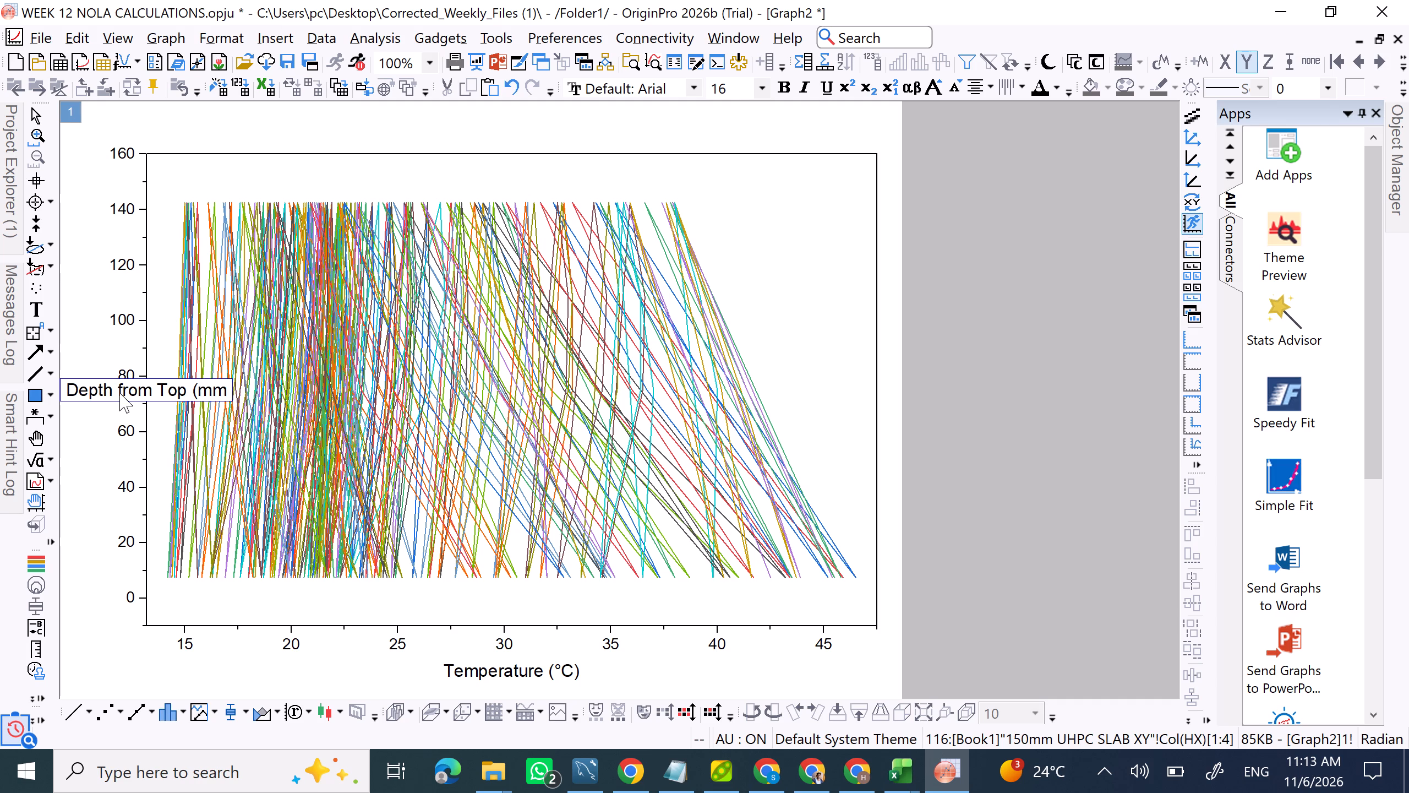
key(shift+parenright)
click(169, 340)
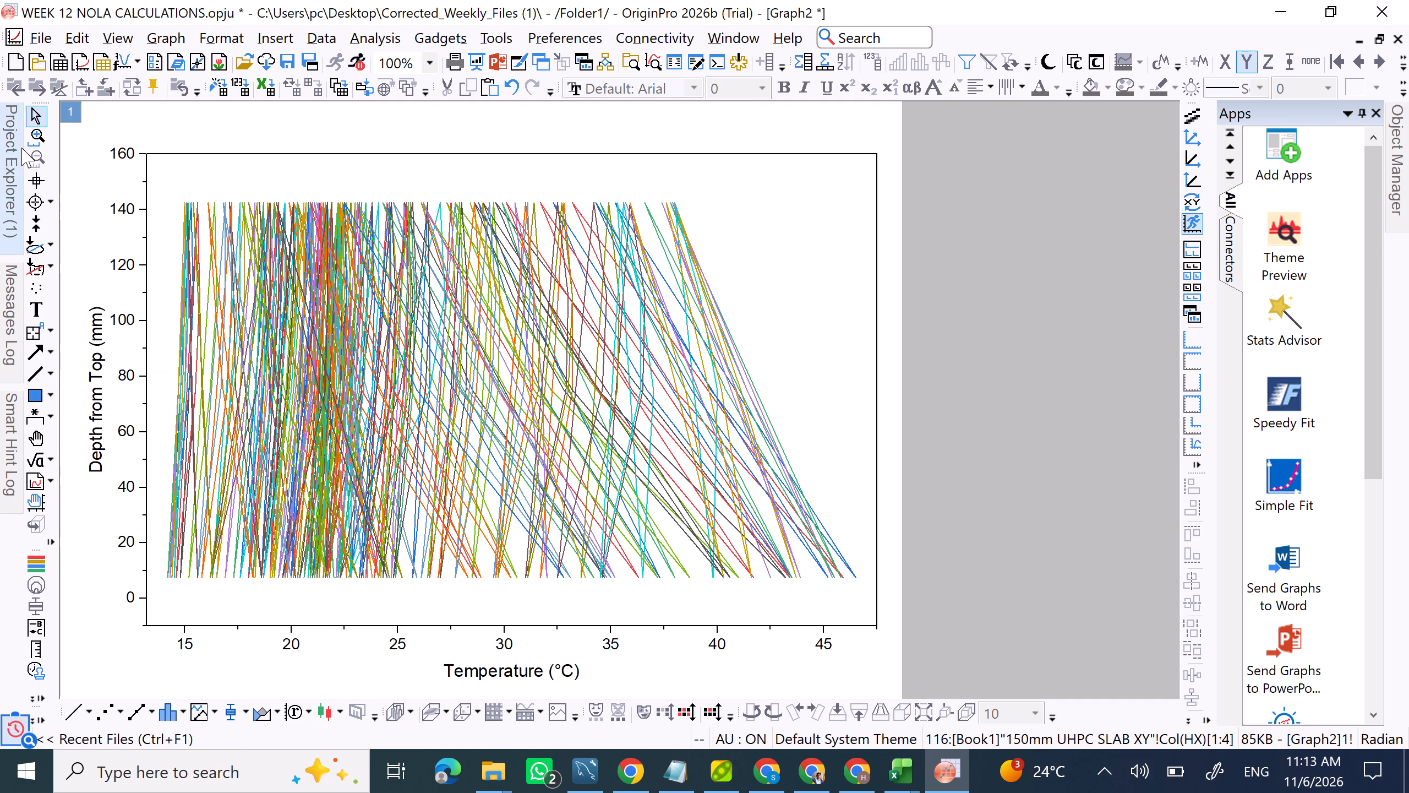
Open Graph3 from Folder1 and replace its X-axis title with the copied text "Temperature (°C)".
click(0, 183)
double_click(89, 297)
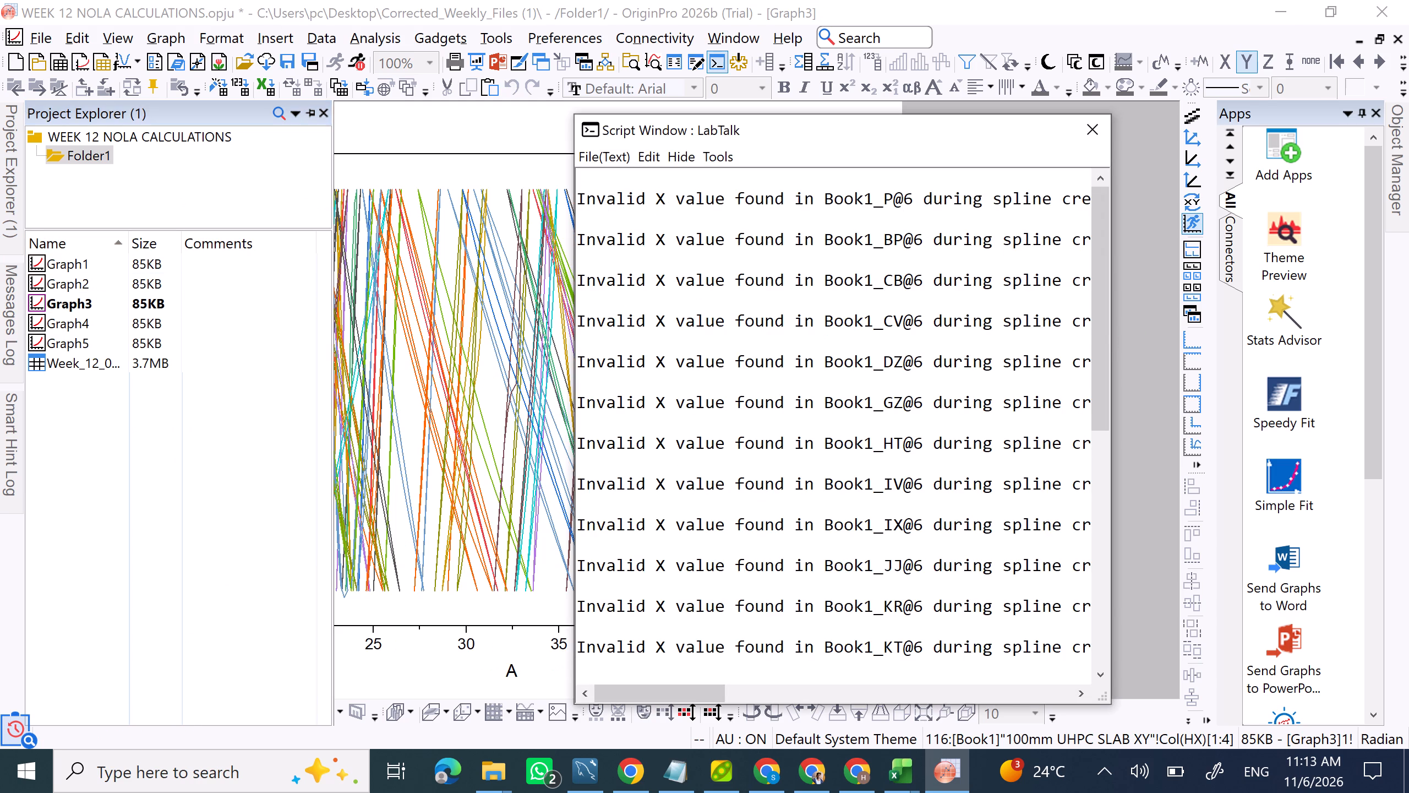
click(1098, 122)
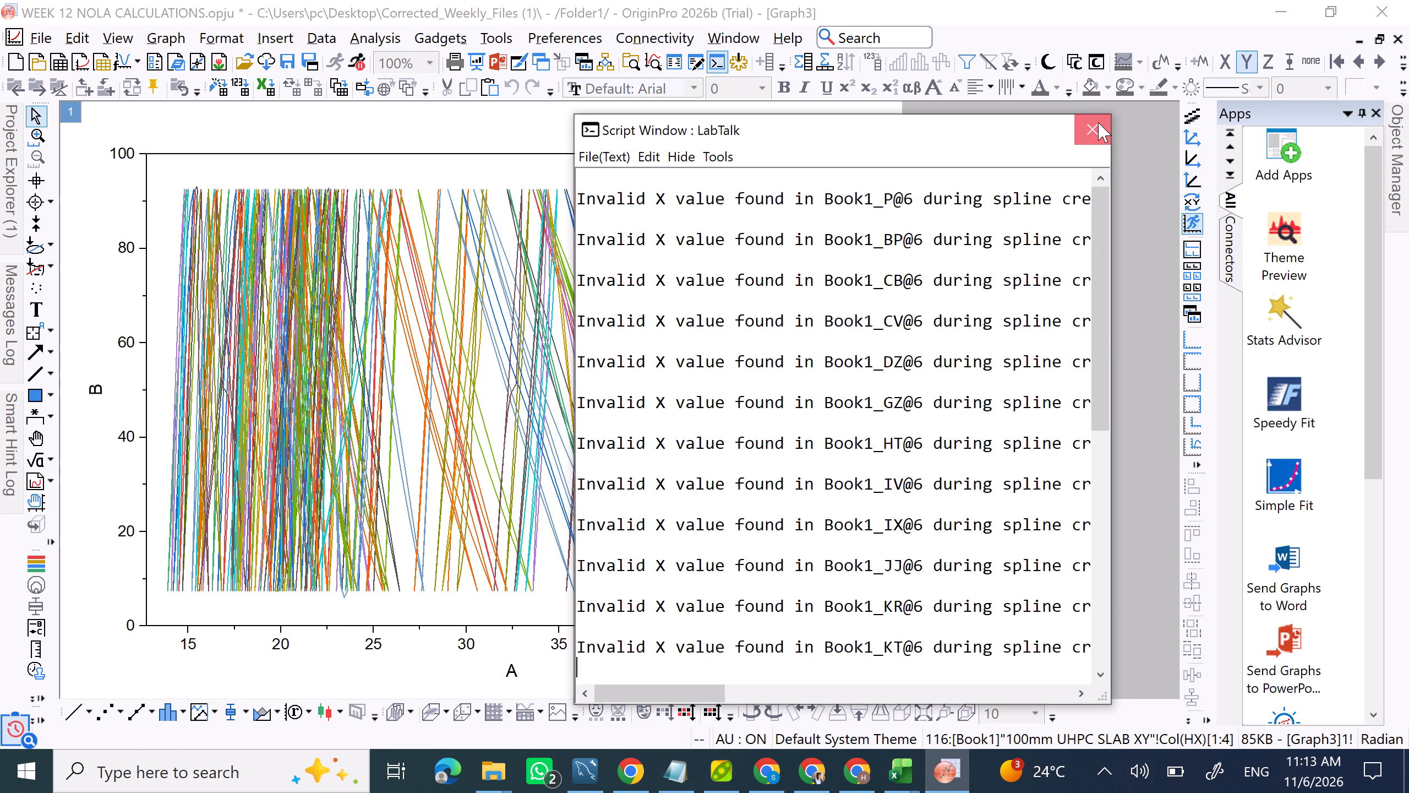
double_click(501, 678)
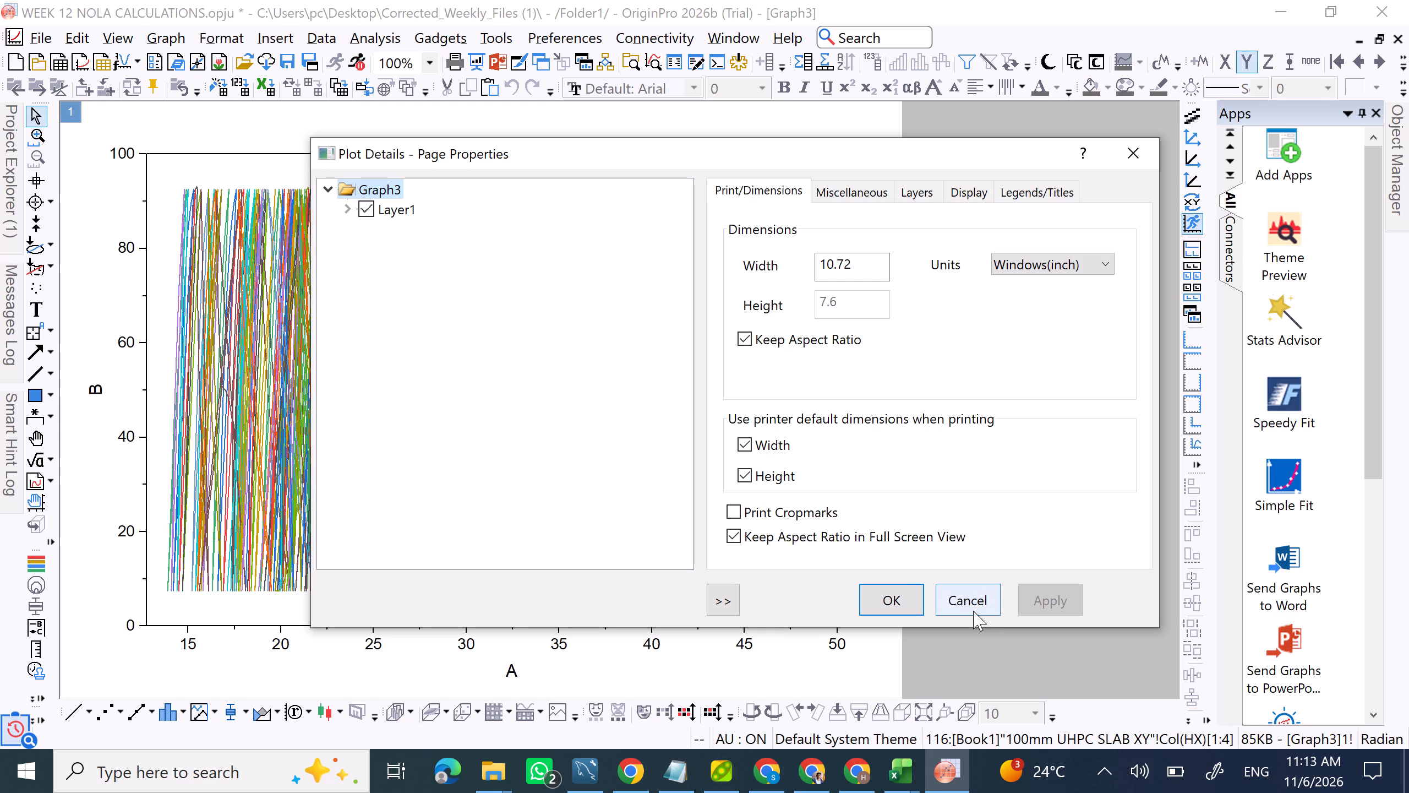
click(963, 596)
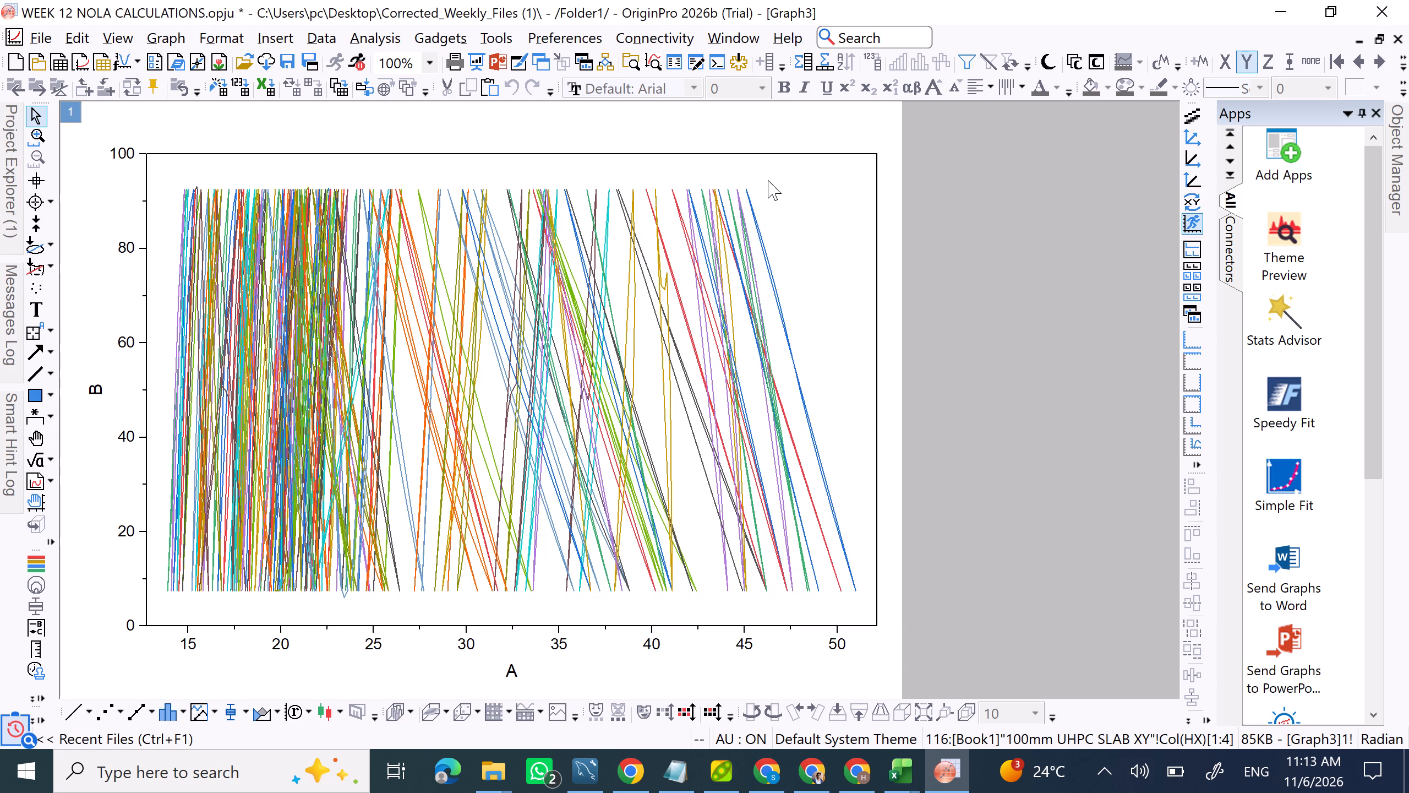
double_click(505, 678)
click(540, 671)
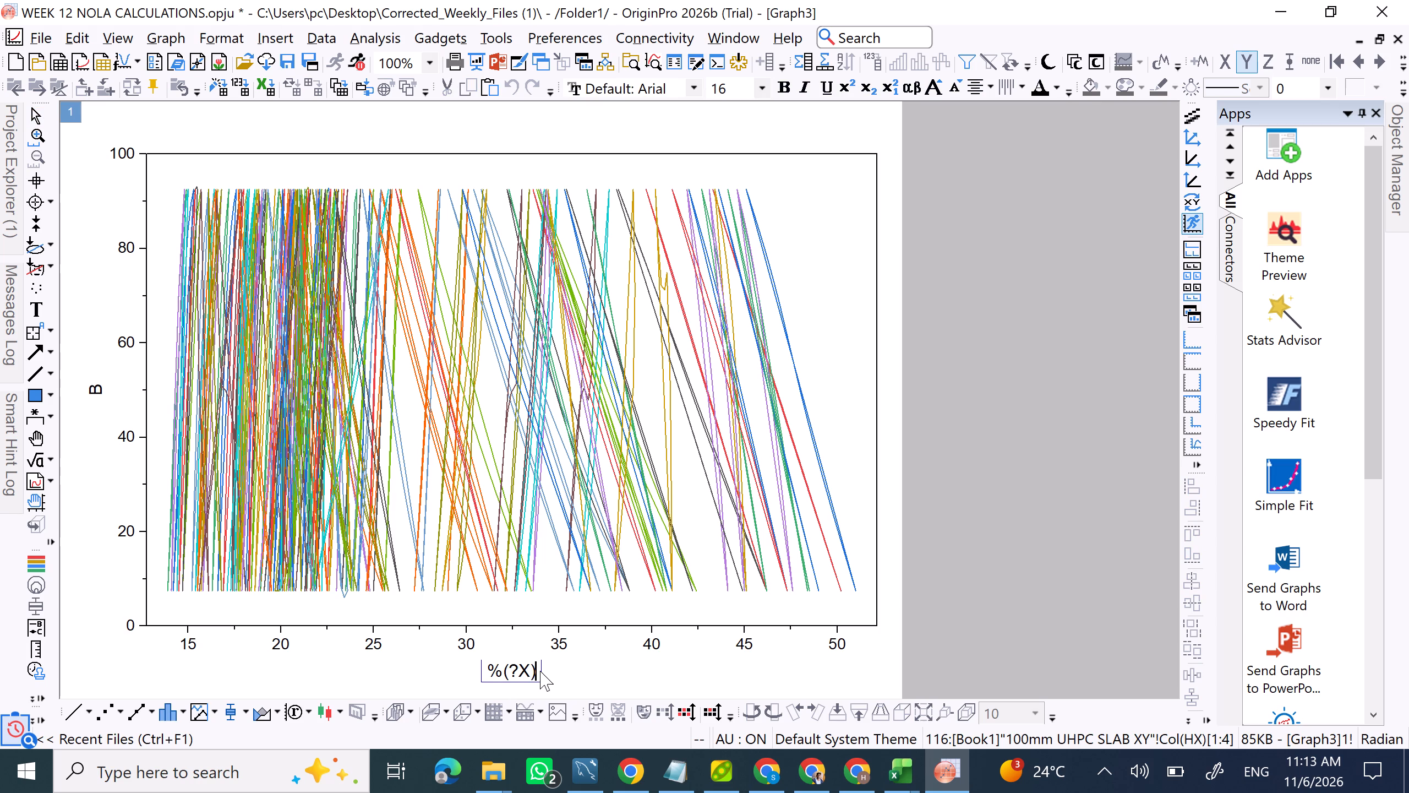
key(BackSpace)
key(BackSpace)
key(BackSpace)
key(BackSpace)
key(BackSpace)
key(ctrl+v)
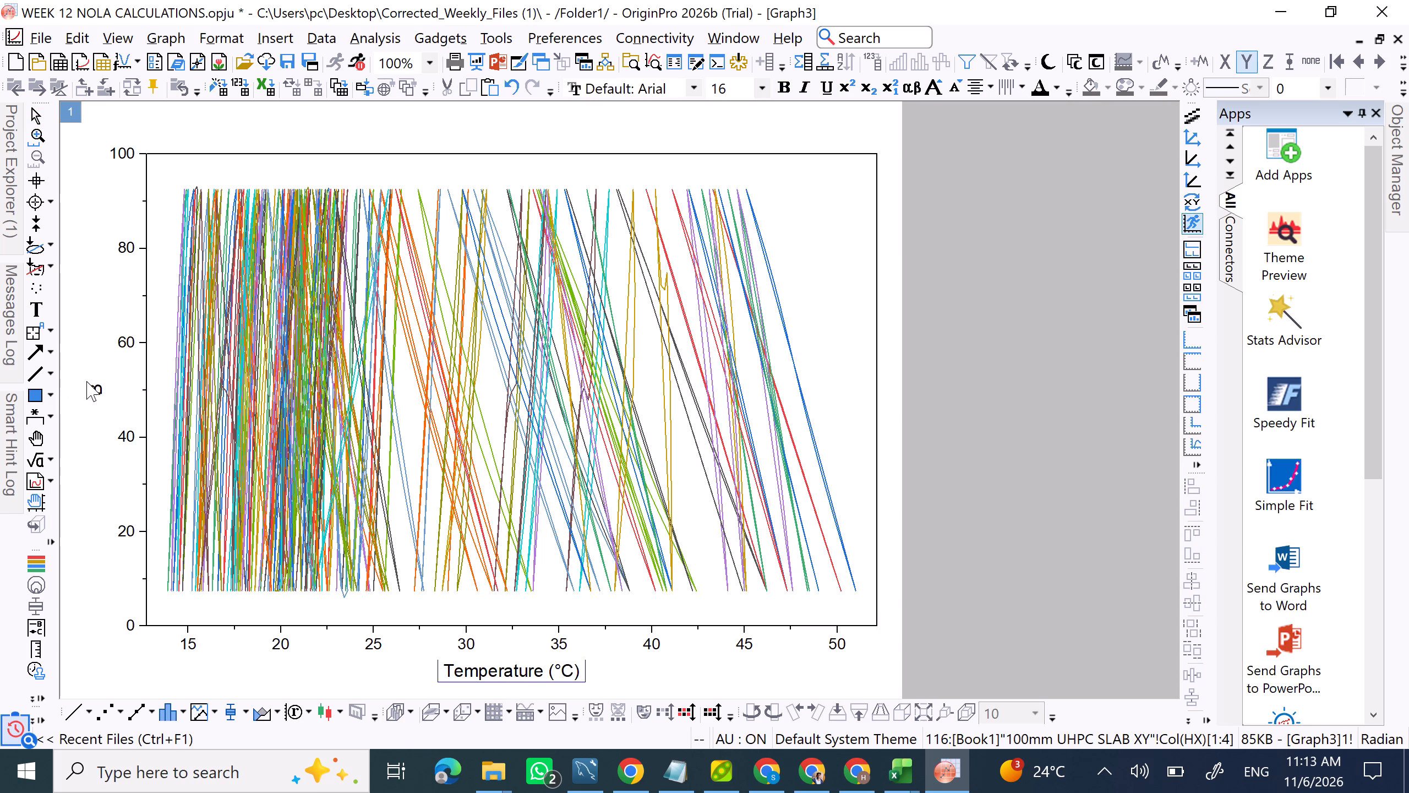
Replace the text of Graph3's Y-axis title with "Depth from Top (mm)".
double_click(90, 382)
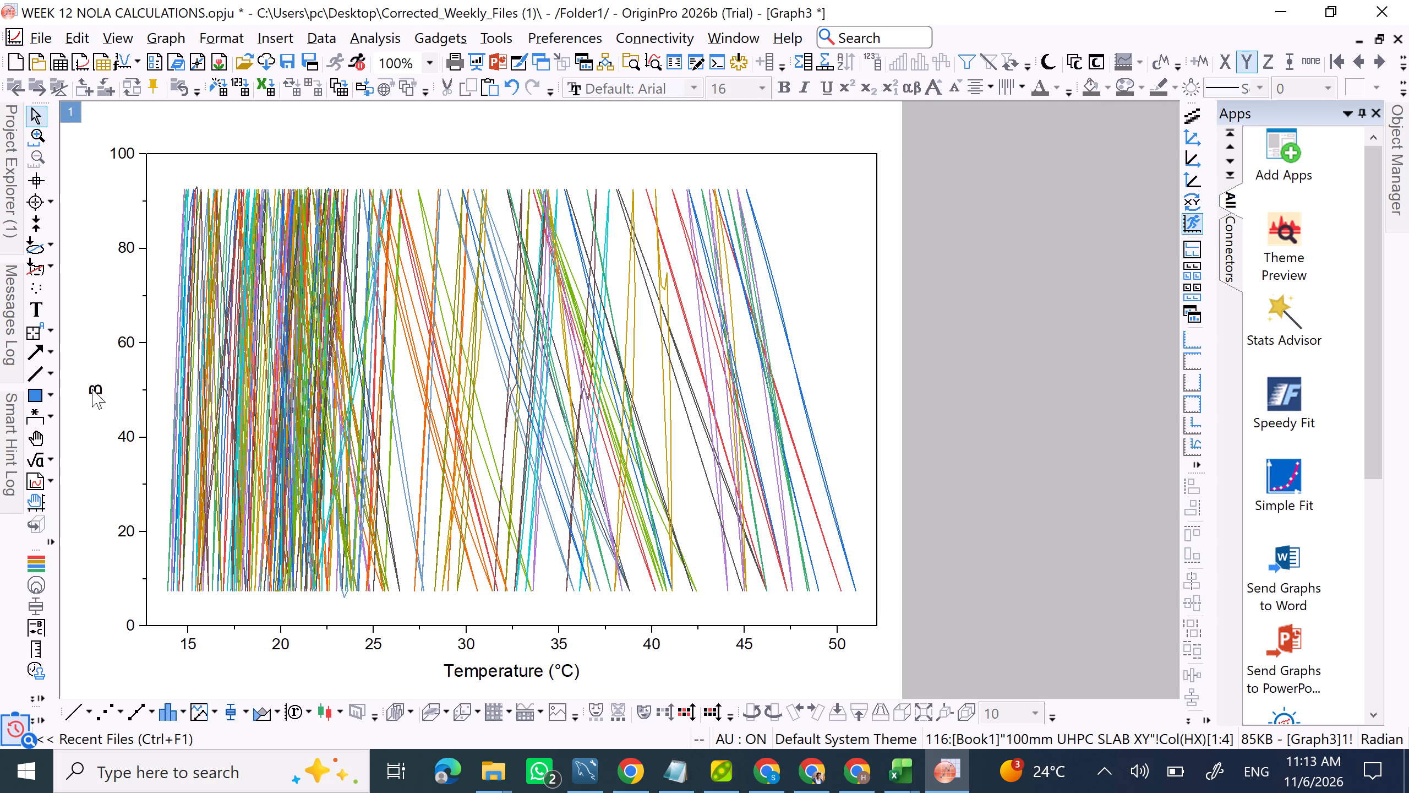
double_click(89, 390)
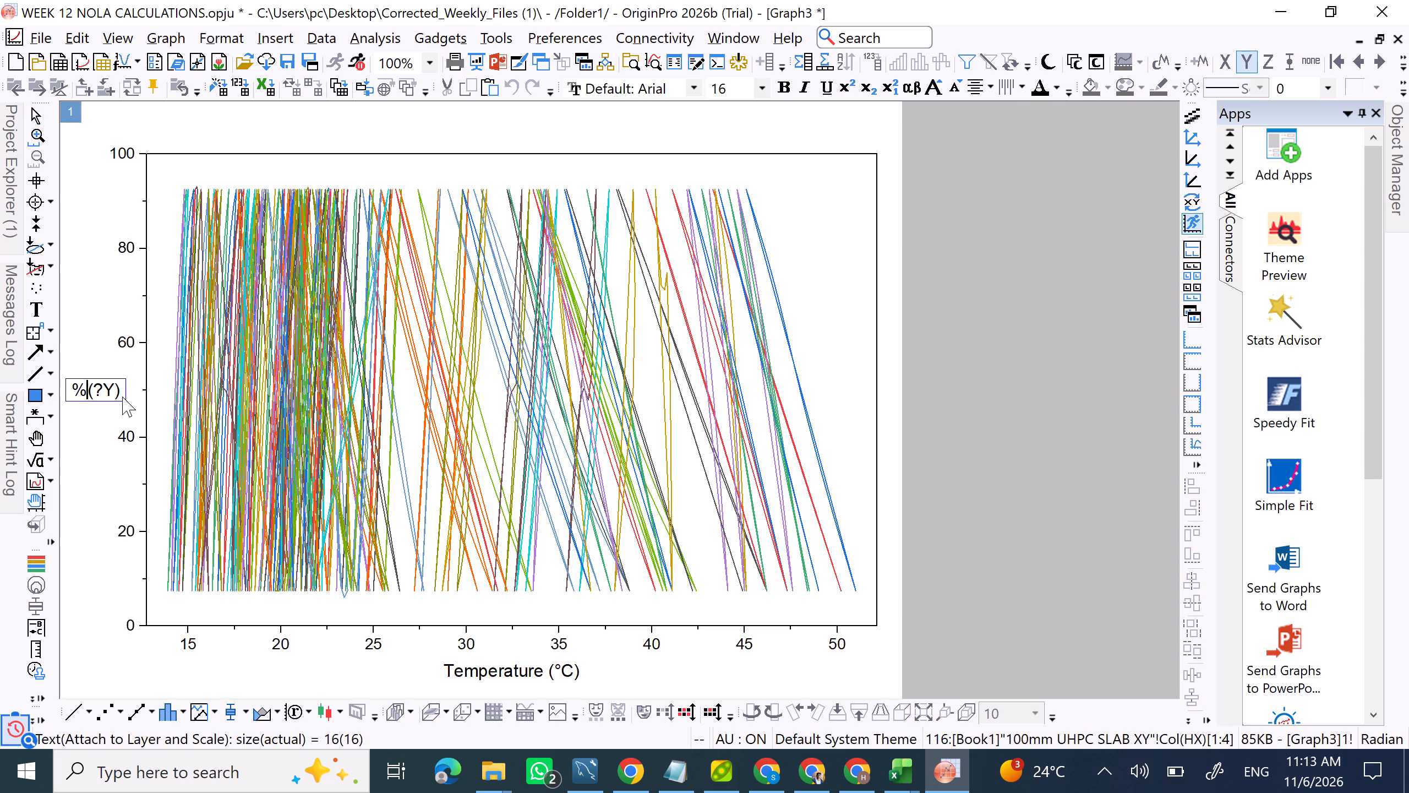
click(122, 397)
key(BackSpace)
key(BackSpace)
key(BackSpace)
key(BackSpace)
key(BackSpace)
text(De)
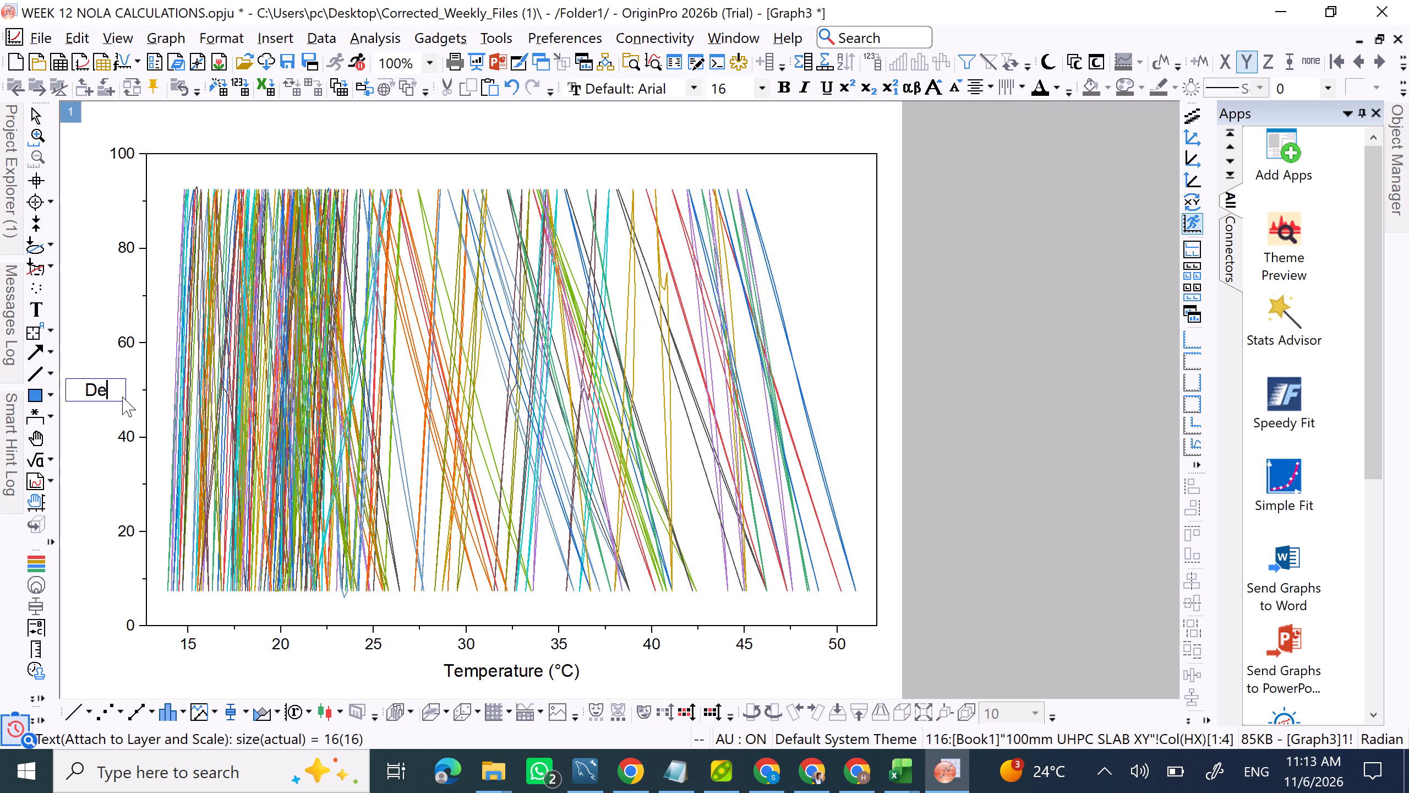
text(pth from)
key(space)
text(Top)
key(space)
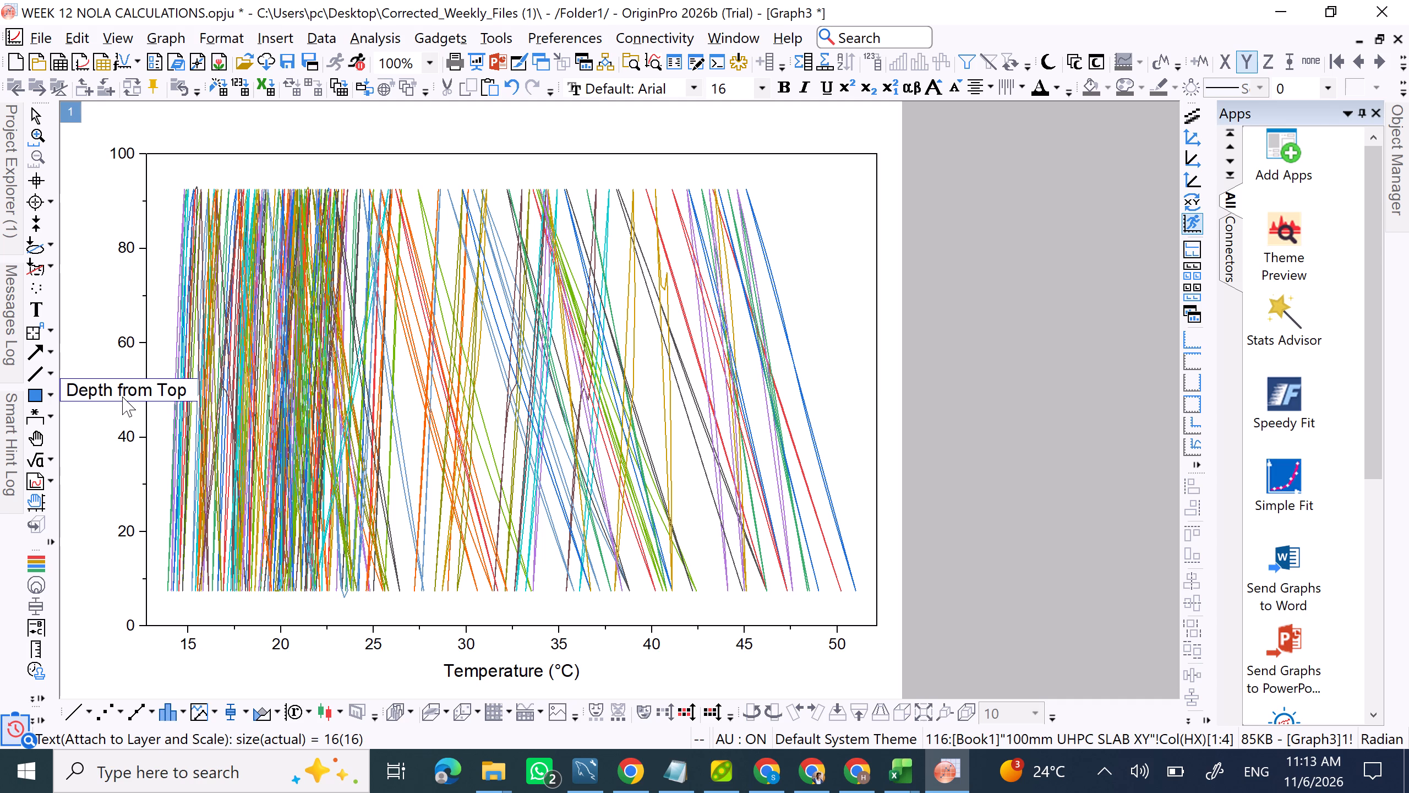
text((mm)
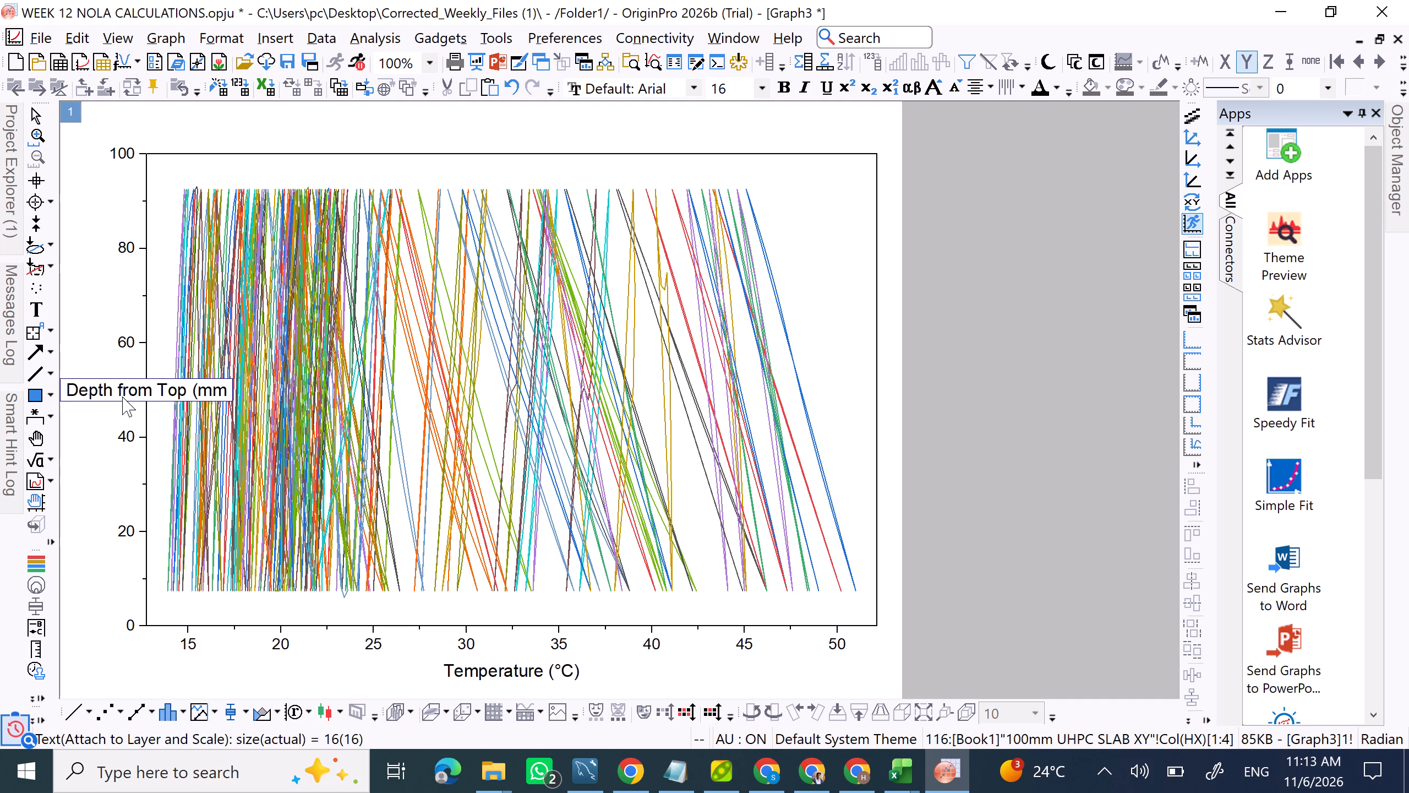
key(shift+parenright)
click(156, 338)
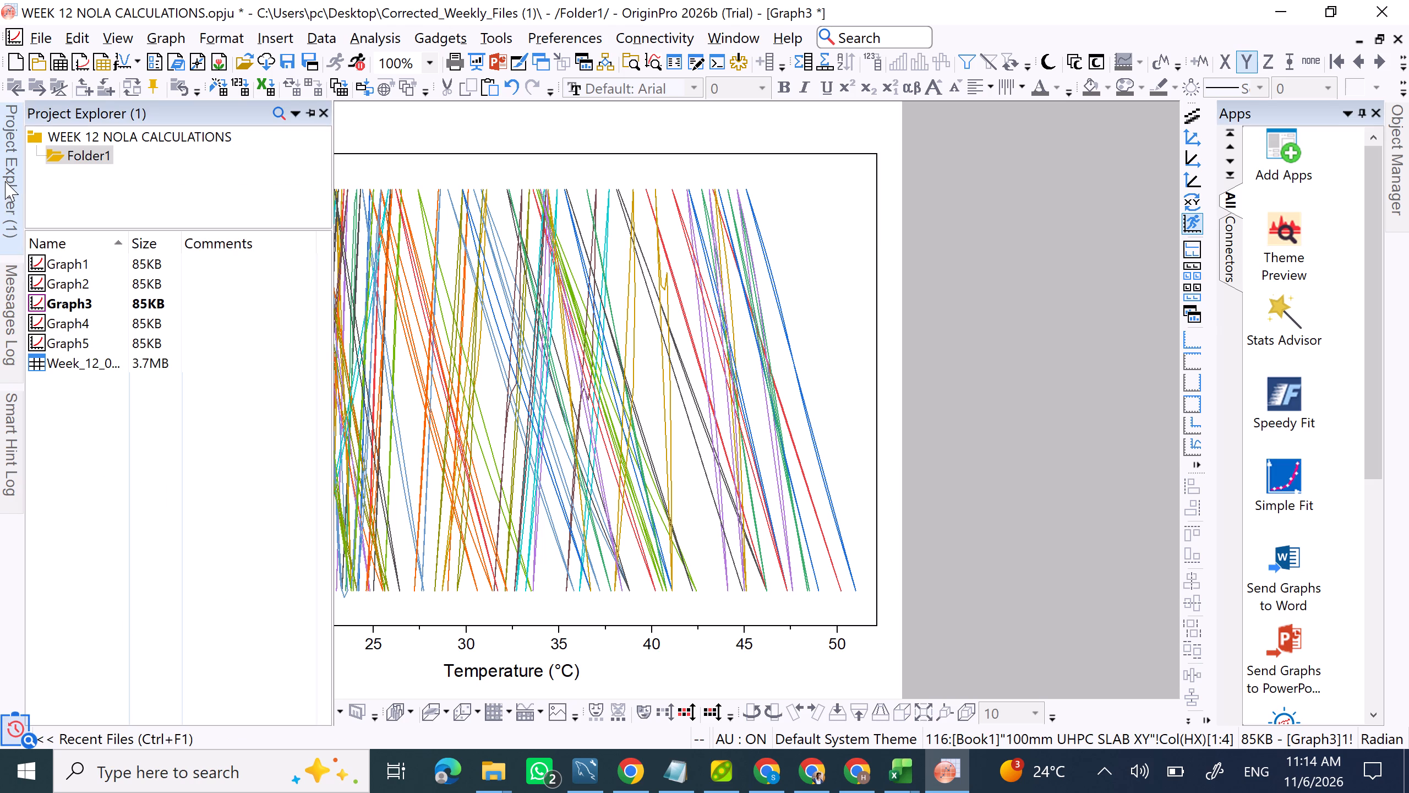
Open Graph4 from Folder1.
double_click(88, 317)
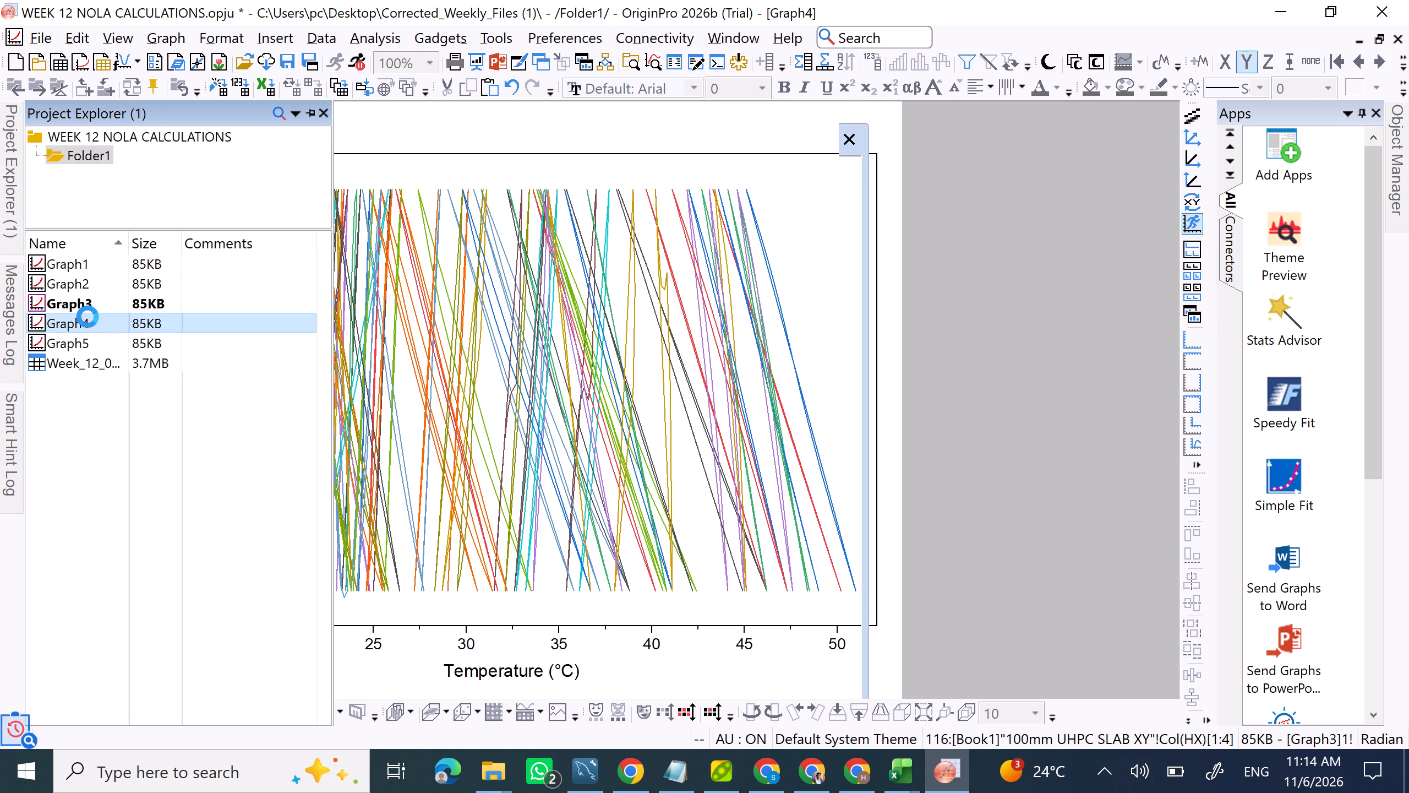
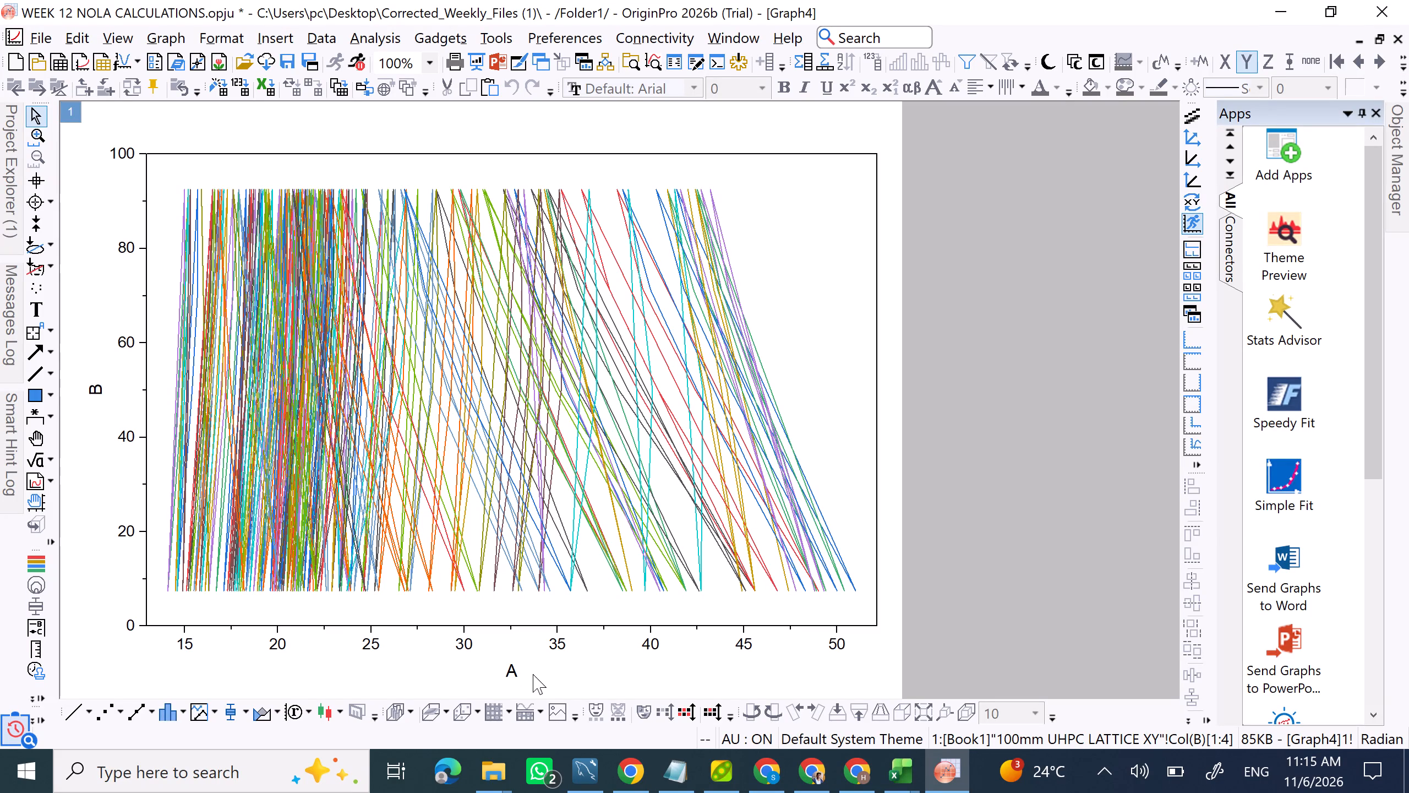
Replace the text of Graph4's X-axis title with the copied text "Temperature (°C)".
double_click(499, 667)
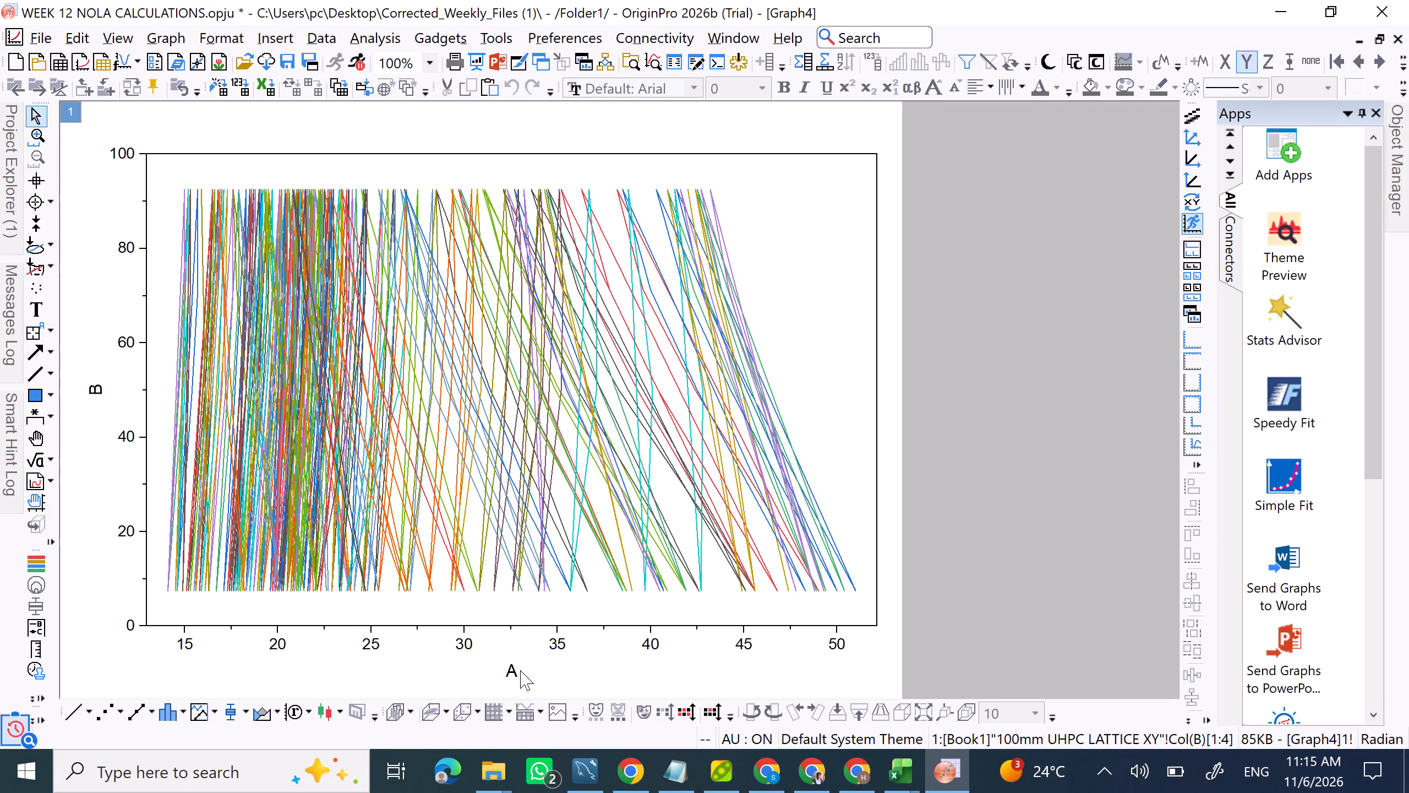
click(520, 670)
click(509, 673)
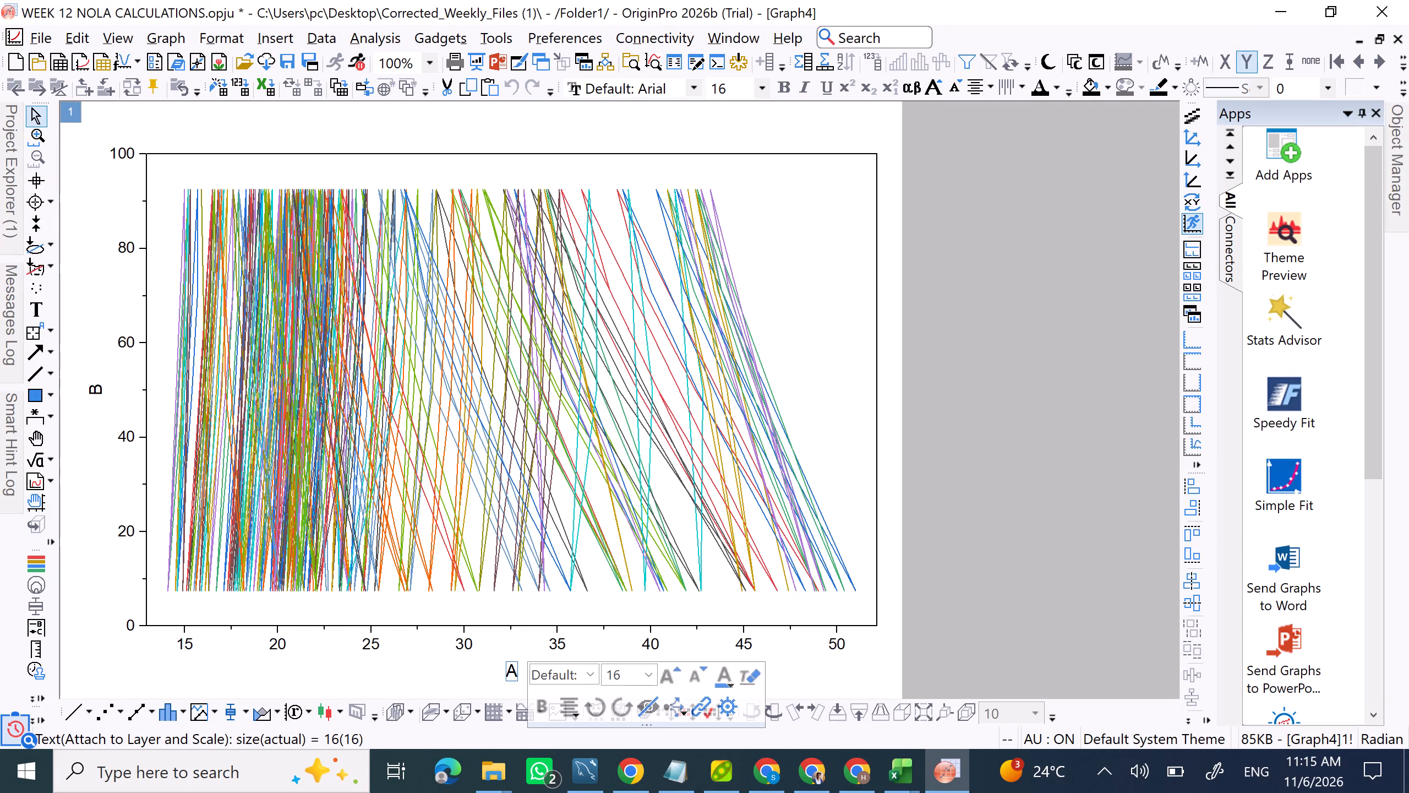
right_click(509, 673)
double_click(508, 673)
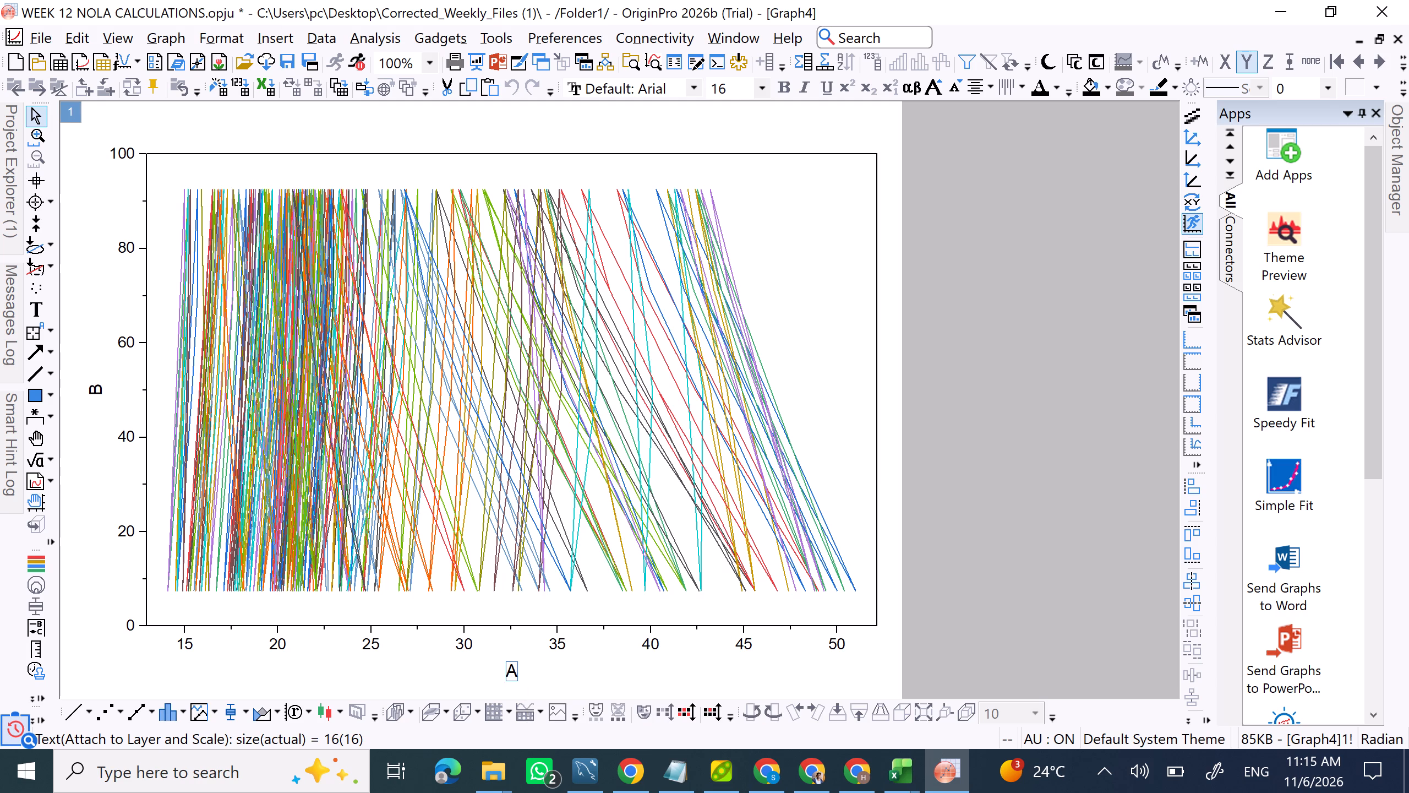
double_click(507, 672)
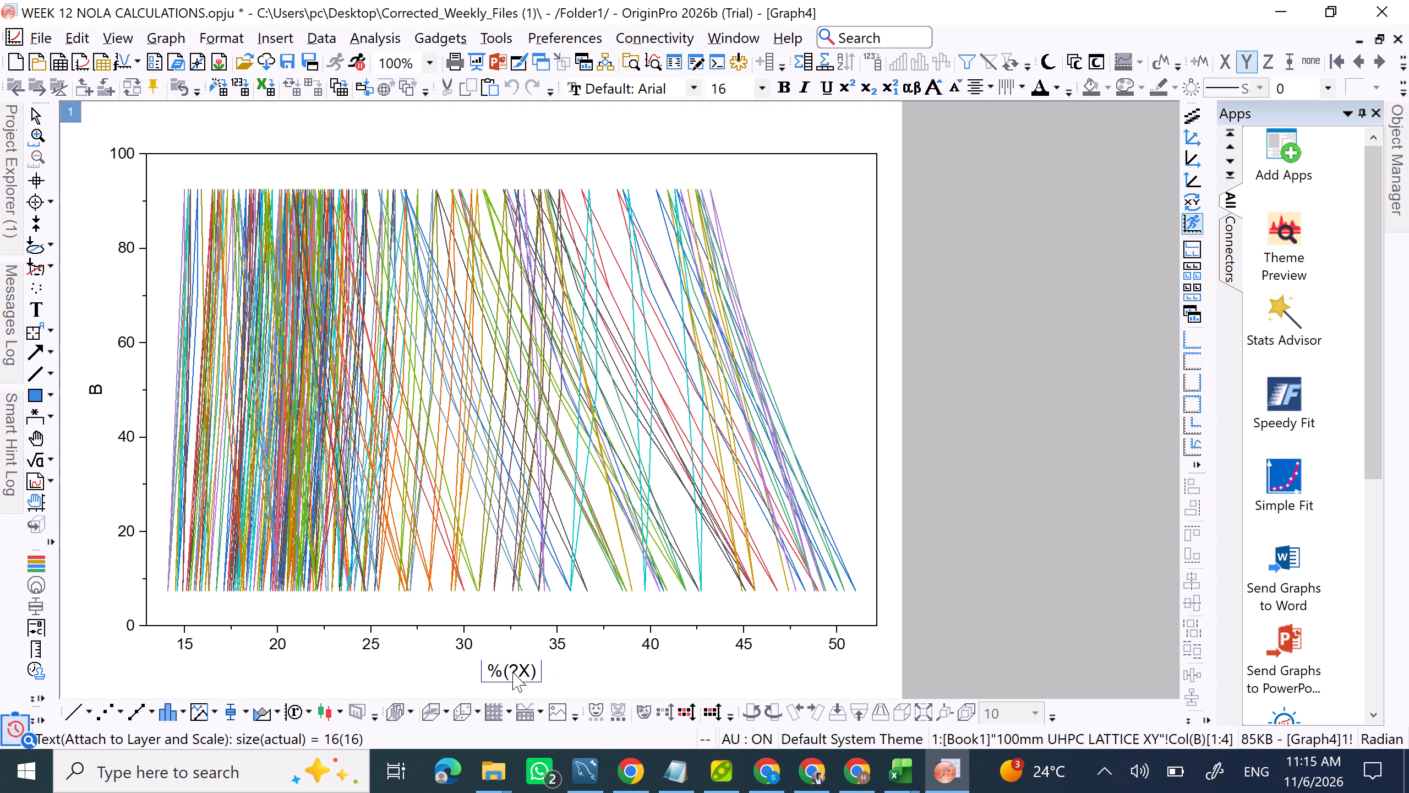
click(534, 670)
key(BackSpace)
key(BackSpace)
key(BackSpace)
key(BackSpace)
key(BackSpace)
key(ctrl+v)
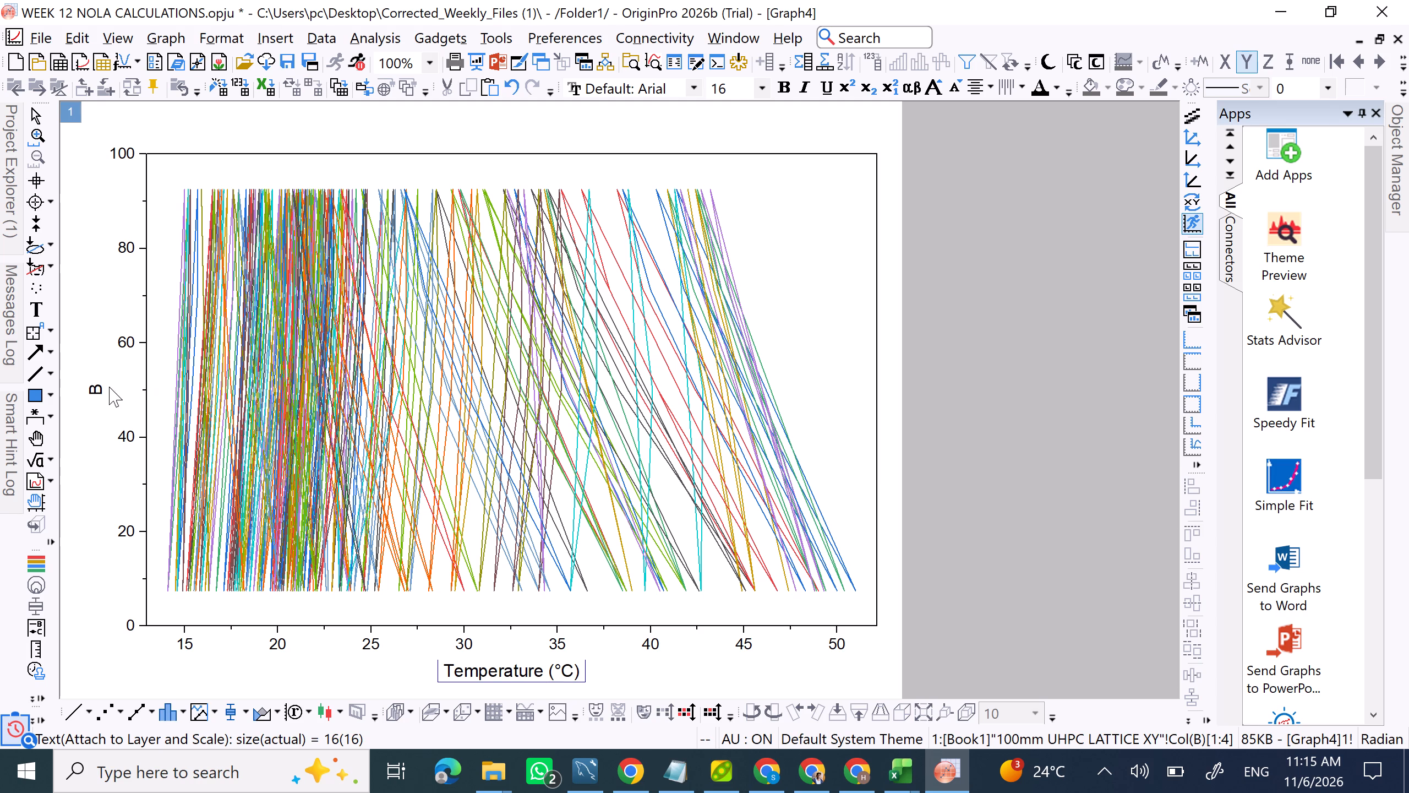
Replace the text of Graph4's Y-axis title with "Depth from Top (mm)".
double_click(95, 384)
double_click(92, 385)
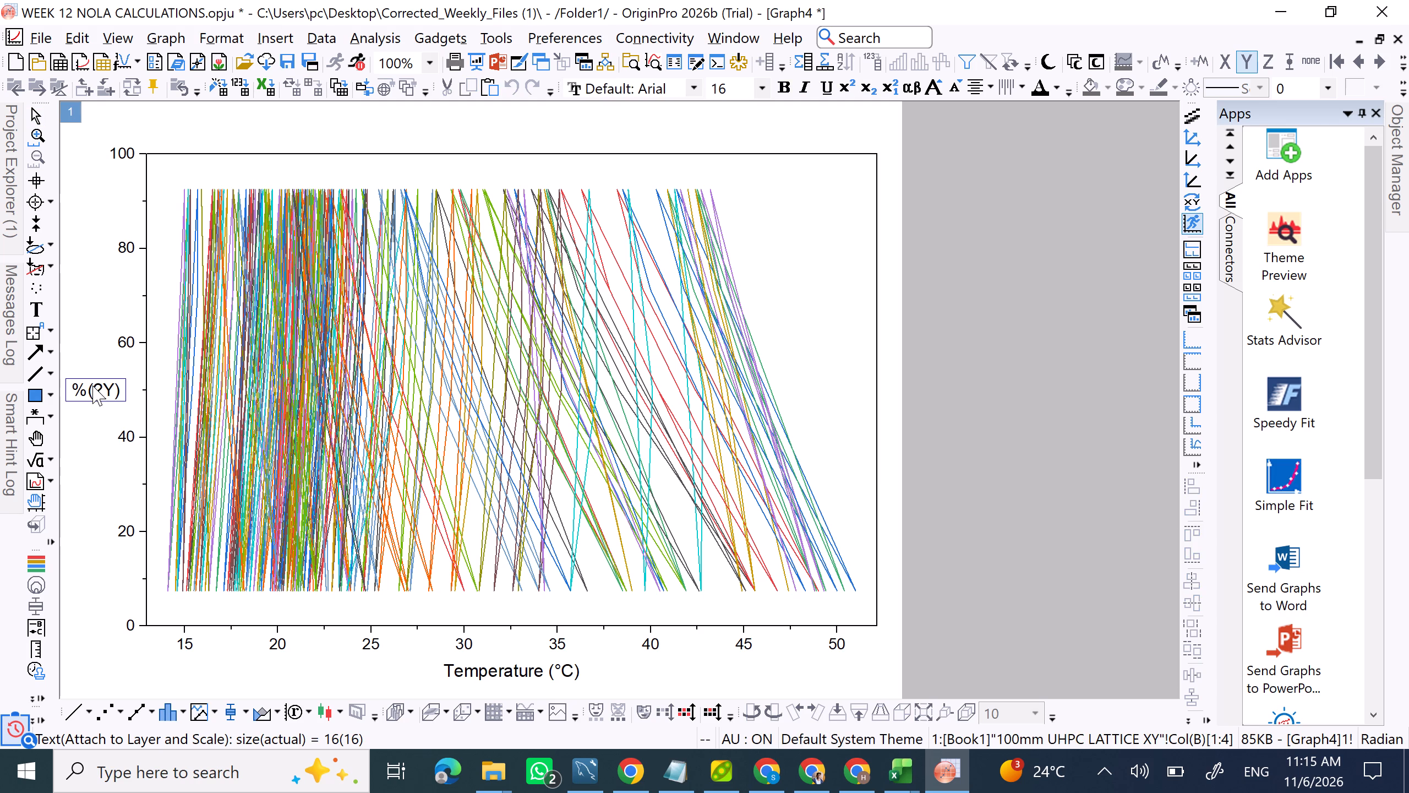
click(123, 392)
key(BackSpace)
key(BackSpace)
key(BackSpace)
key(BackSpace)
key(BackSpace)
key(BackSpace)
text(De)
text(pth from Top)
key(space)
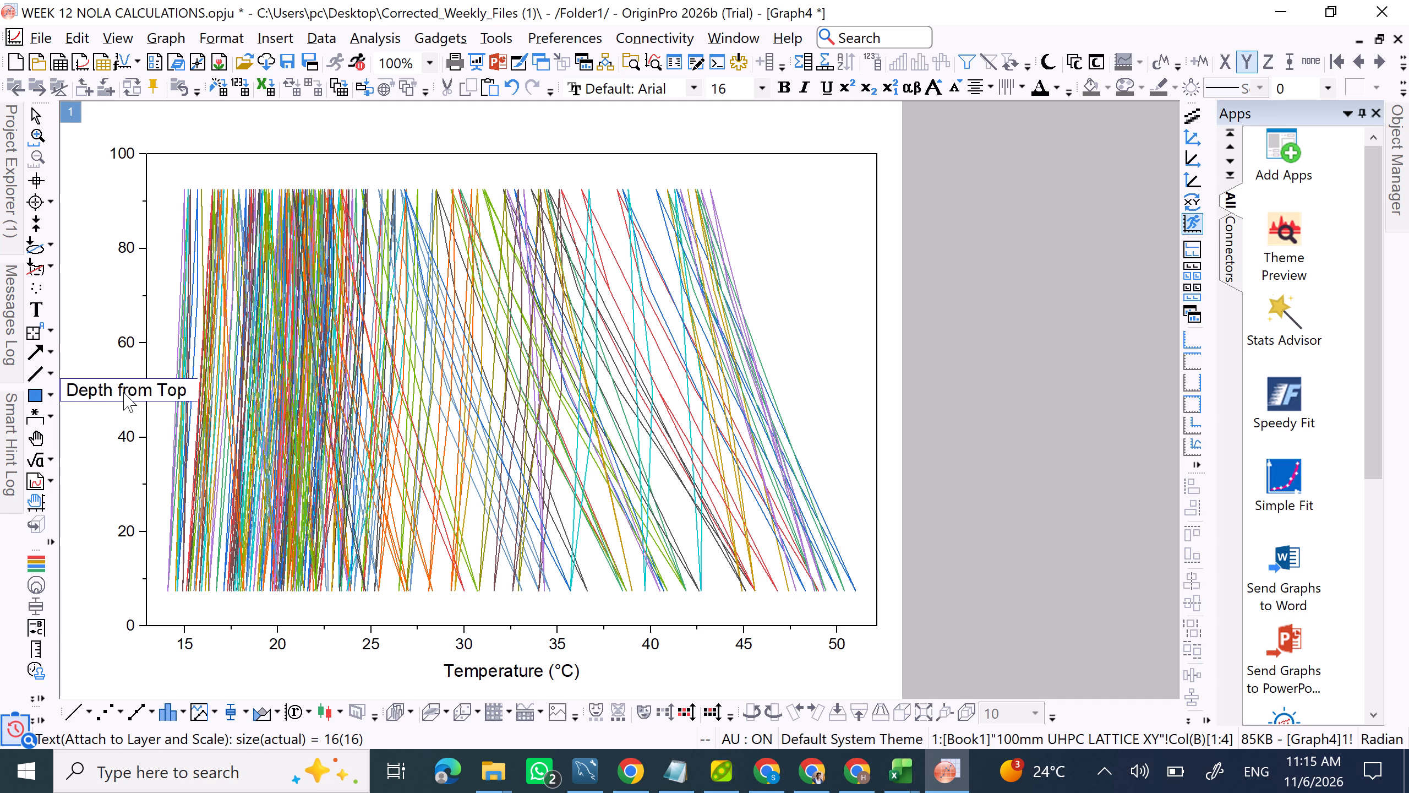
text(()
text(mm)
key(shift+parenright)
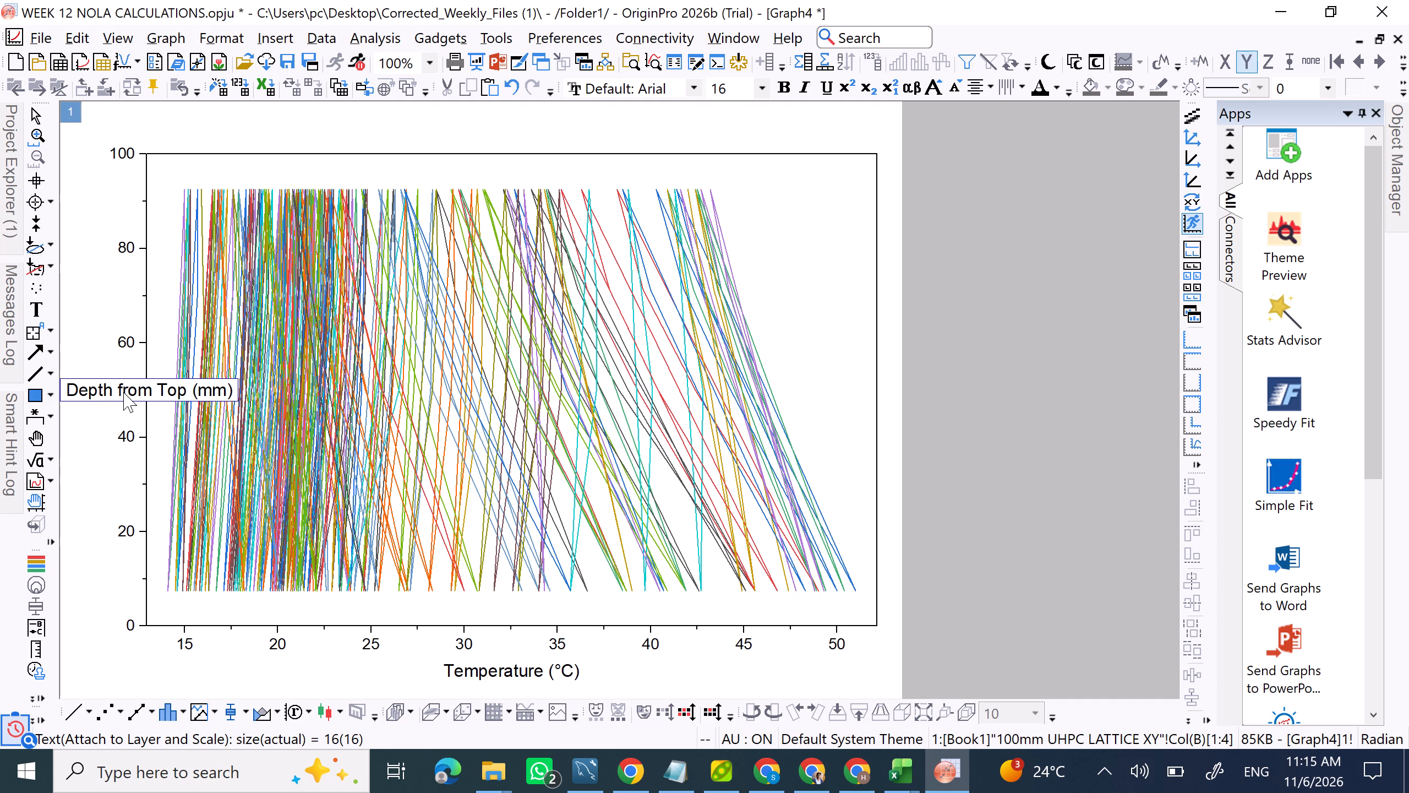
click(157, 435)
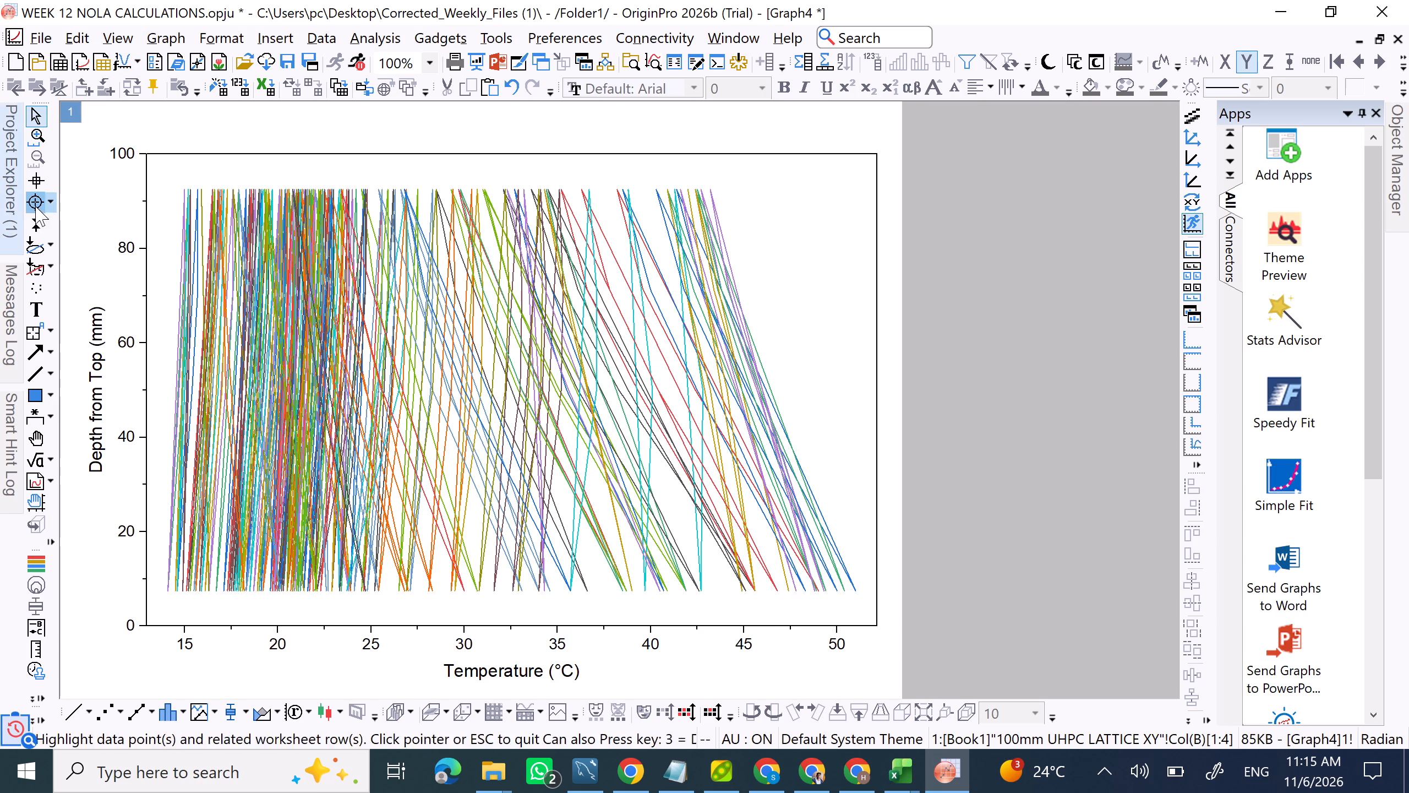
Open Graph5 from Folder1 and replace its X-axis title with the copied text "Temperature (°C)".
click(0, 191)
double_click(122, 341)
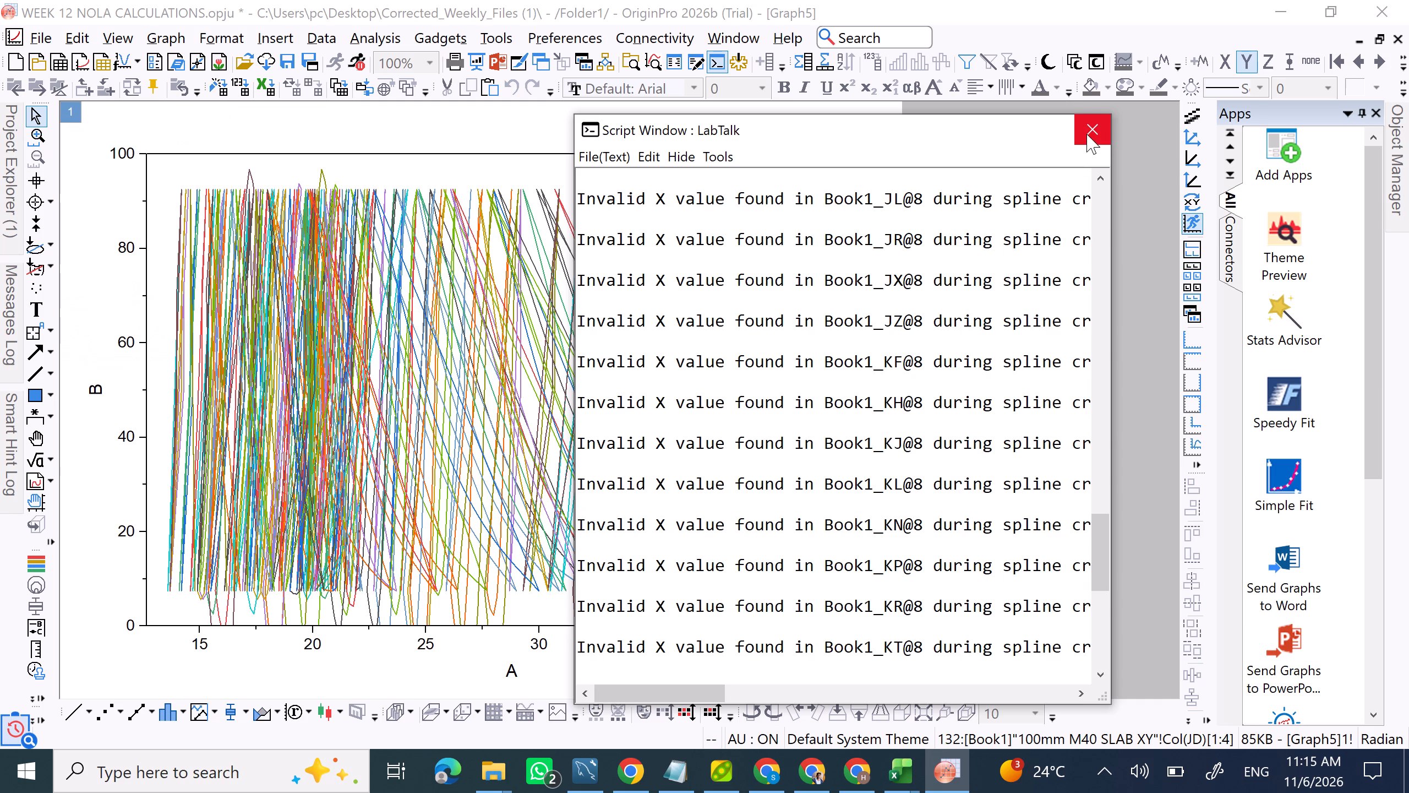
click(1086, 134)
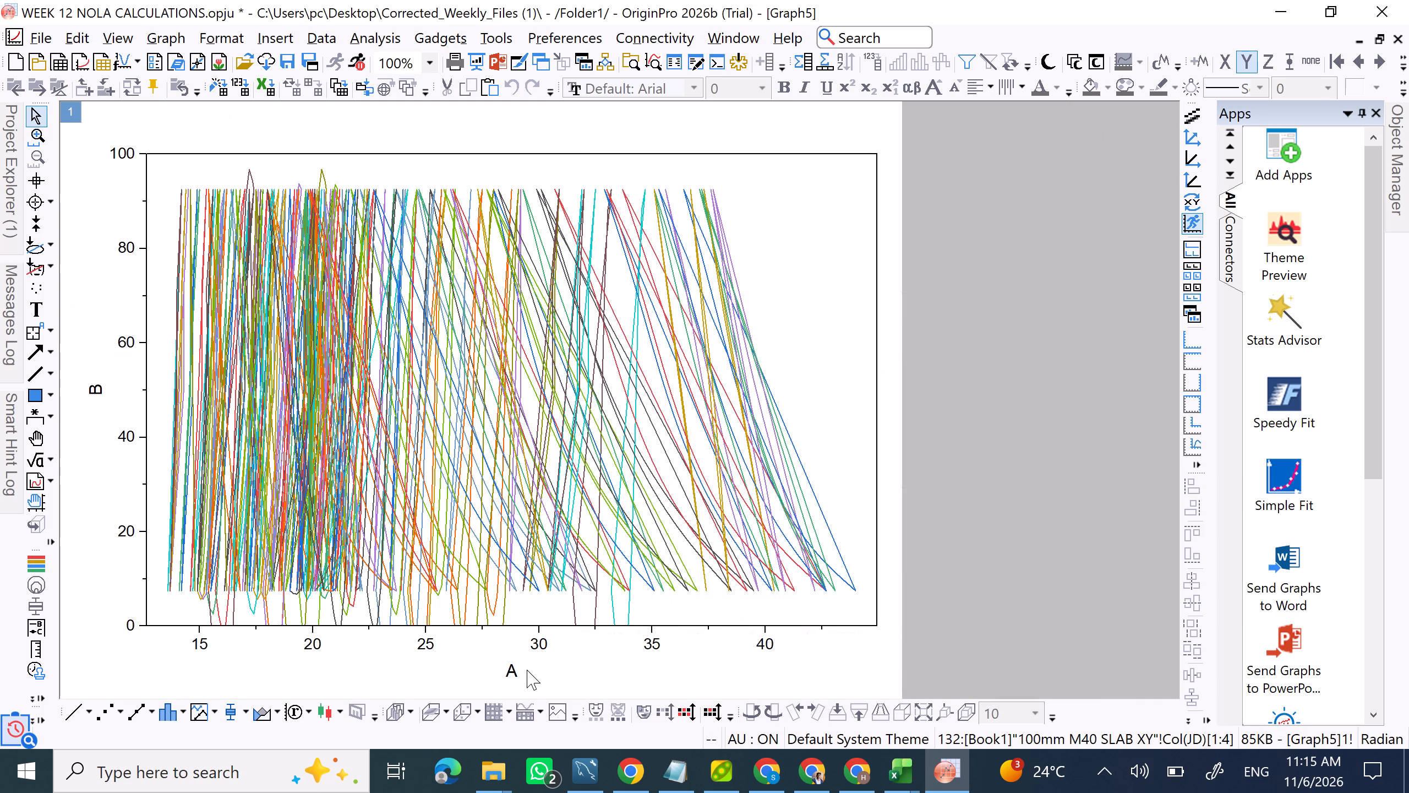
double_click(527, 670)
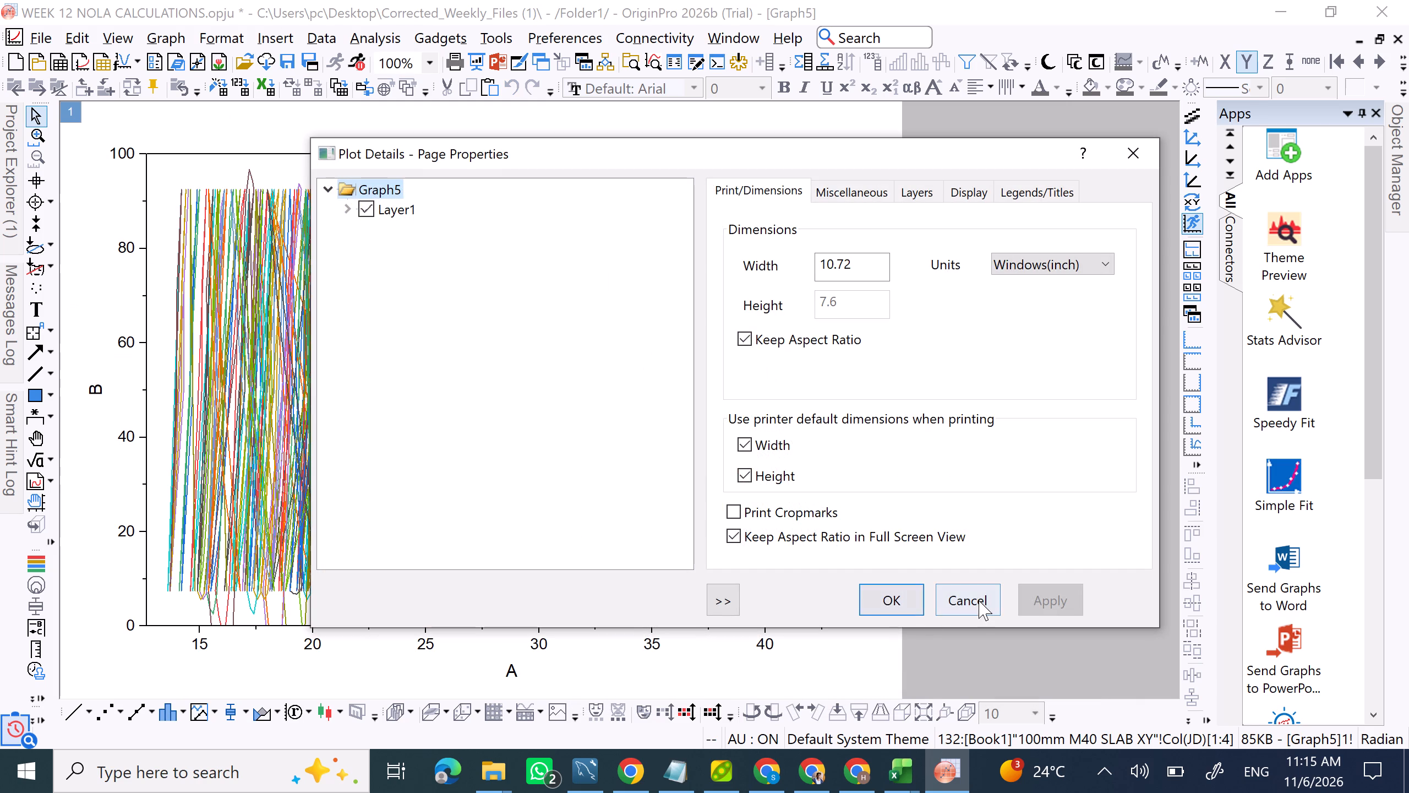
click(979, 600)
double_click(506, 674)
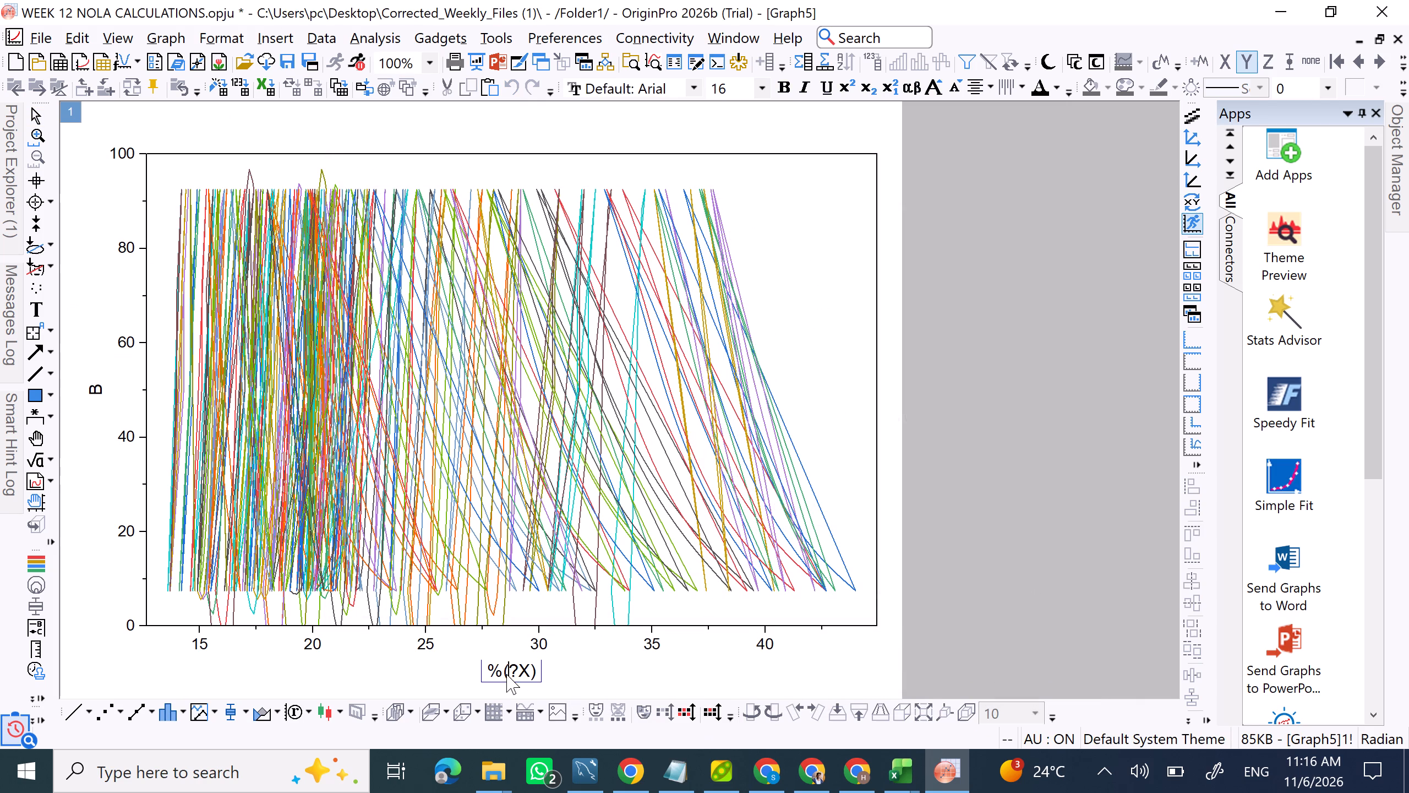
click(542, 671)
double_click(517, 672)
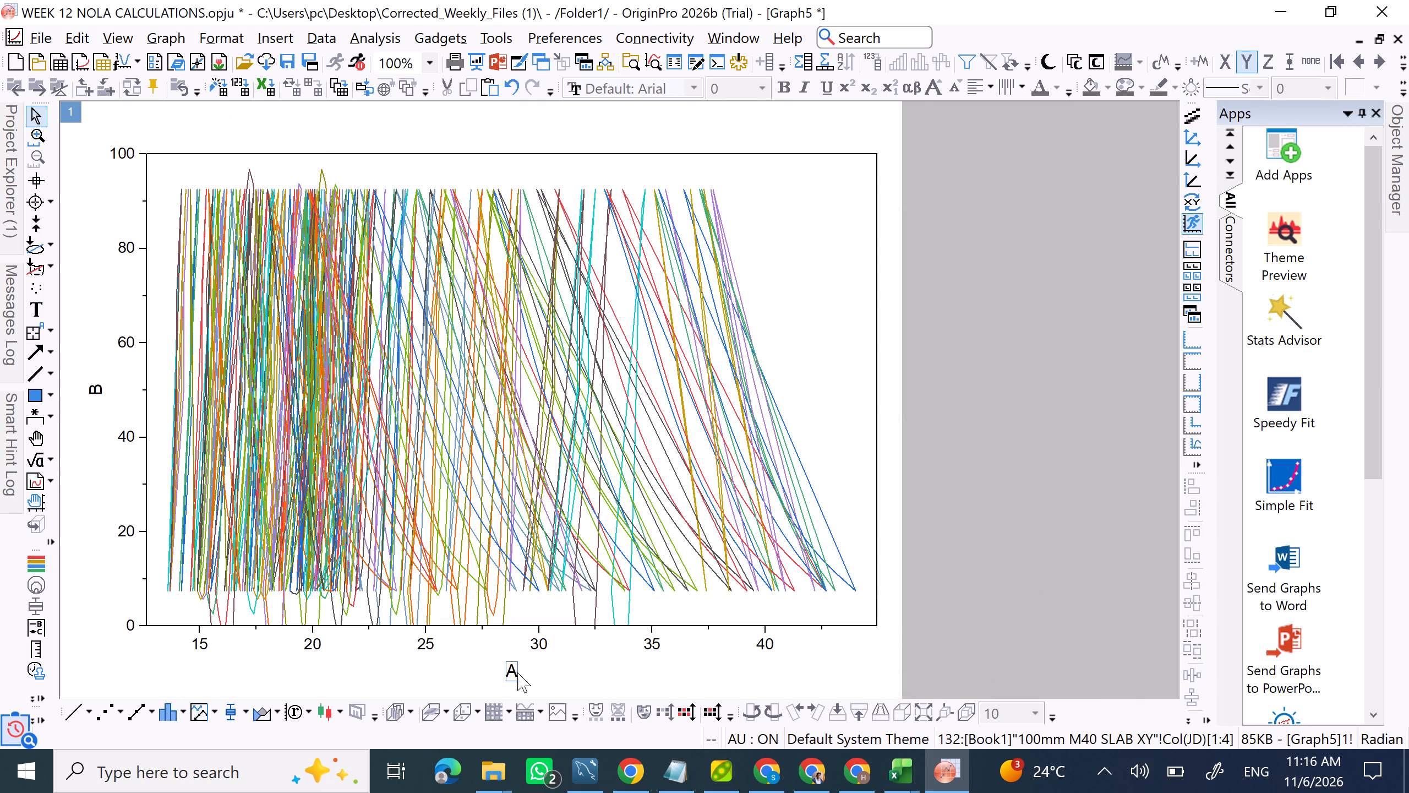
click(537, 673)
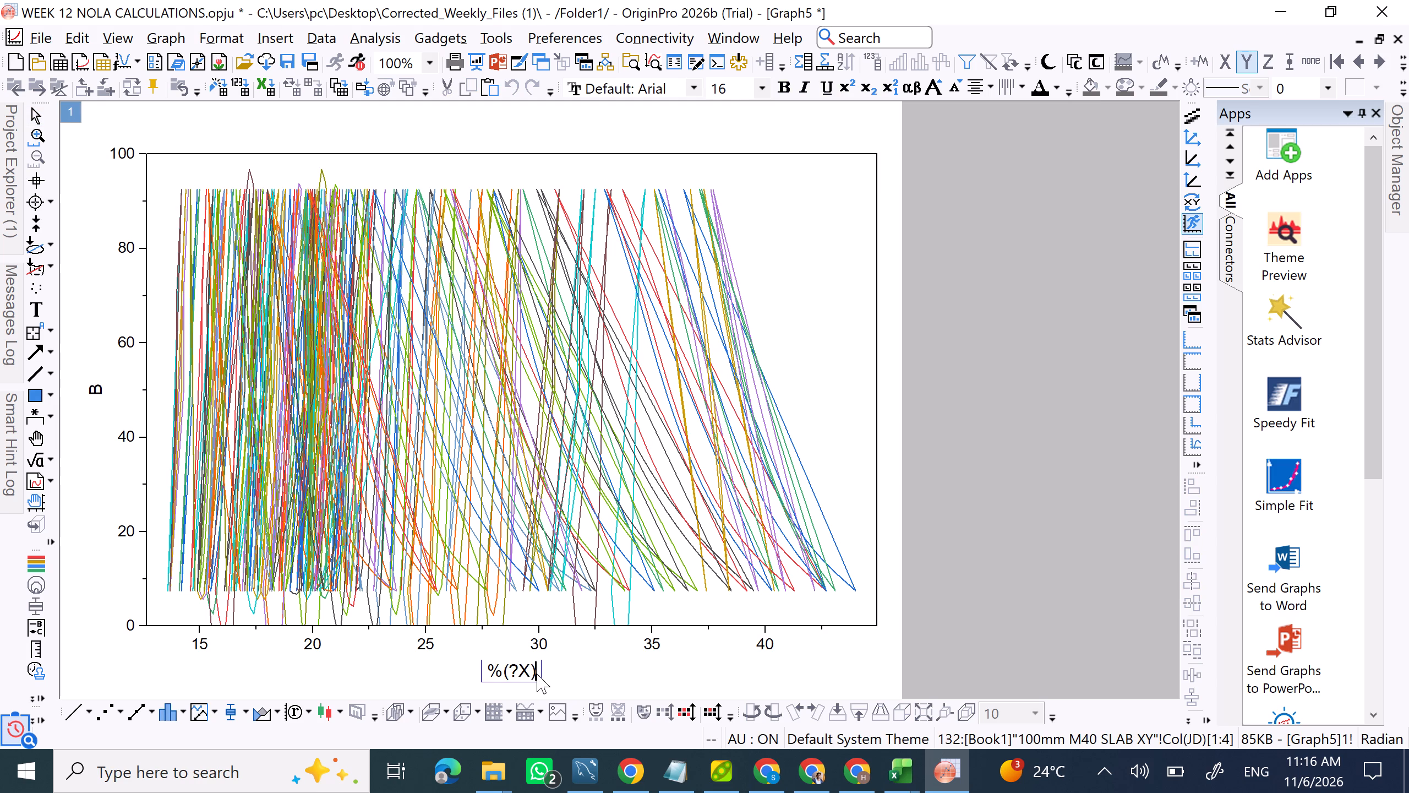
key(BackSpace)
key(BackSpace)
key(BackSpace)
key(BackSpace)
key(BackSpace)
key(ctrl+v)
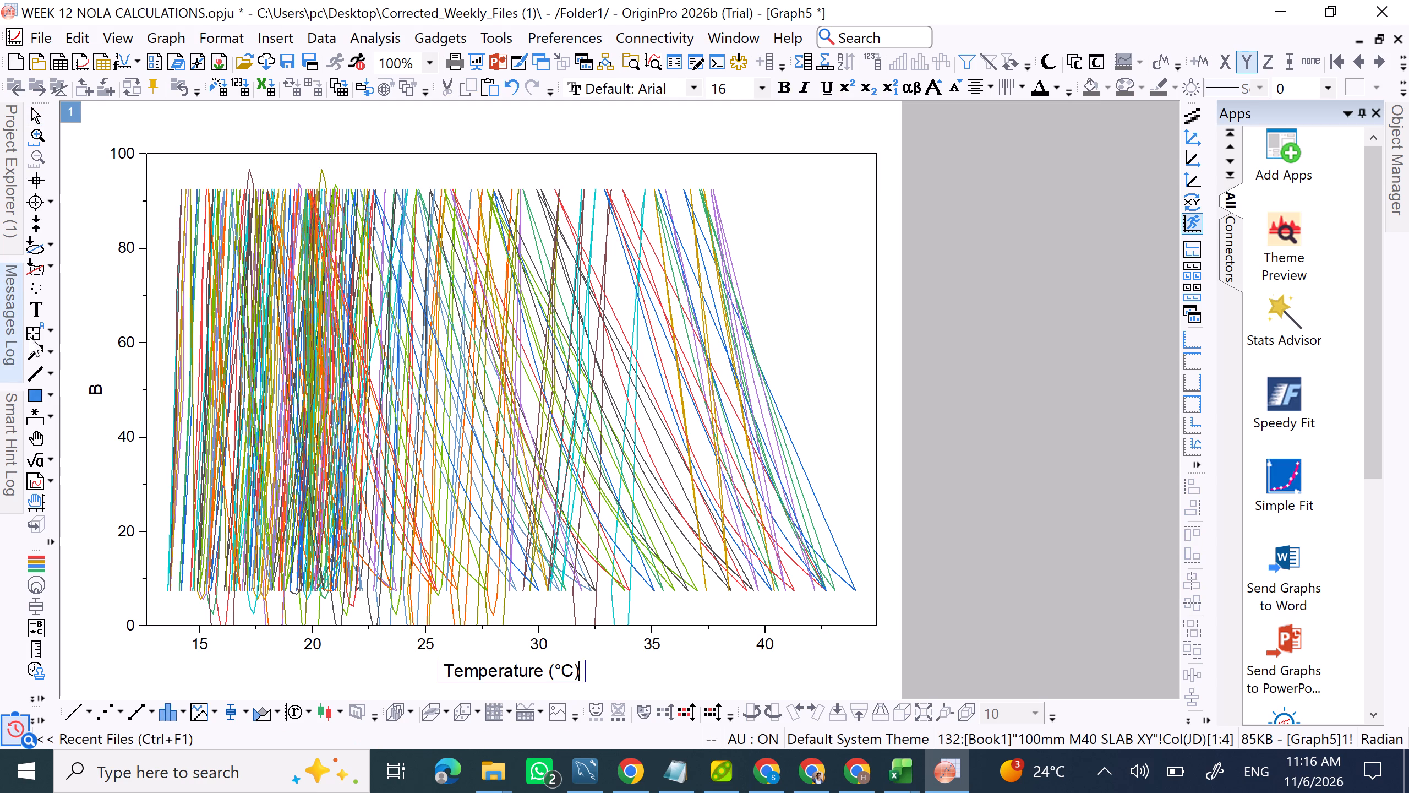
Replace the text of Graph5's Y-axis title with "Depth from Top (mm)".
double_click(87, 381)
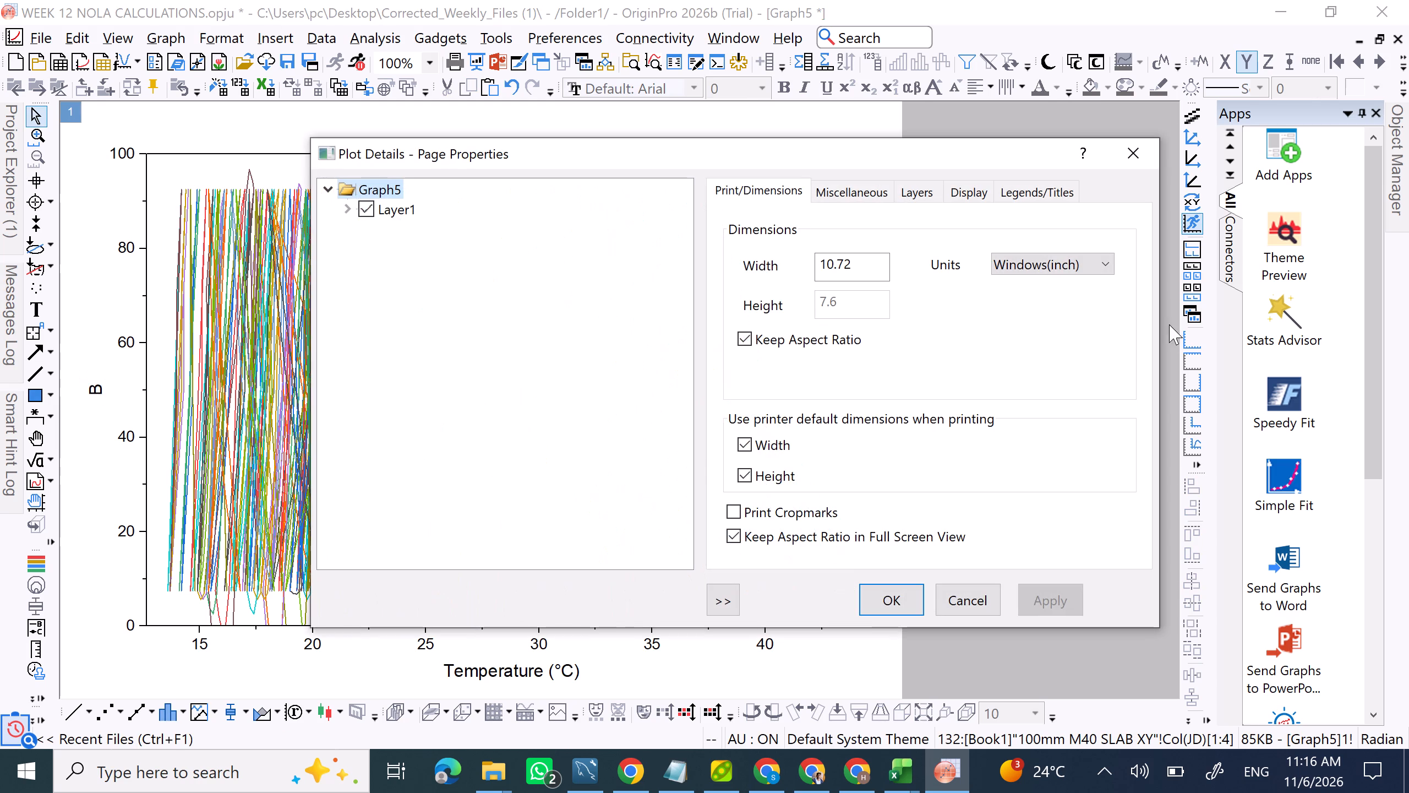
click(975, 605)
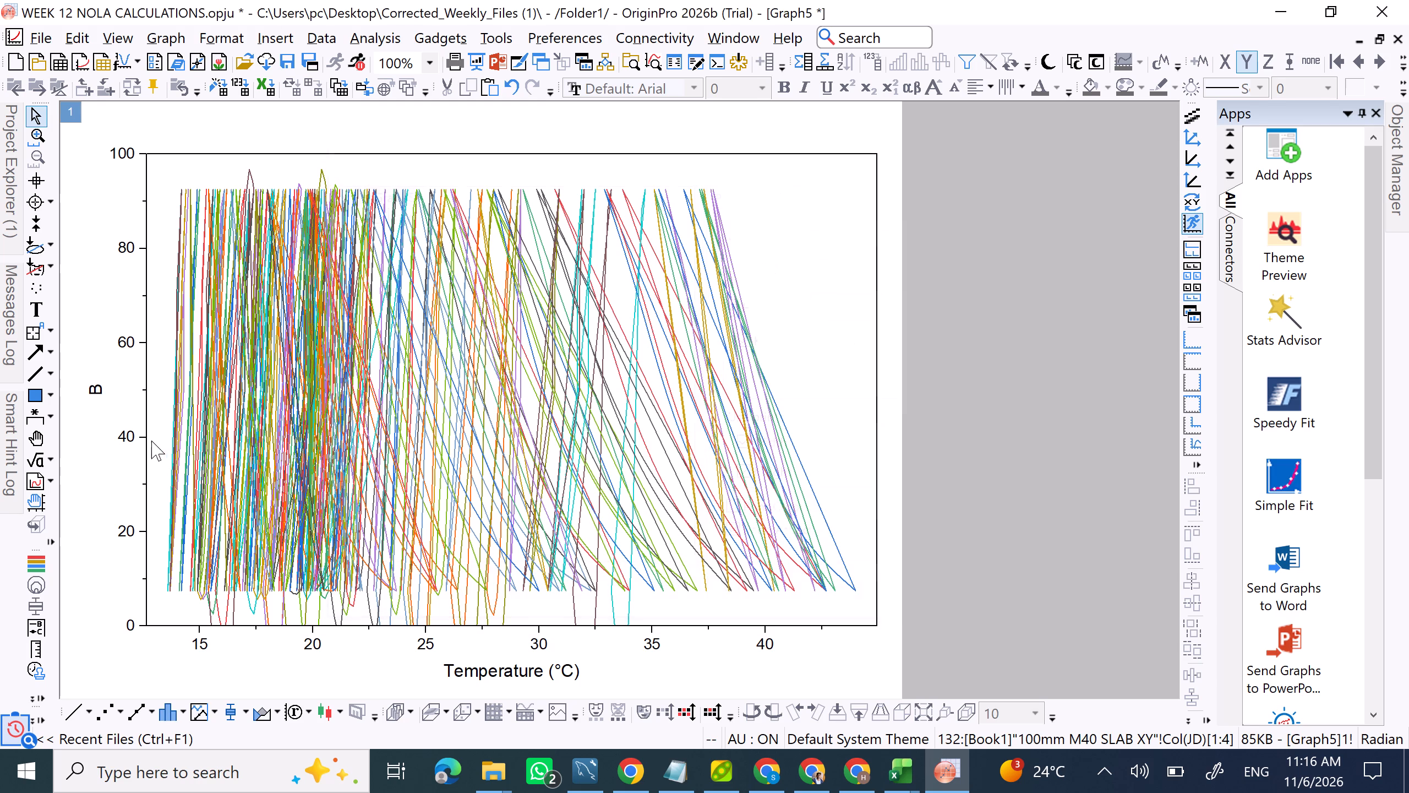
double_click(95, 393)
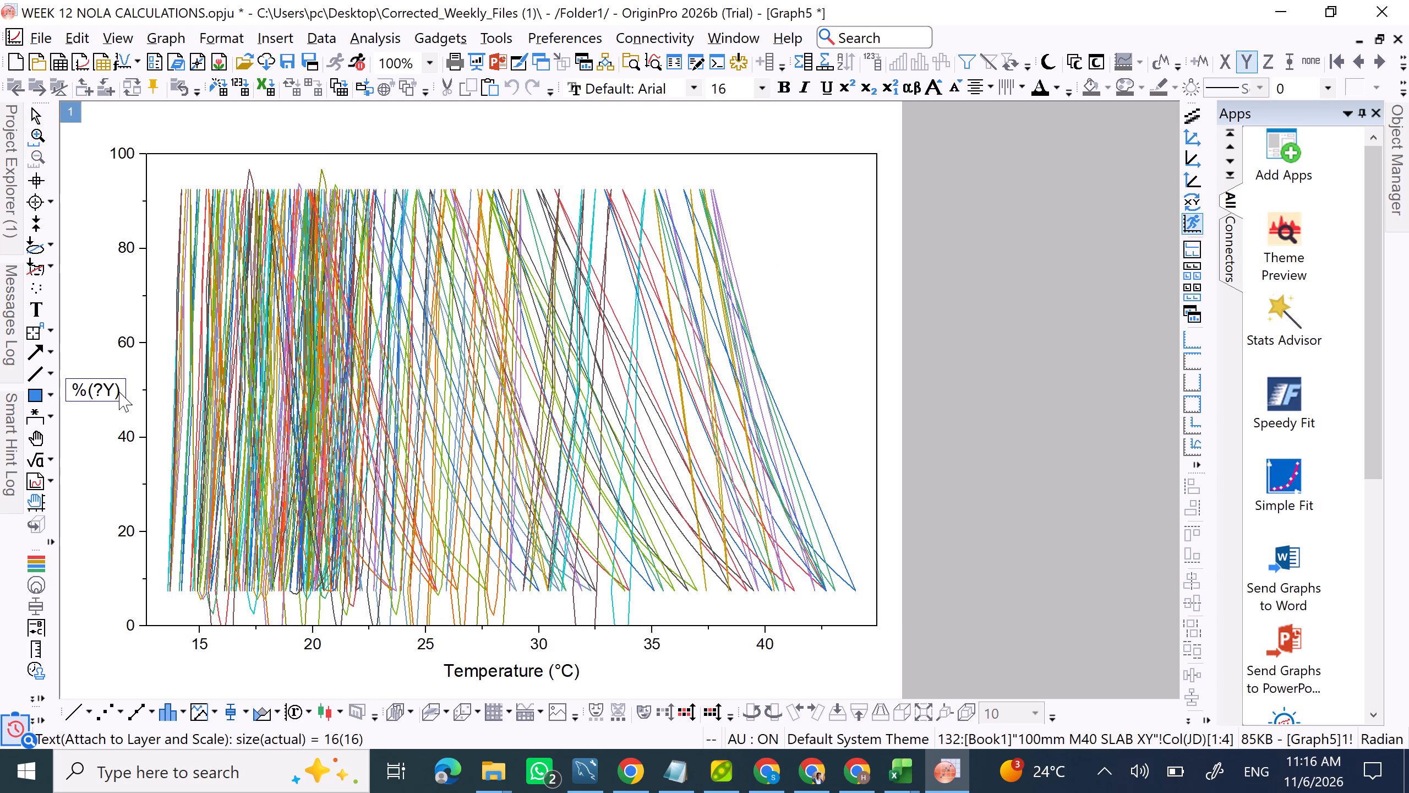
click(119, 392)
key(BackSpace)
key(BackSpace)
key(BackSpace)
key(BackSpace)
key(BackSpace)
text(Depth from Top)
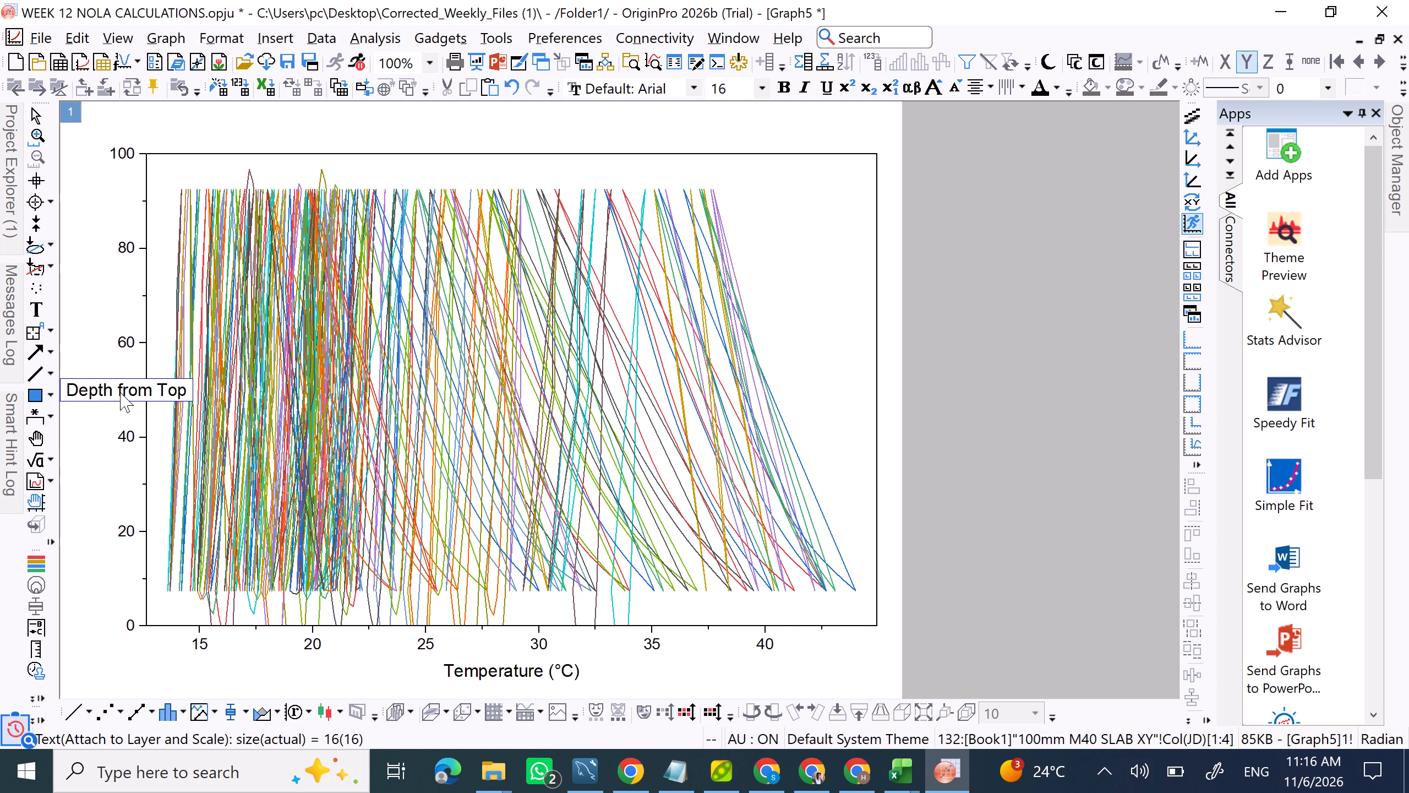
key(space)
text((mm))
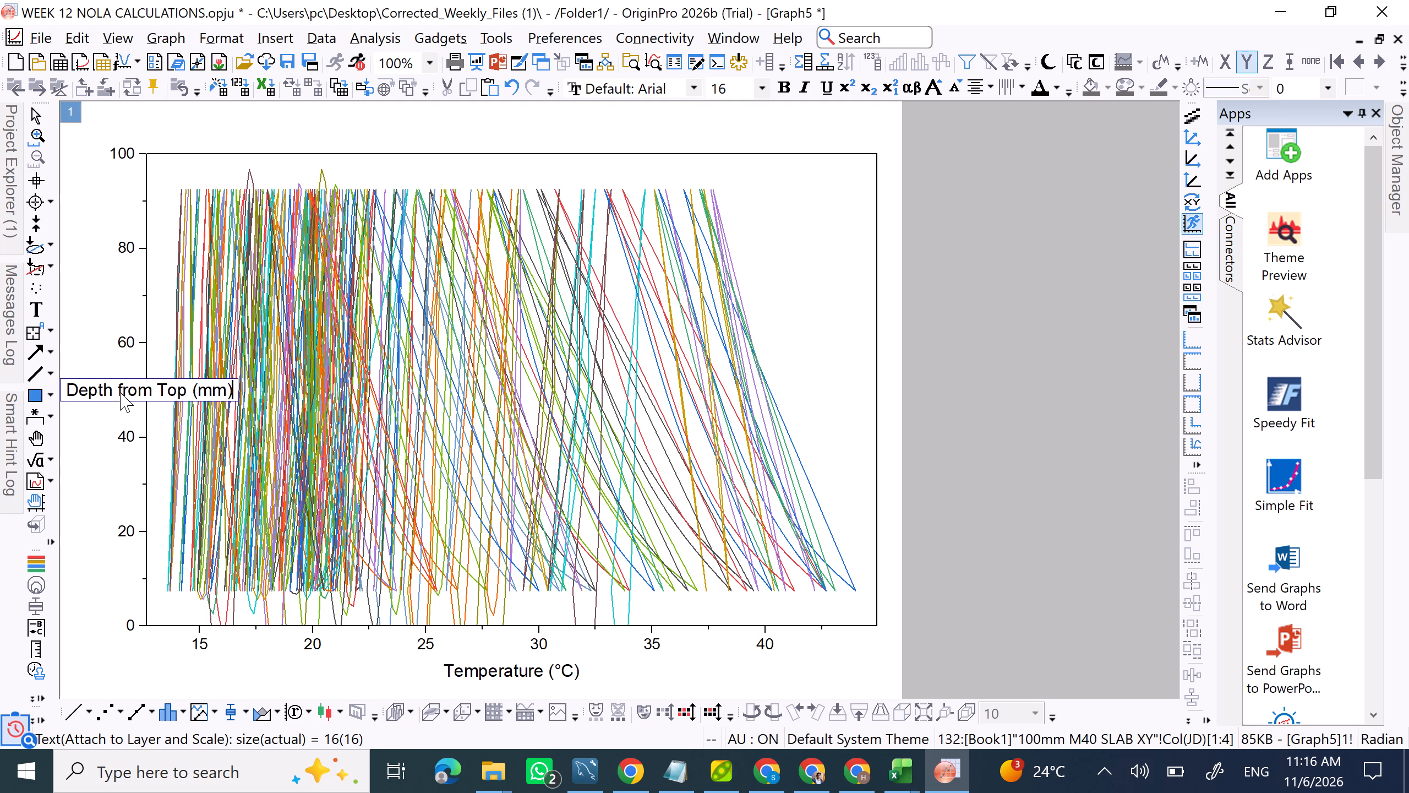
click(157, 296)
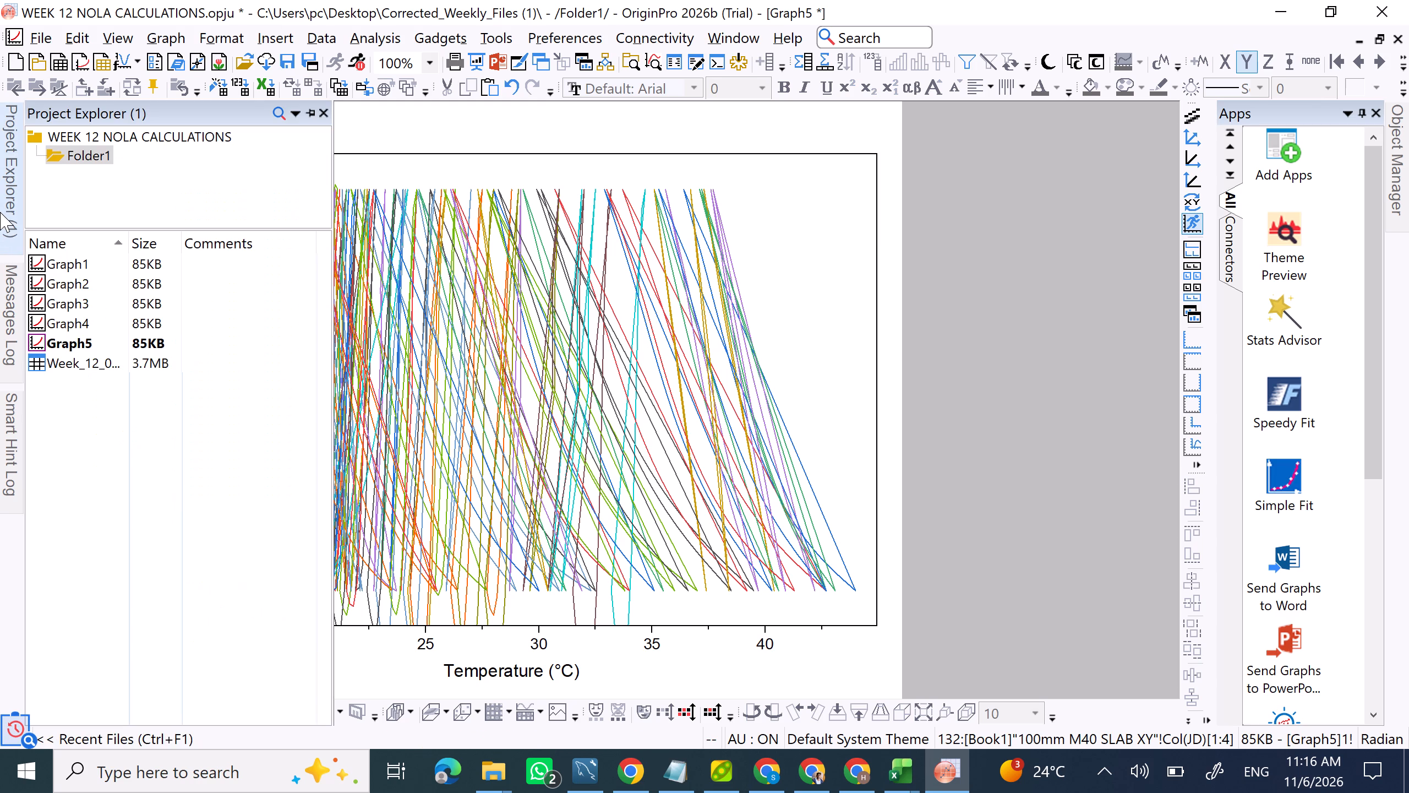
Open Graph1 from Folder1 to view the labelled graph in full.
double_click(70, 262)
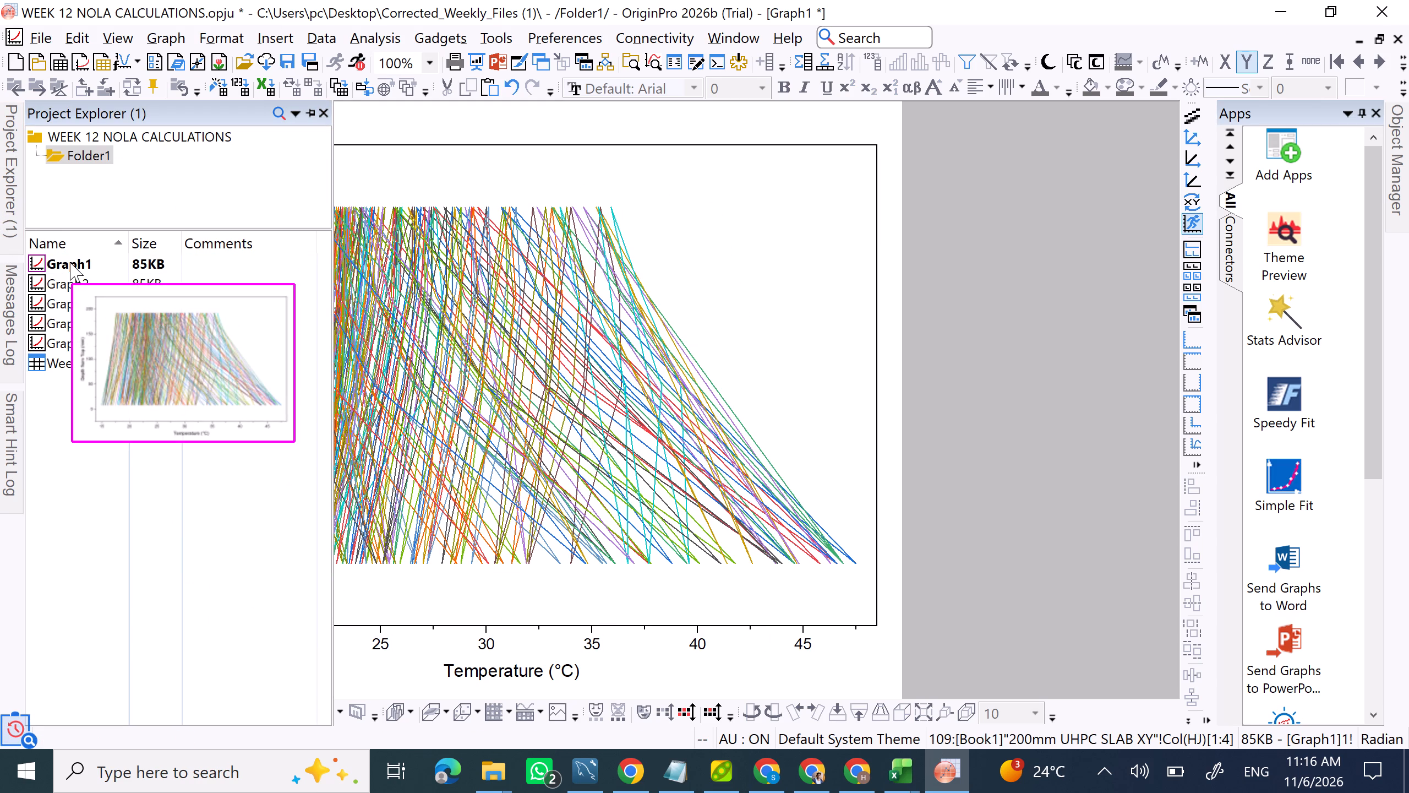
click(326, 110)
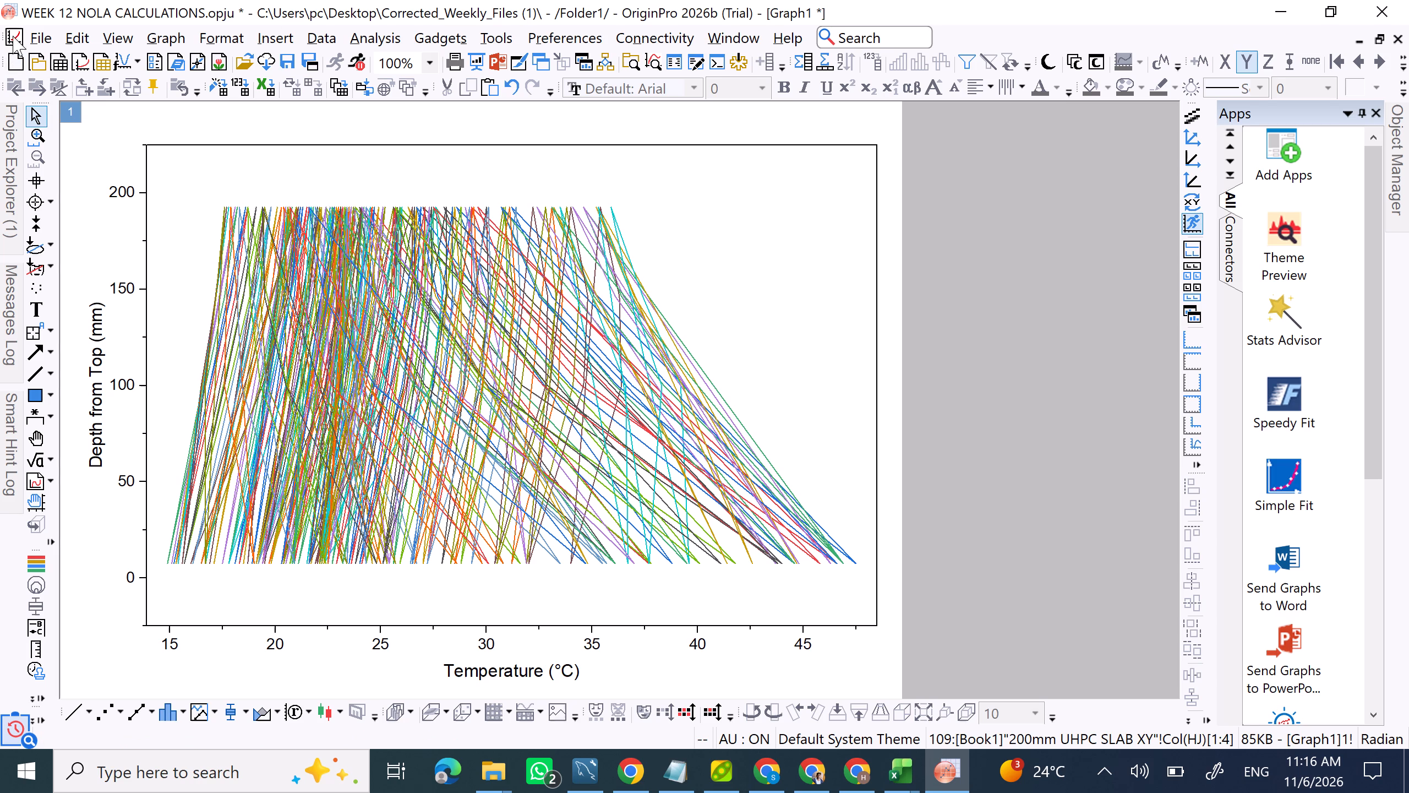
click(42, 27)
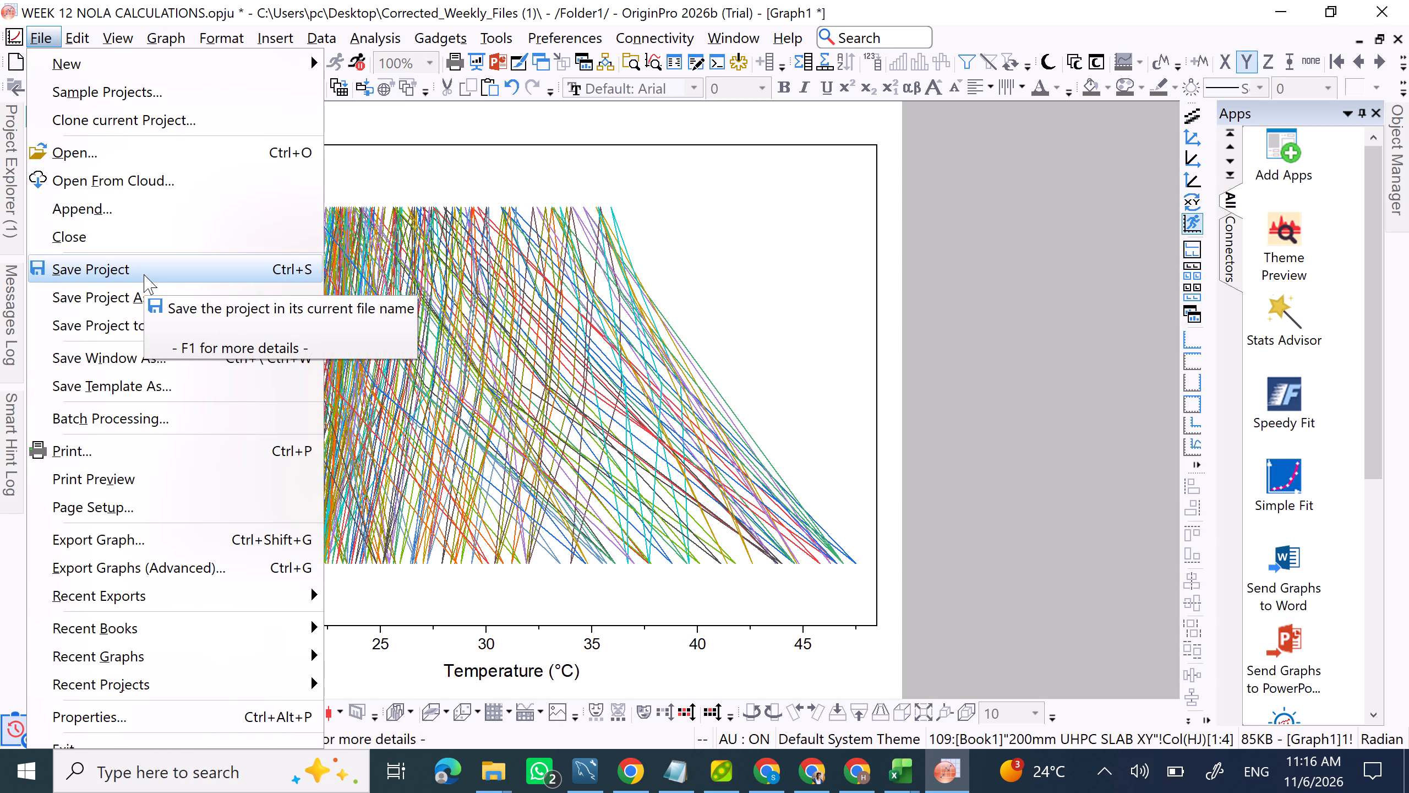
click(688, 204)
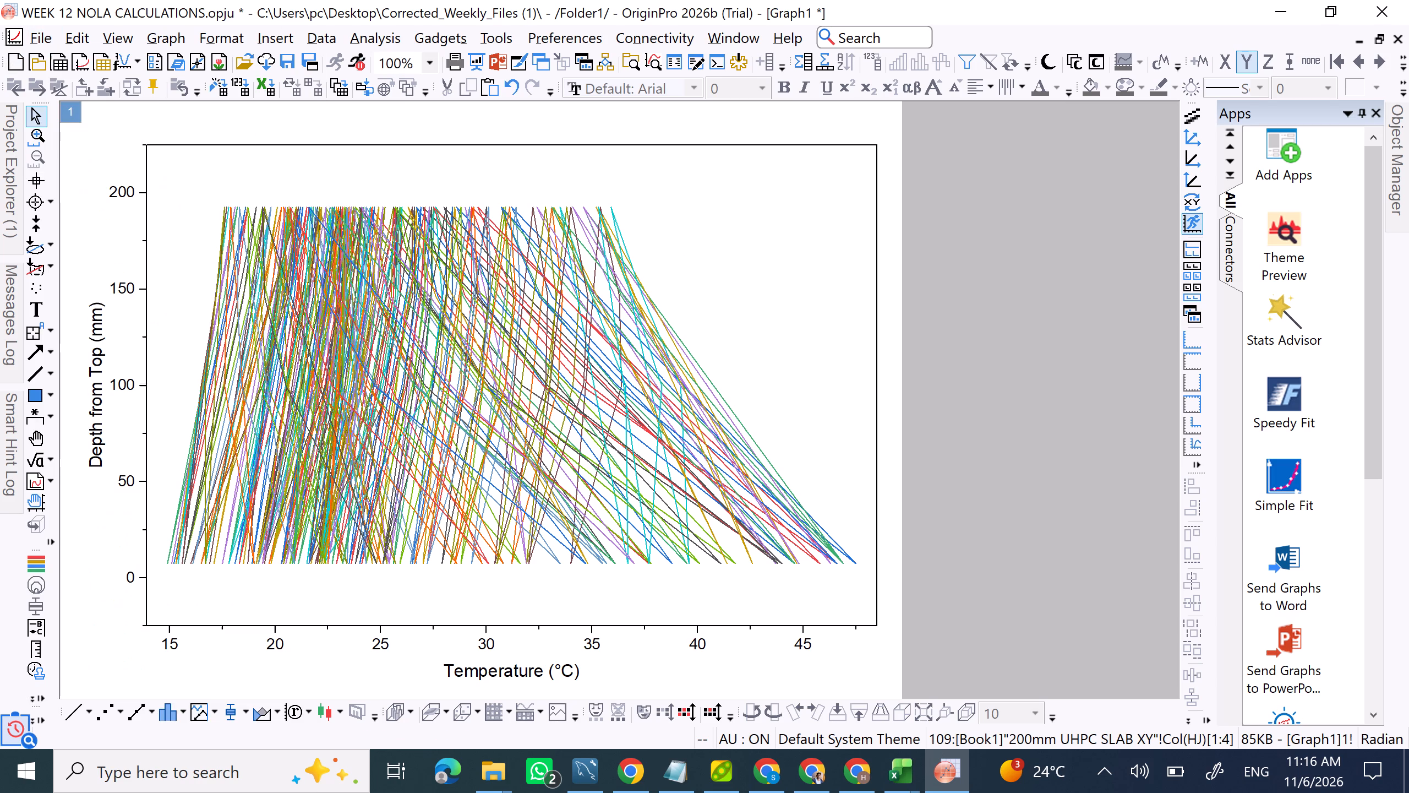
Switch to the workbook Book1 holding the Week_12_02Apr-08Apr_SIMPLE_CORRECTED.xlsx data.
click(739, 39)
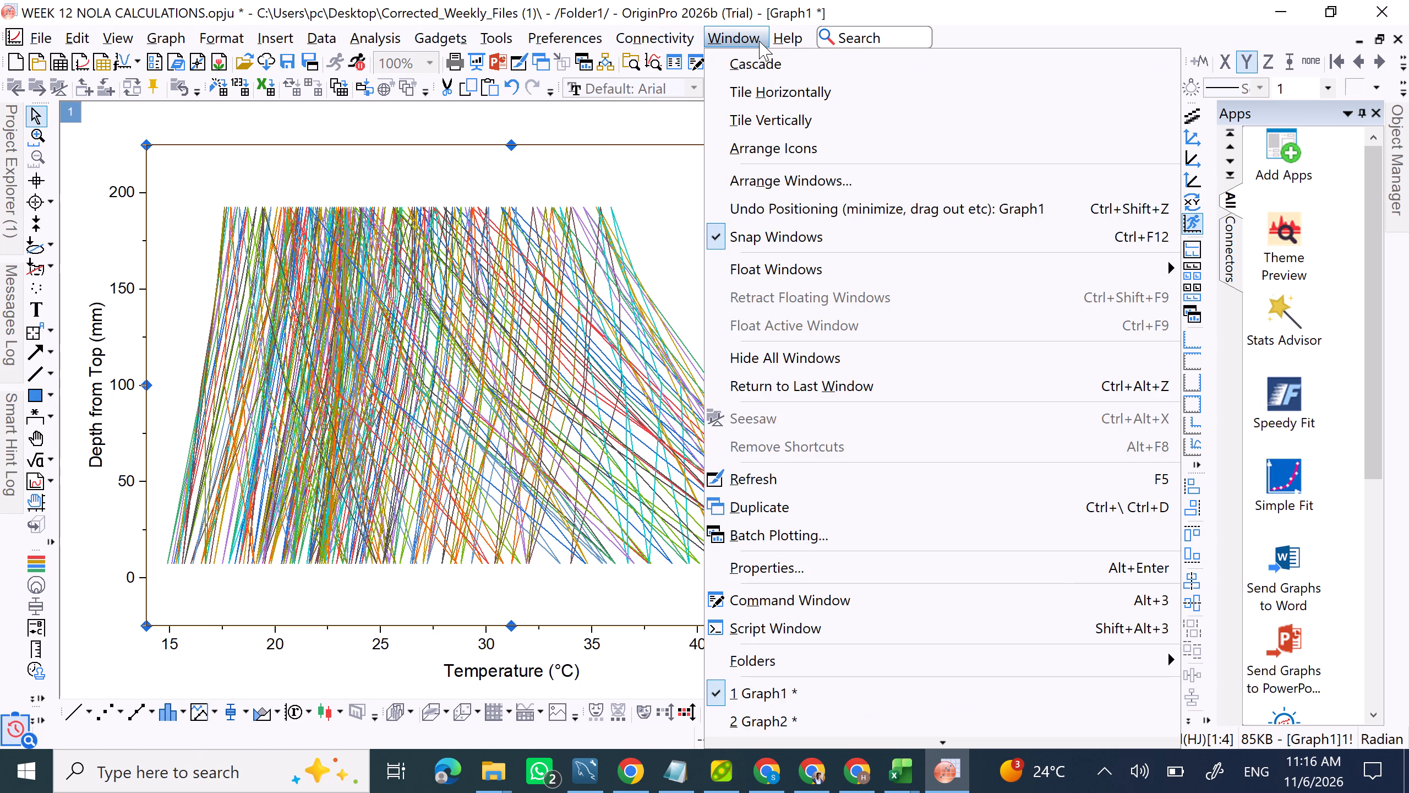
scroll(816, 710, down, 3)
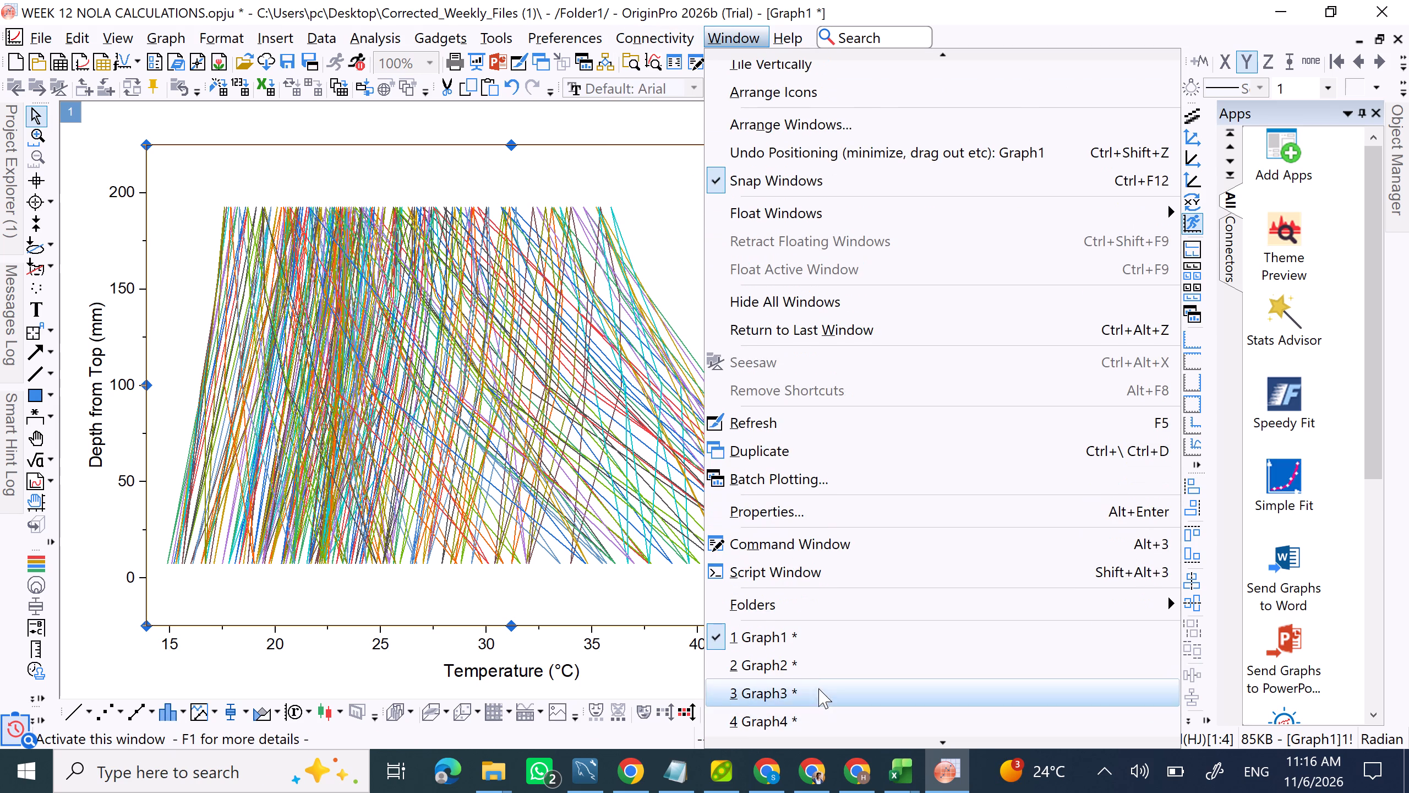
scroll(818, 675, down, 3)
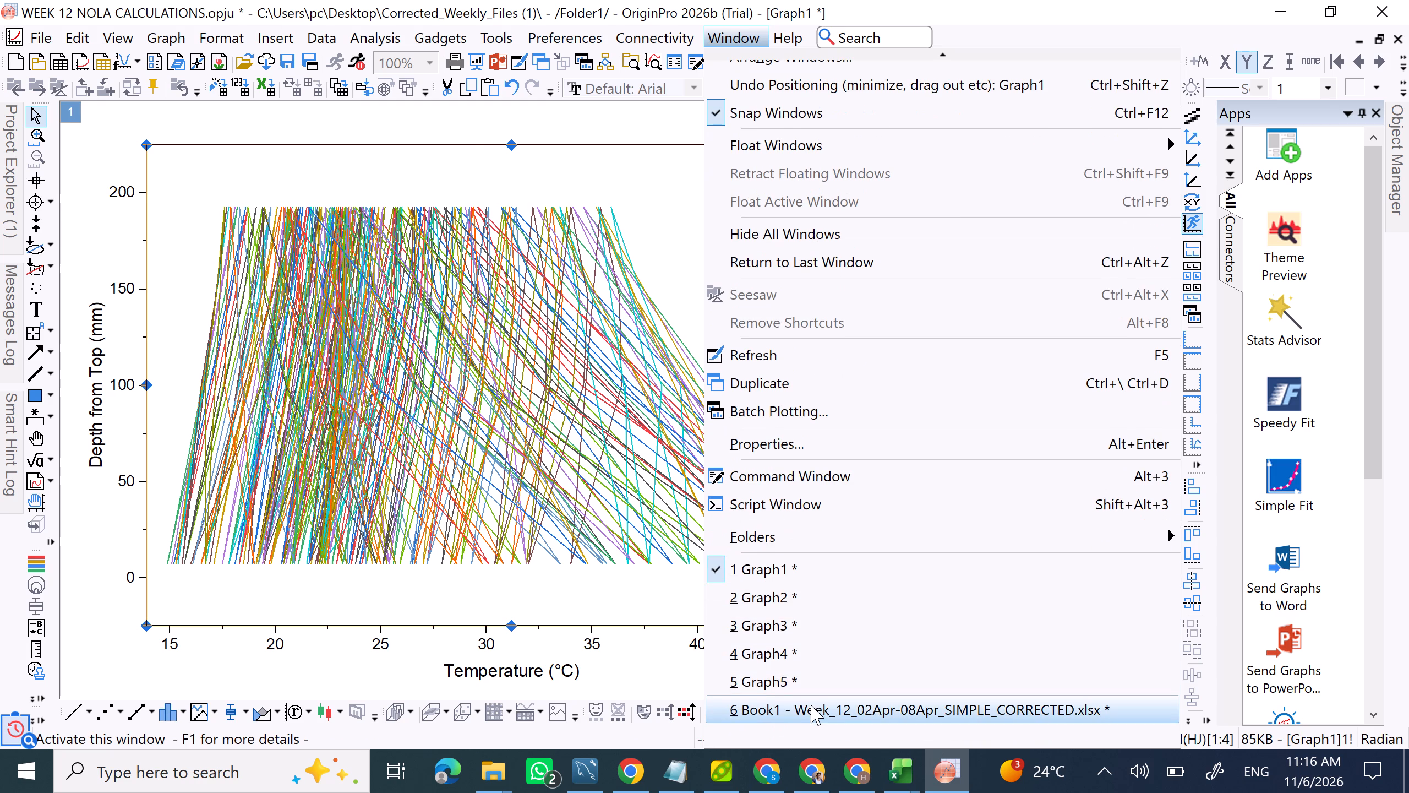
double_click(811, 705)
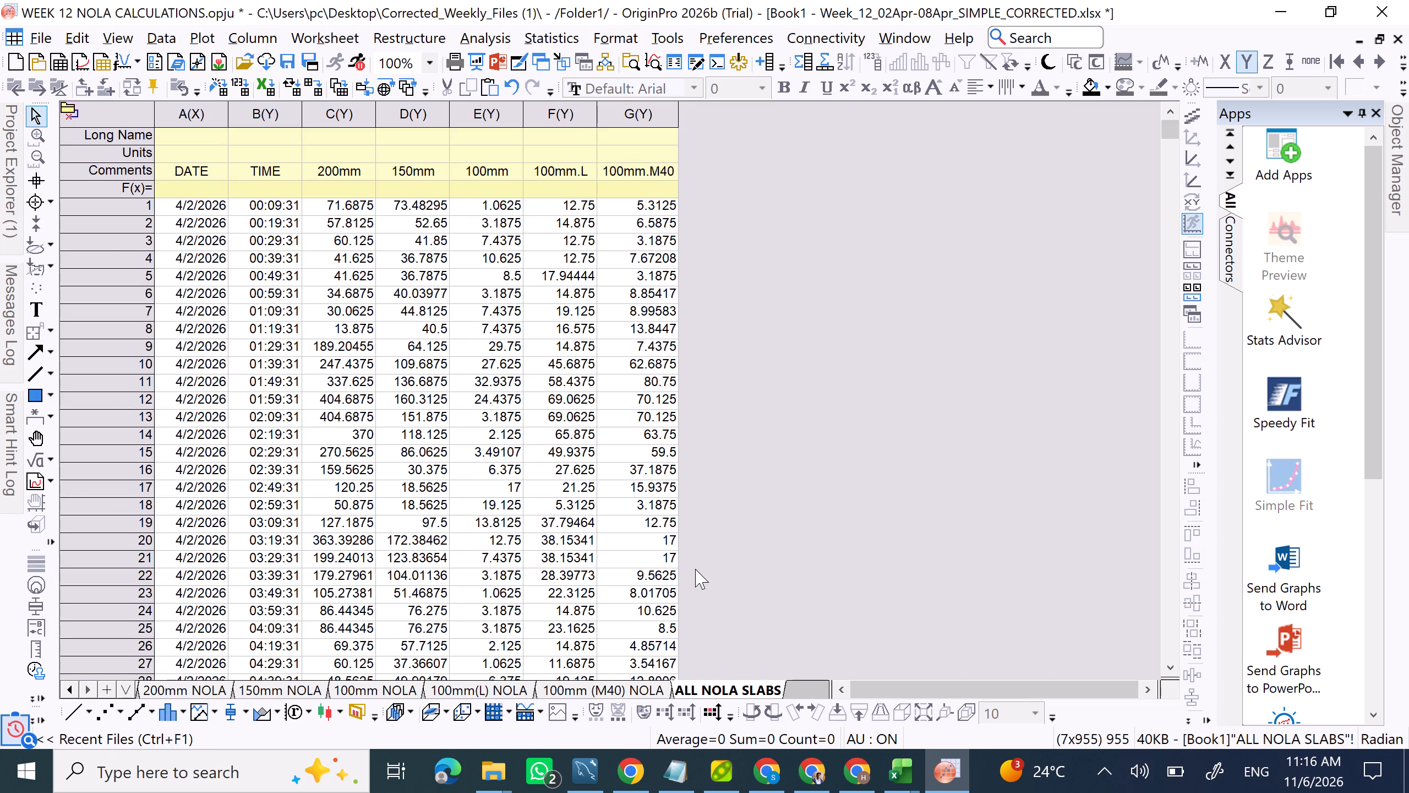
Save the project as WEEK 12 NOLA CALCULATIONS in the Corrected_Weekly_Files (1) folder, replacing the existing file.
click(38, 34)
scroll(151, 639, down, 4)
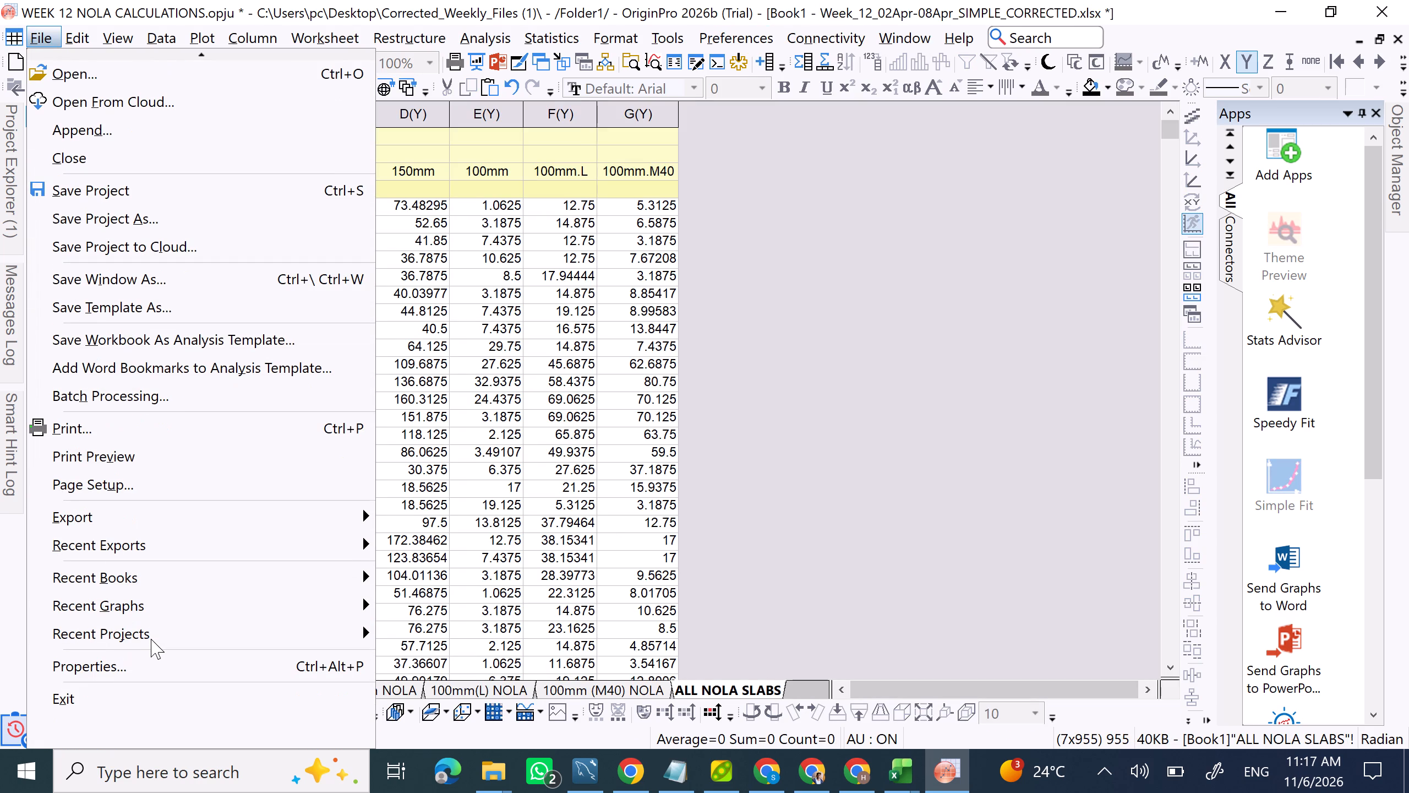
scroll(151, 639, down, 2)
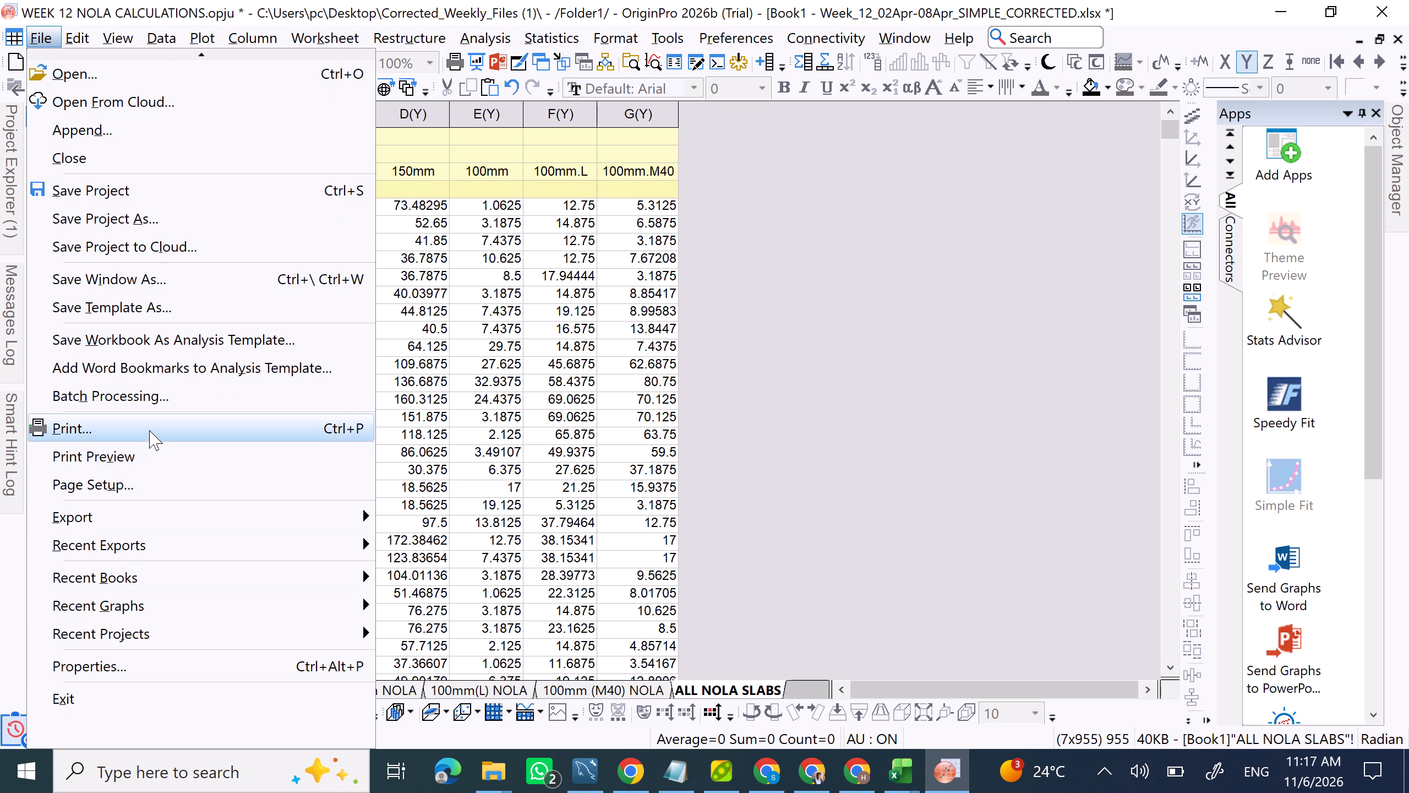
click(140, 209)
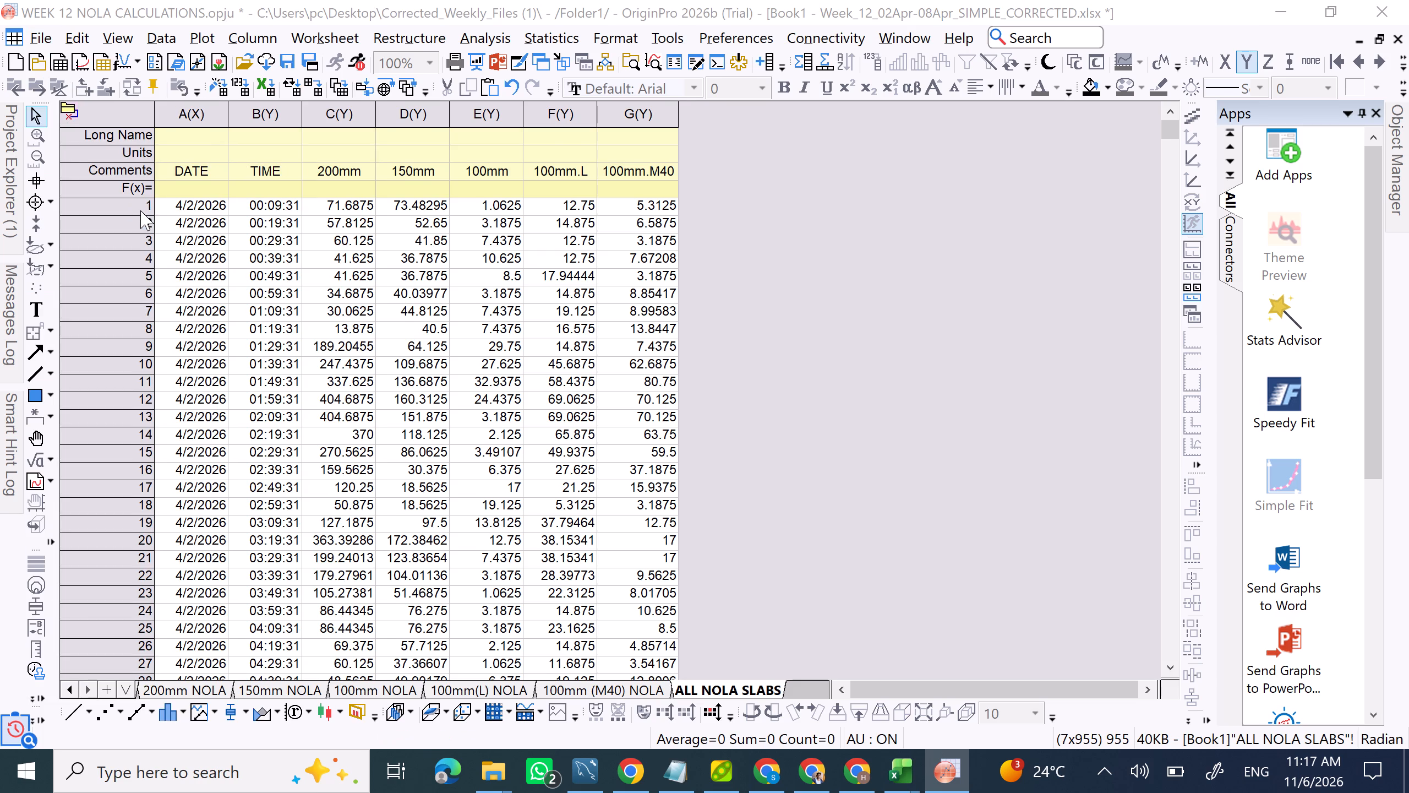
click(499, 524)
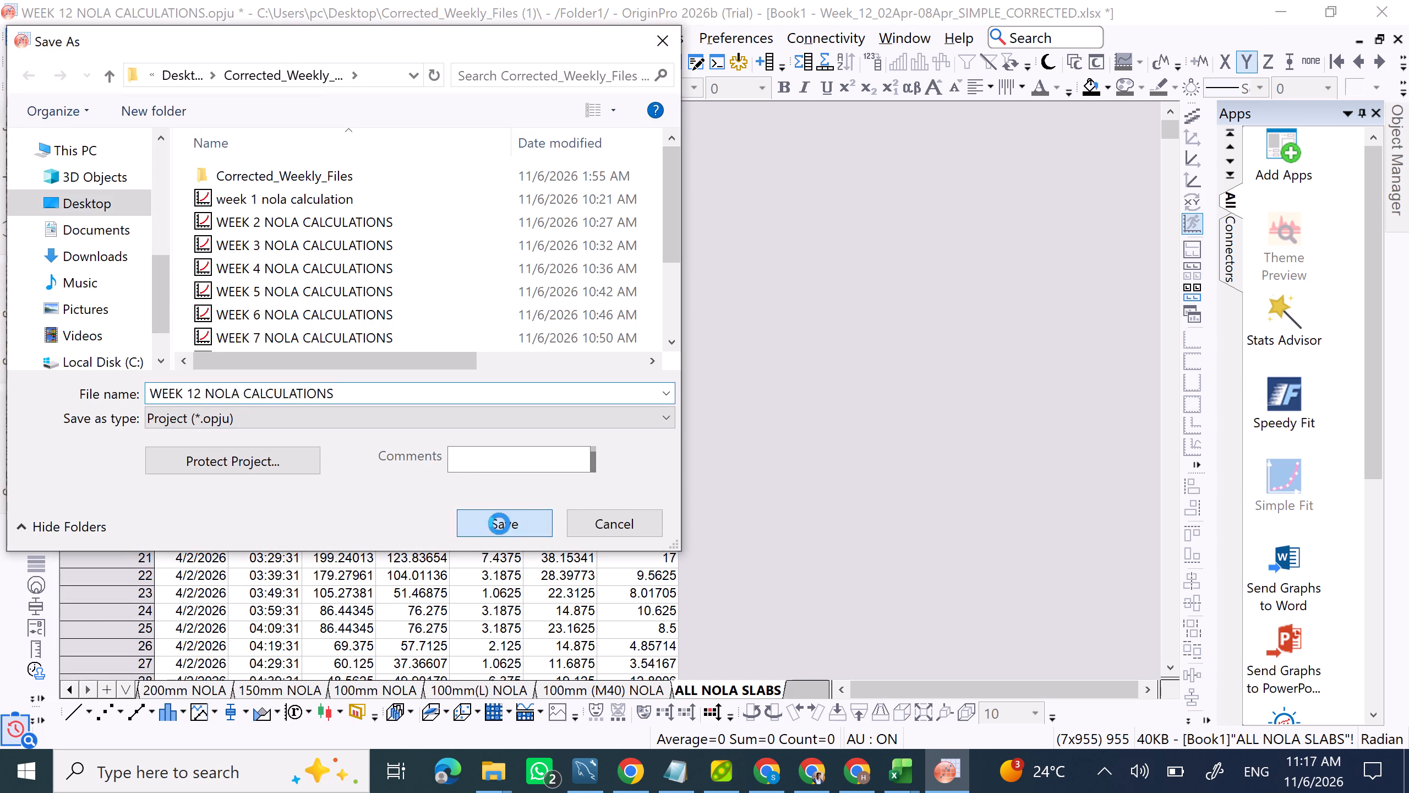
click(396, 351)
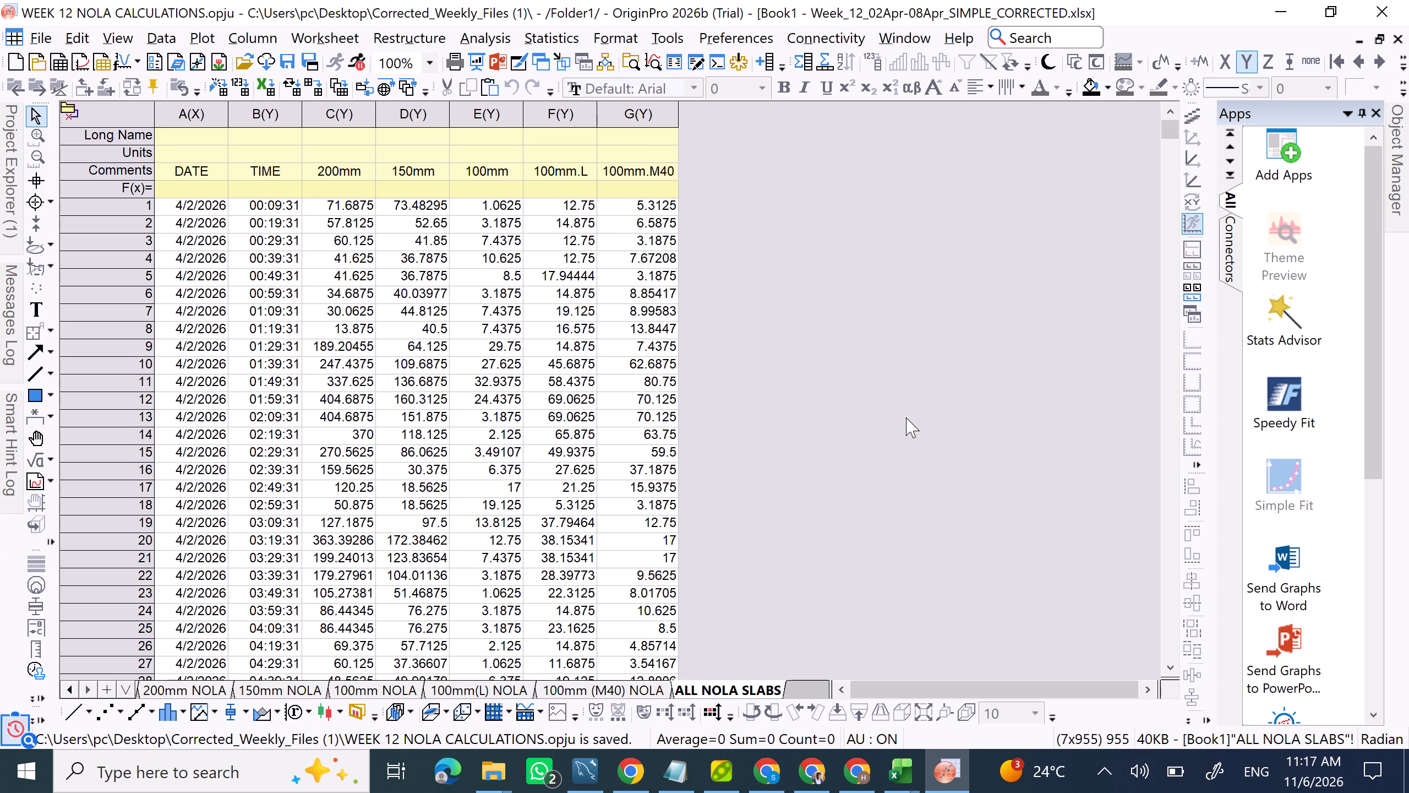
Minimize the open windows to reach the desktop, search for "kuro" and open the Kuro app.
click(1274, 0)
click(1275, 0)
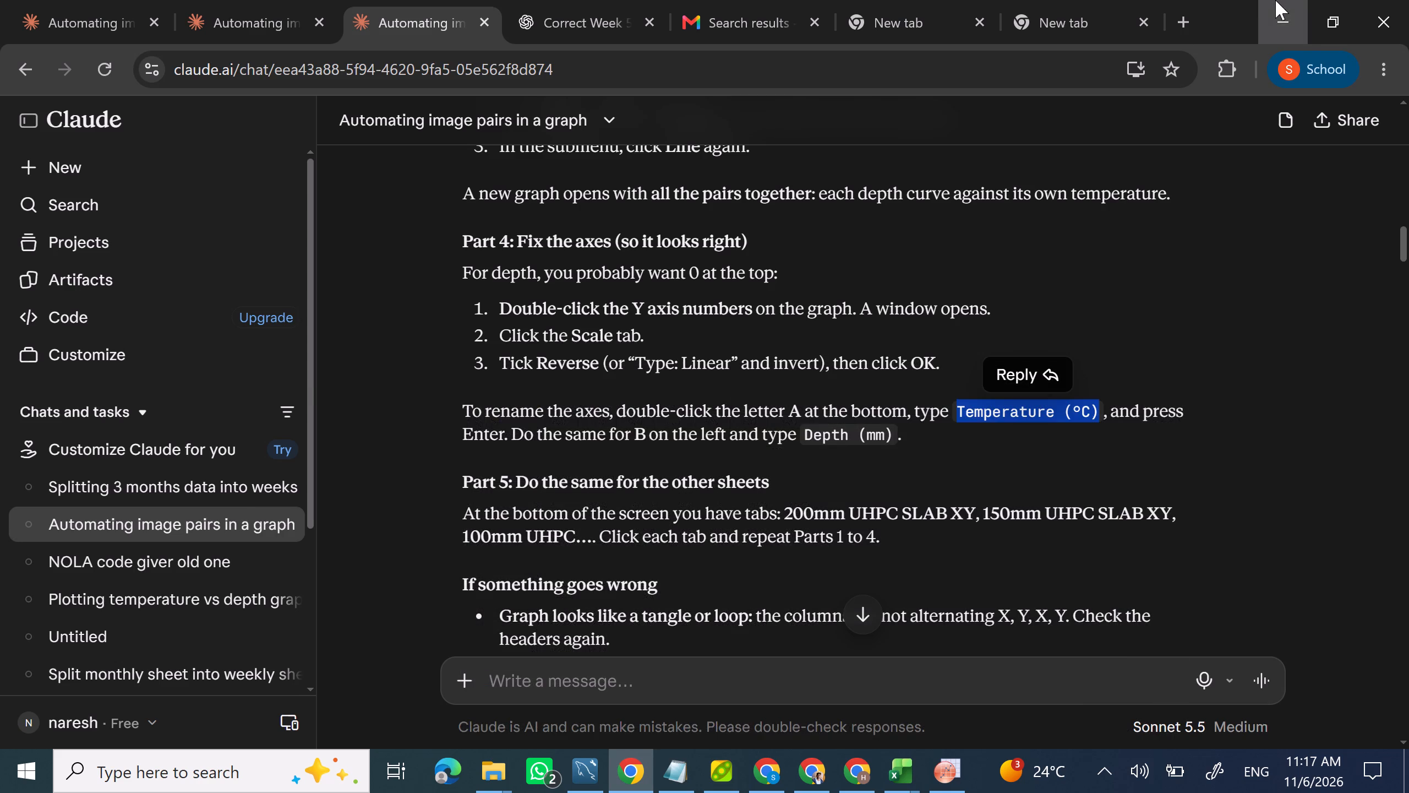
click(1043, 100)
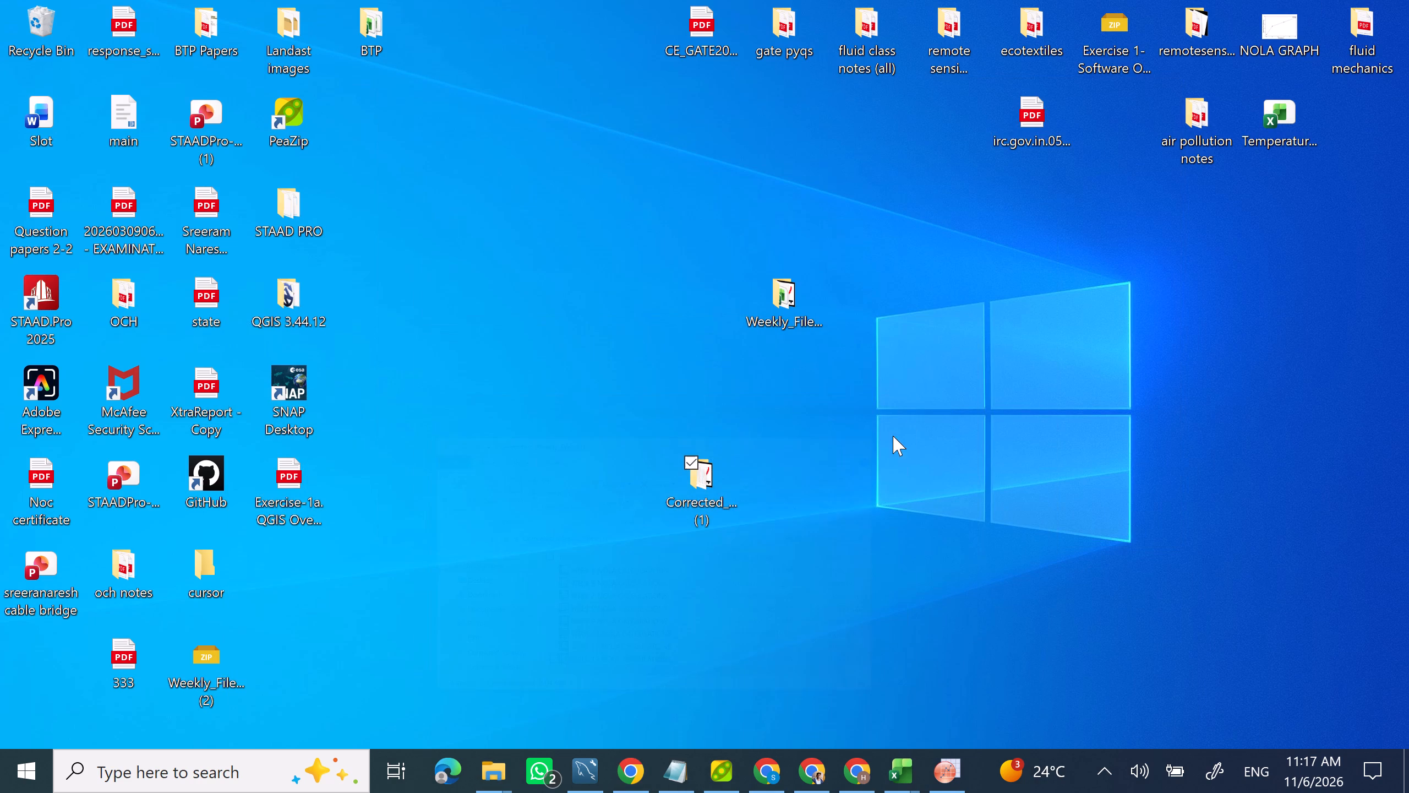
click(8, 770)
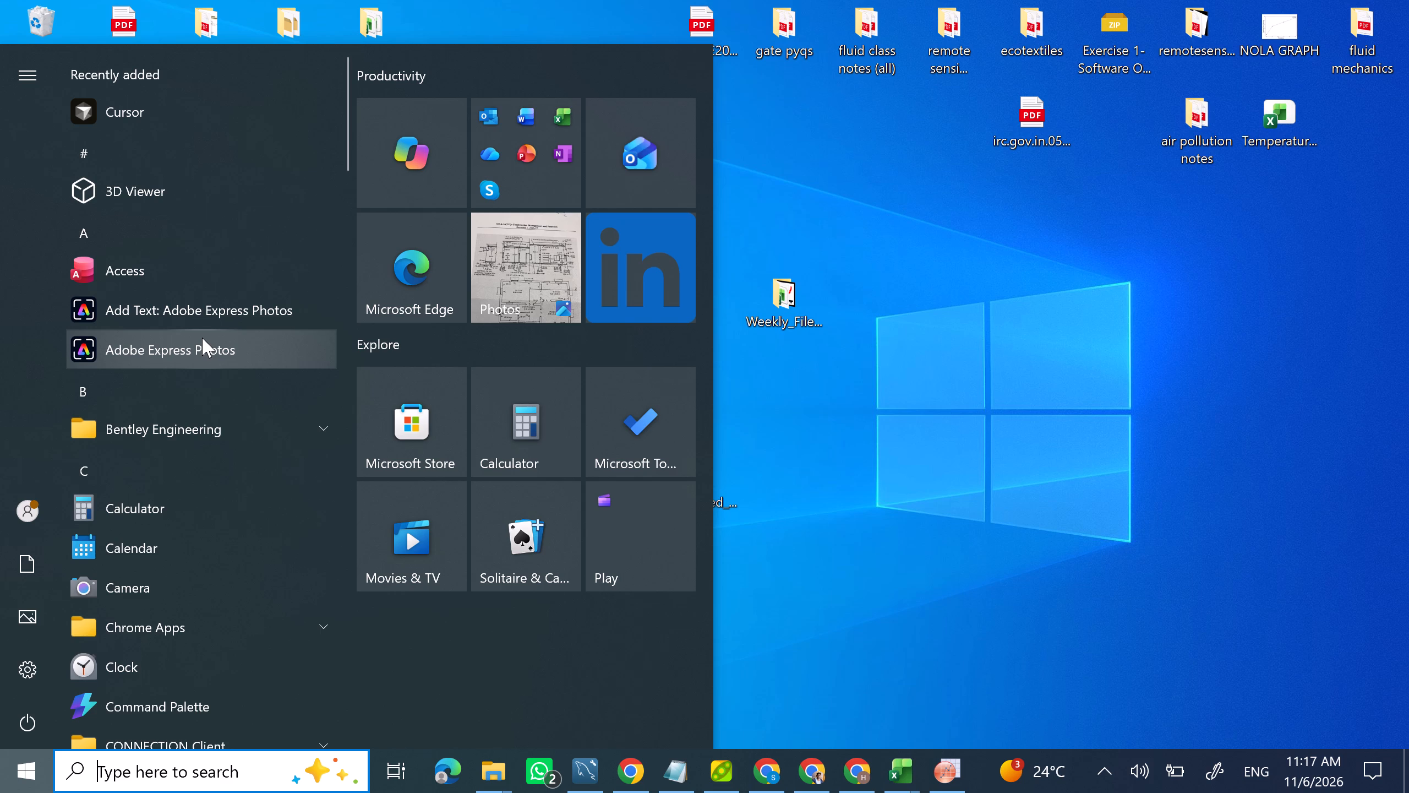
text(kur)
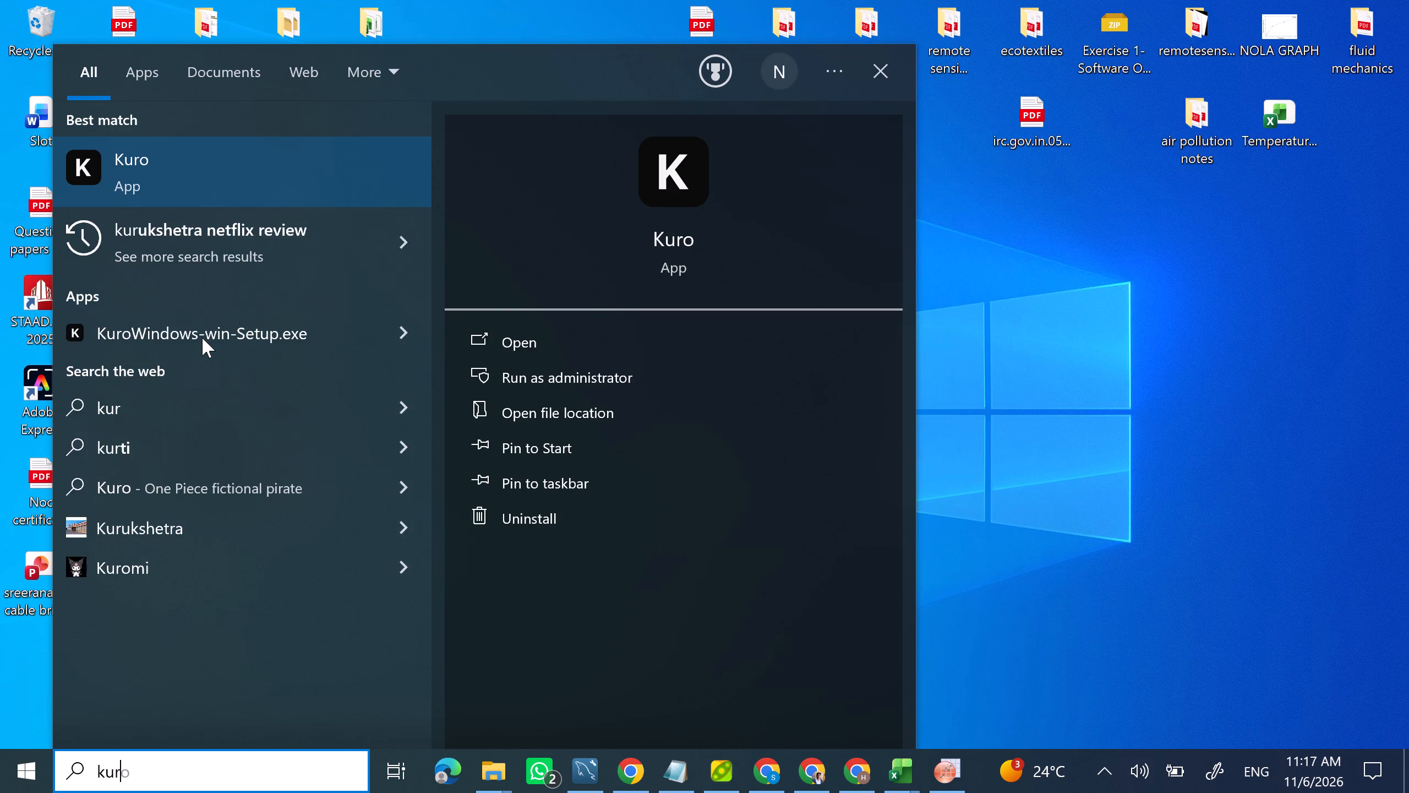
key(o)
double_click(537, 344)
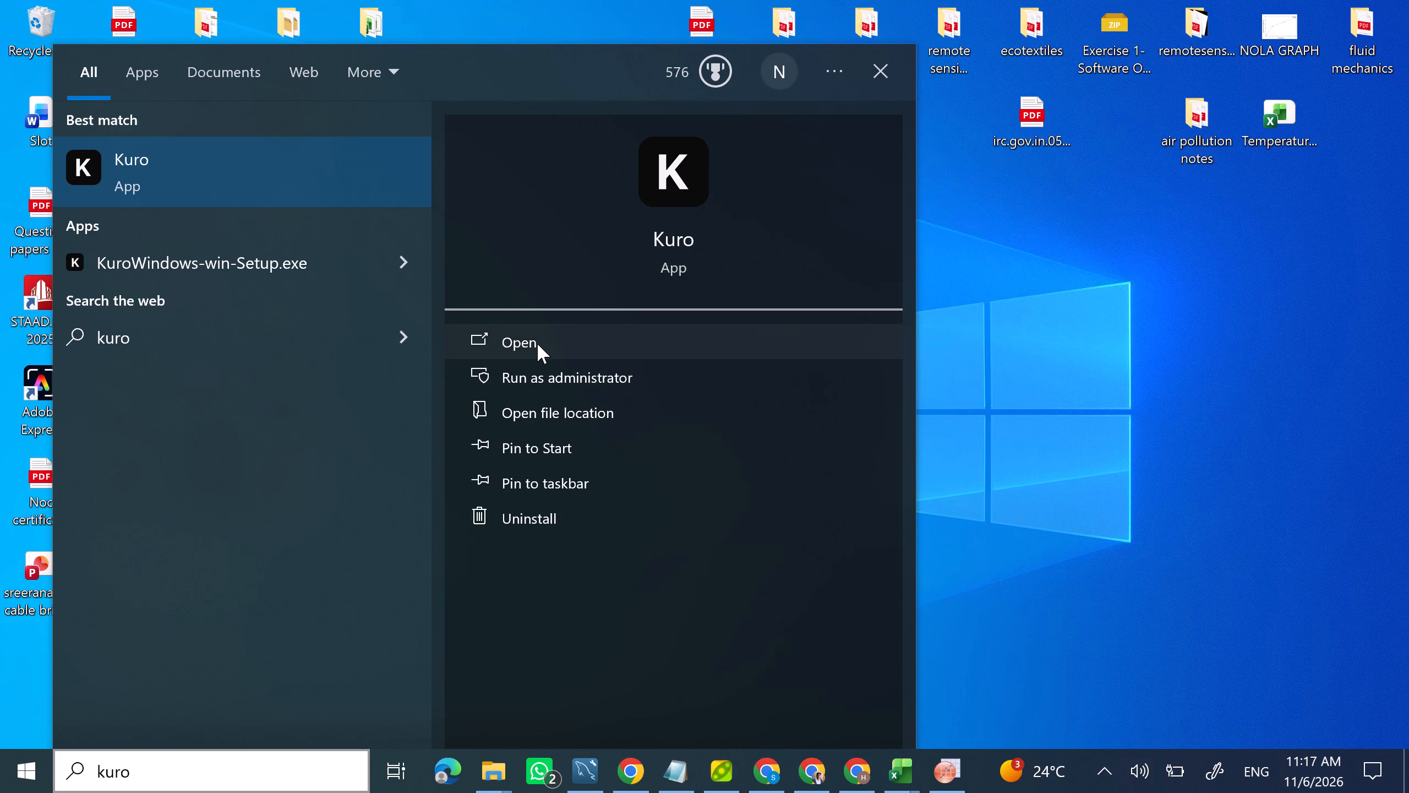
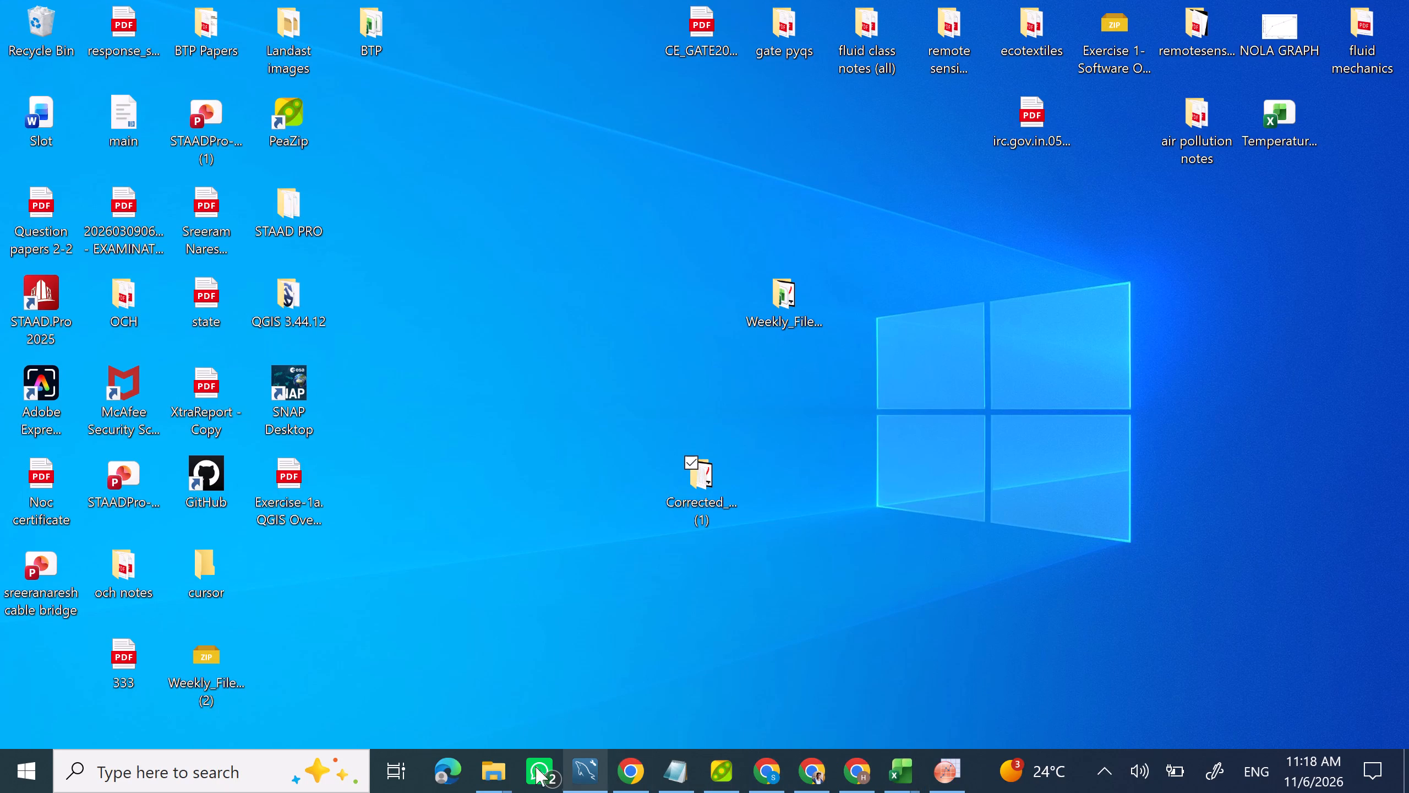
Open the week 1 nola calculation project from the Corrected_Weekly_Files (1) folder.
click(757, 691)
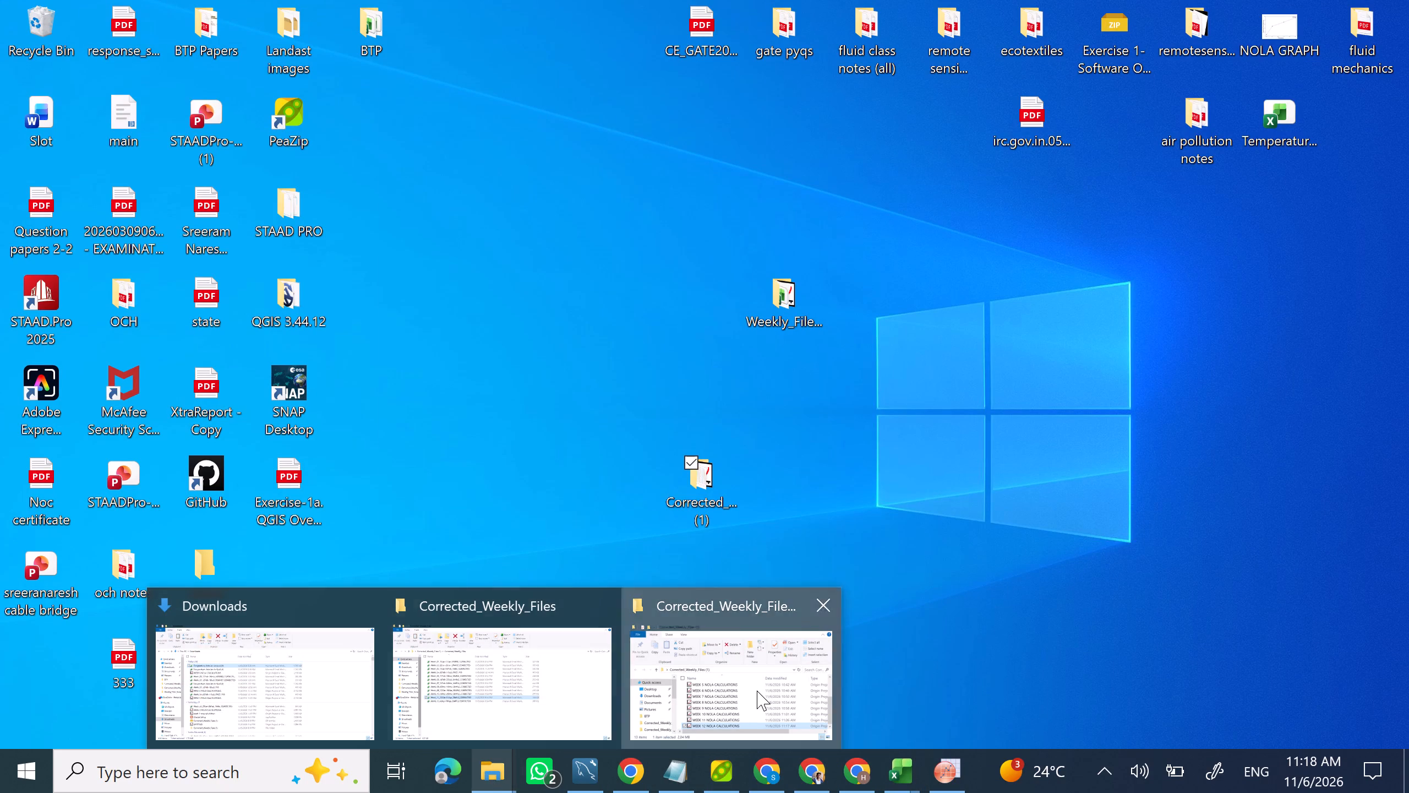
scroll(697, 446, up, 4)
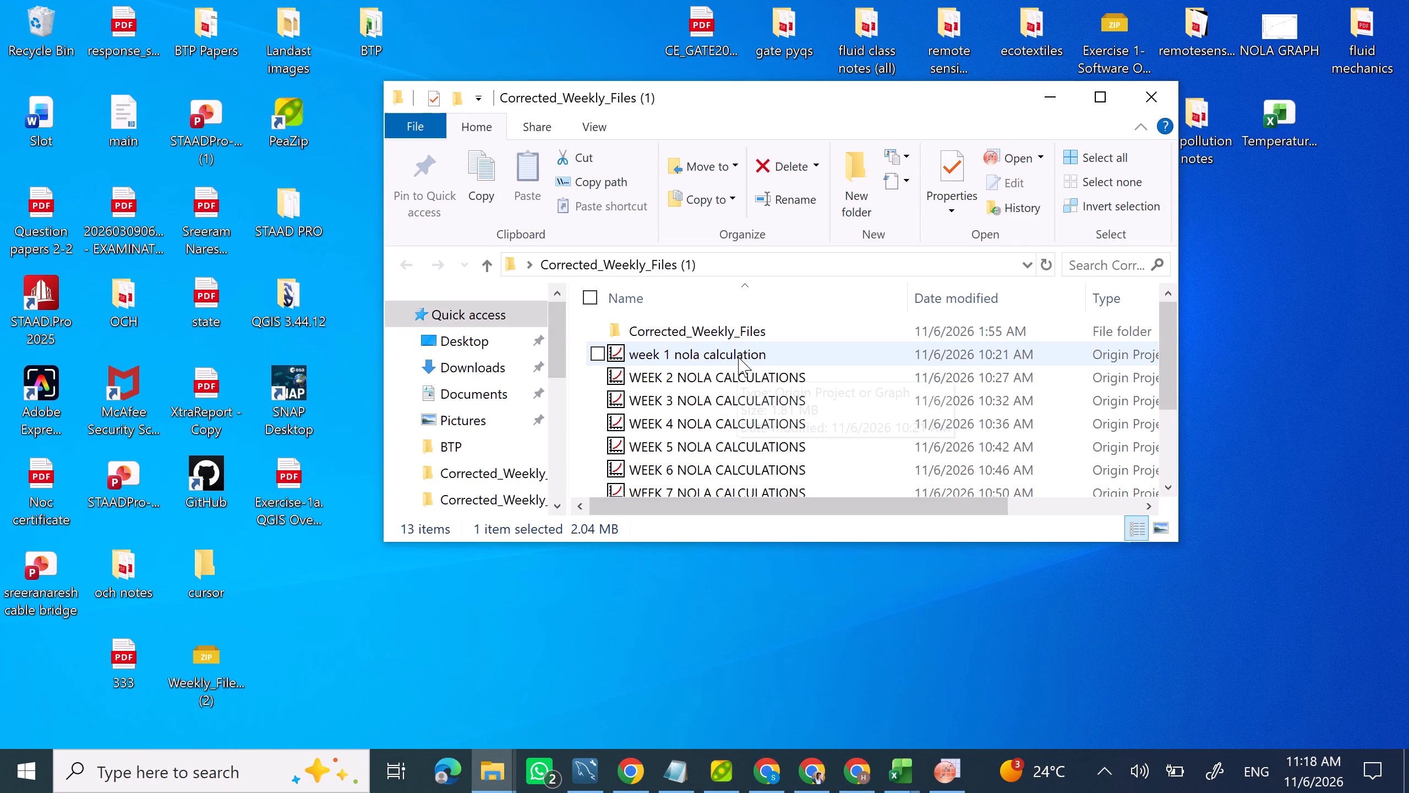
double_click(738, 356)
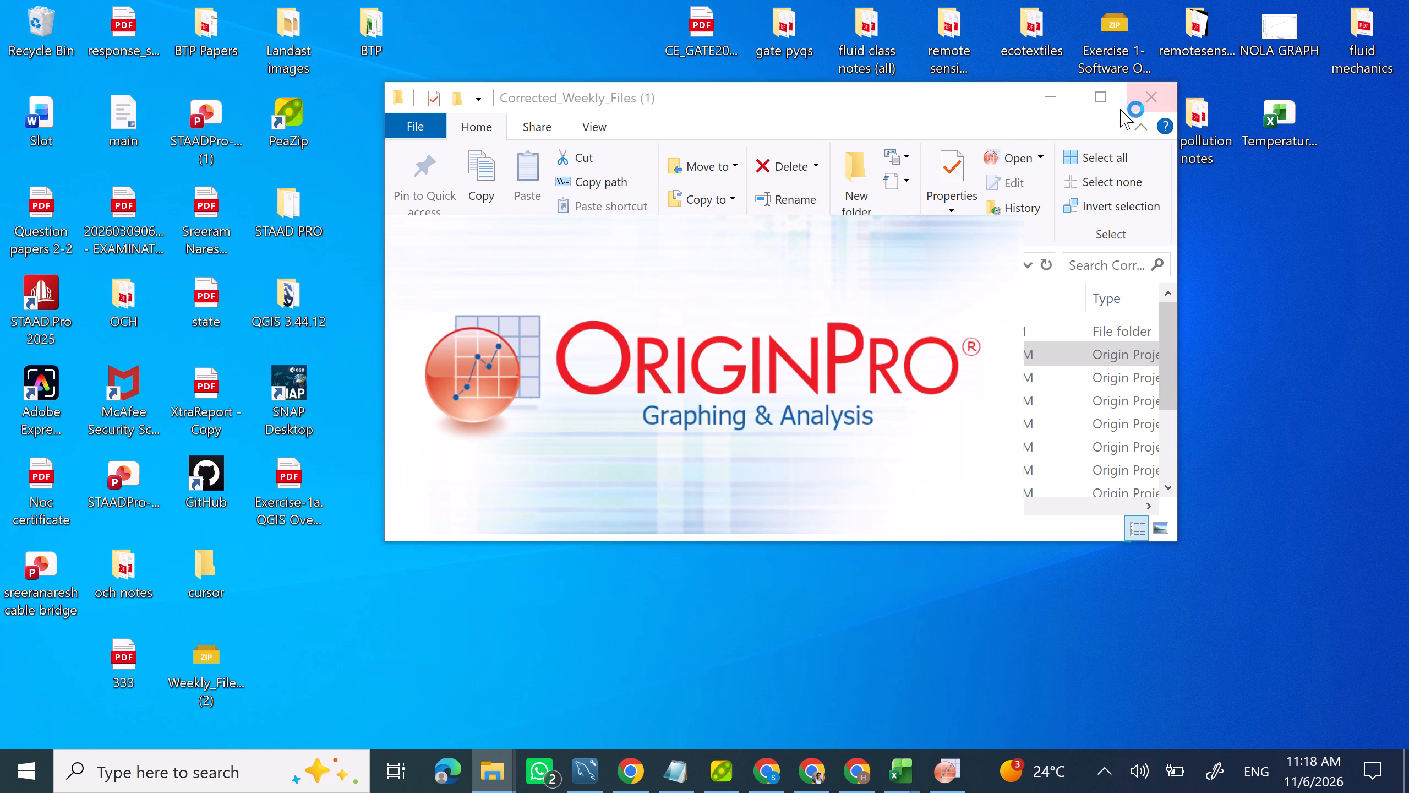
click(1086, 104)
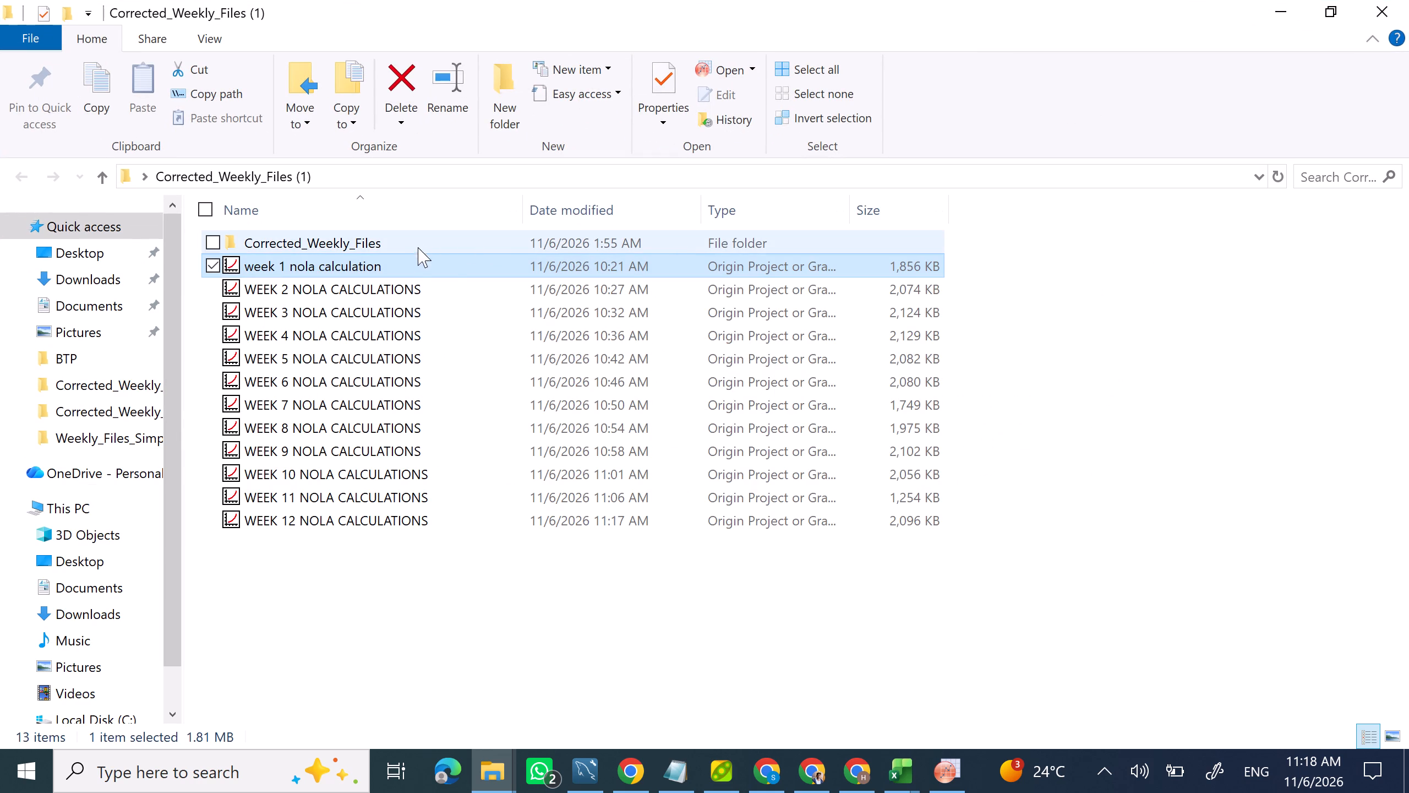
double_click(412, 259)
Close the WEEK 12 NOLA CALCULATIONS project, dismiss the trial notices and bring the week 1 project to the front.
click(932, 785)
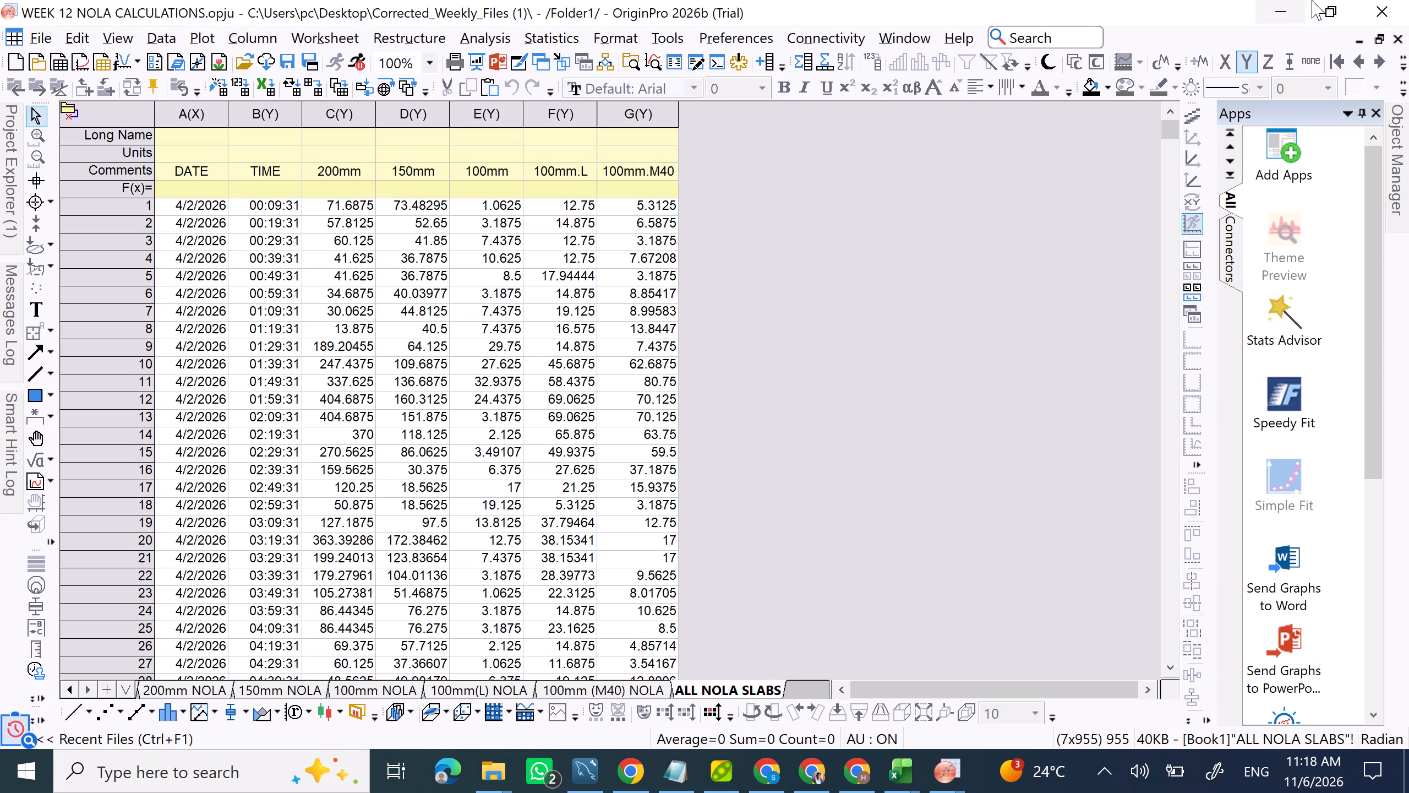
click(1385, 10)
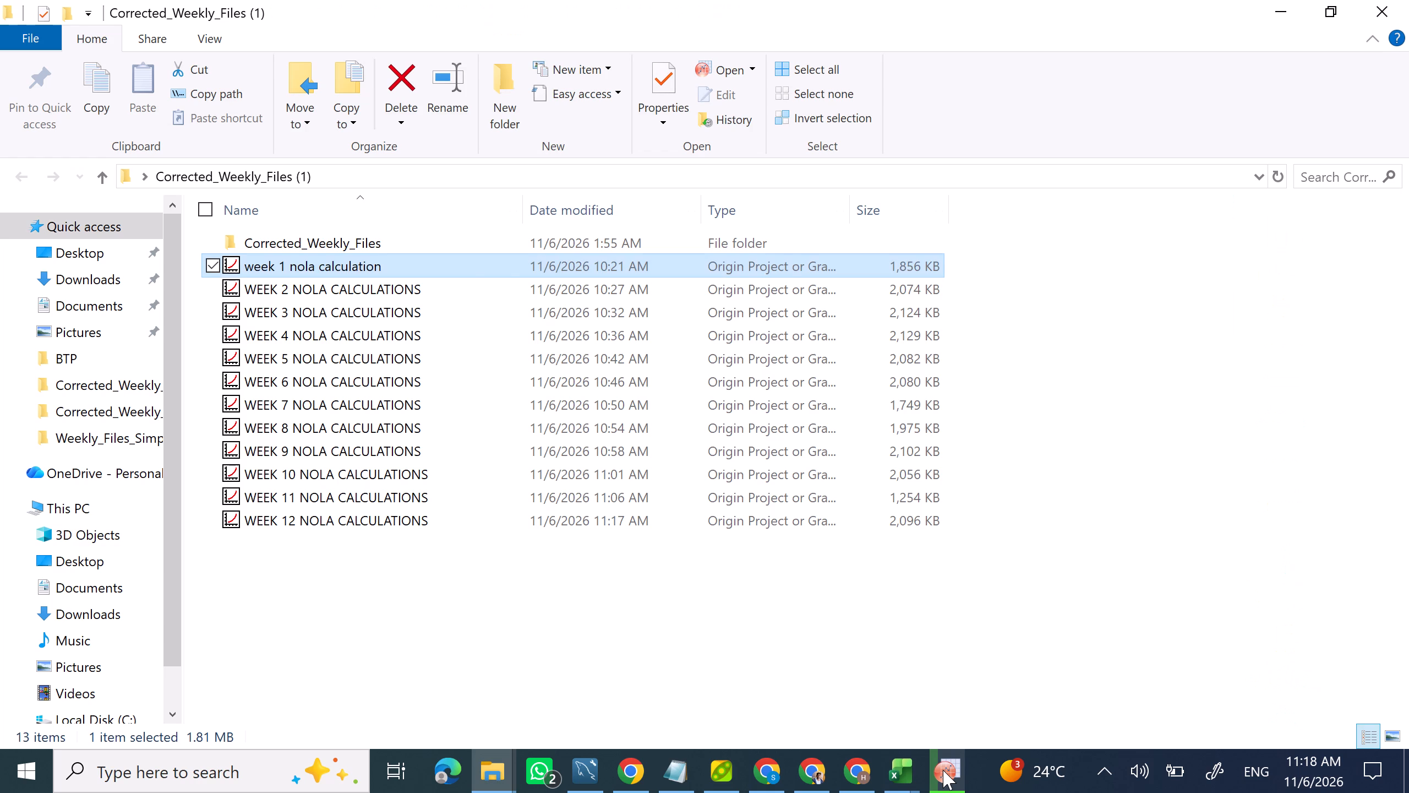
click(892, 453)
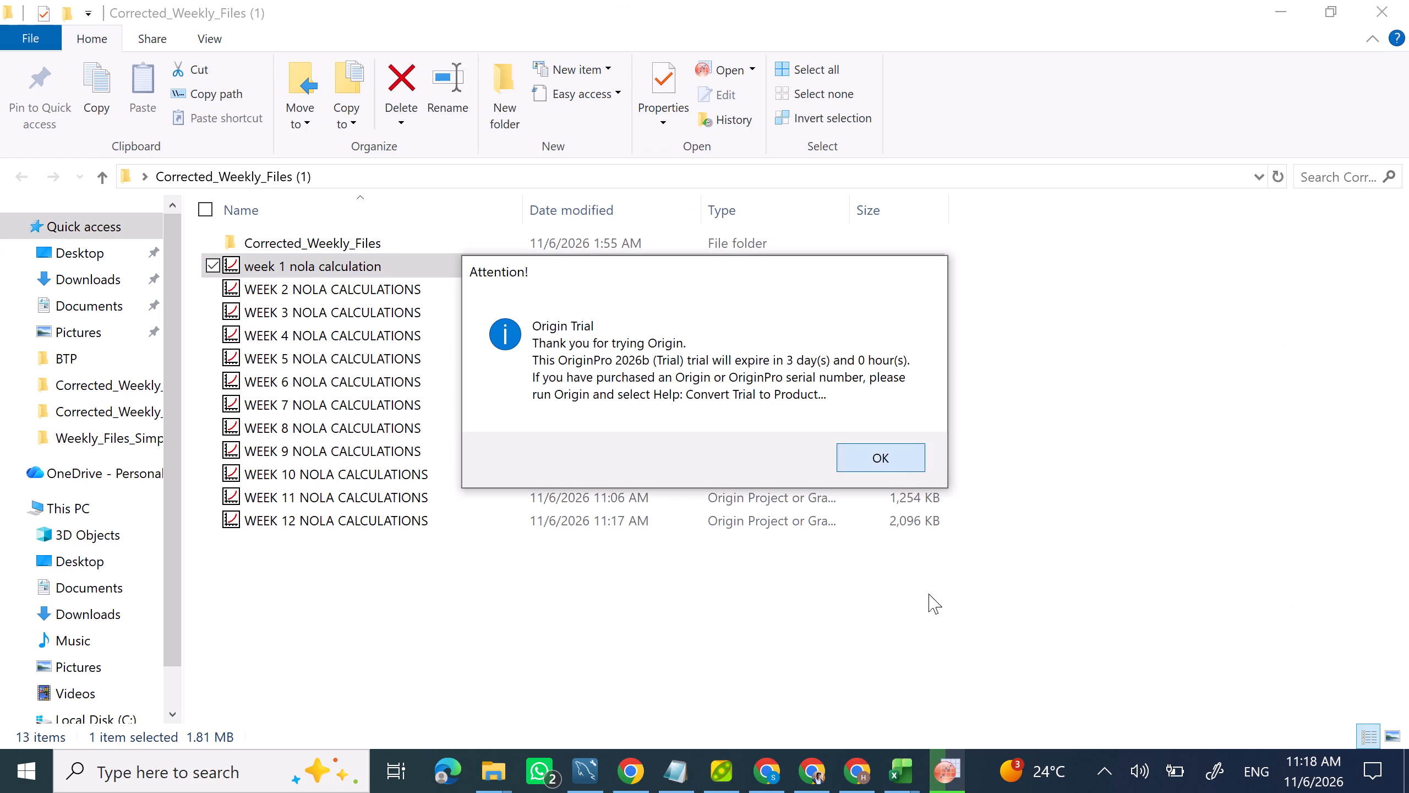
click(953, 759)
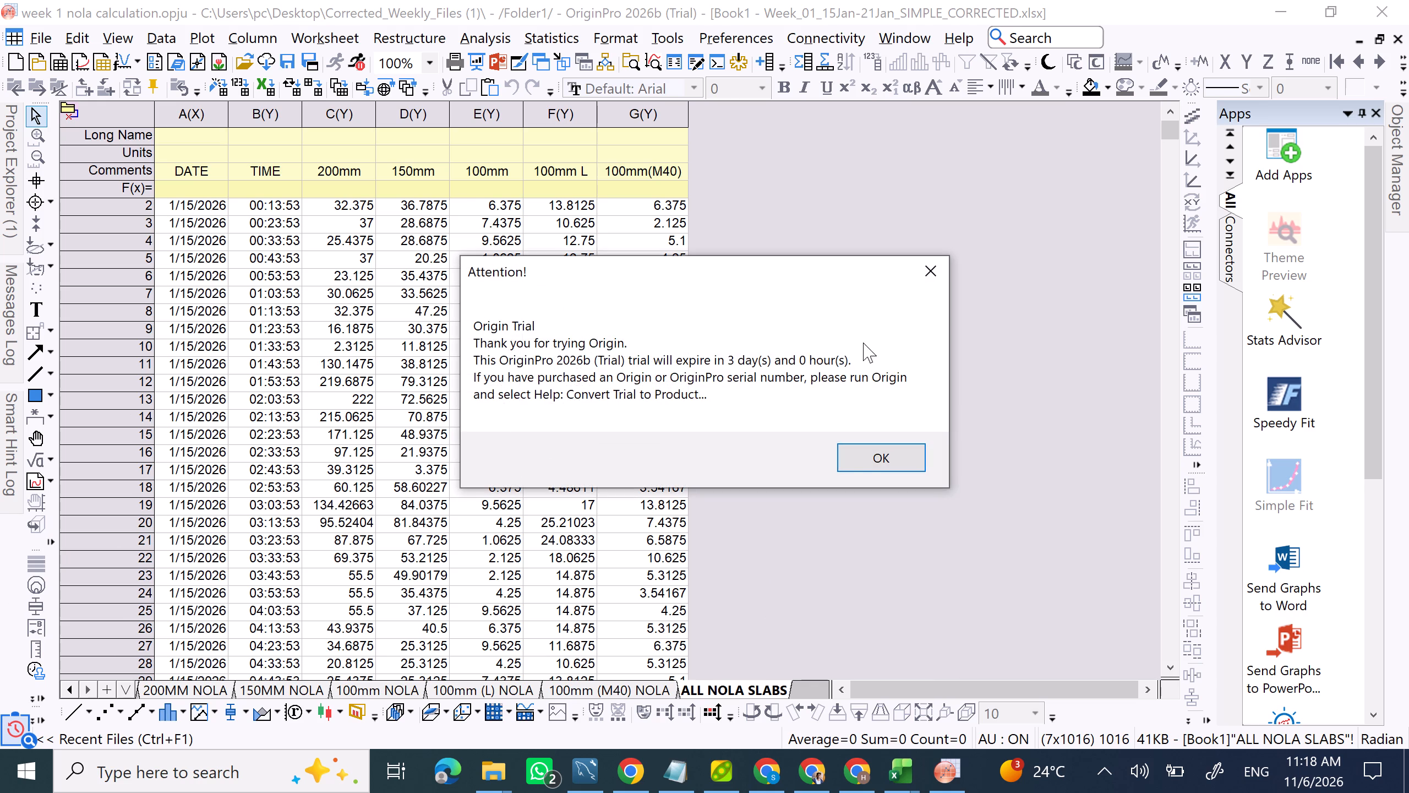
click(863, 459)
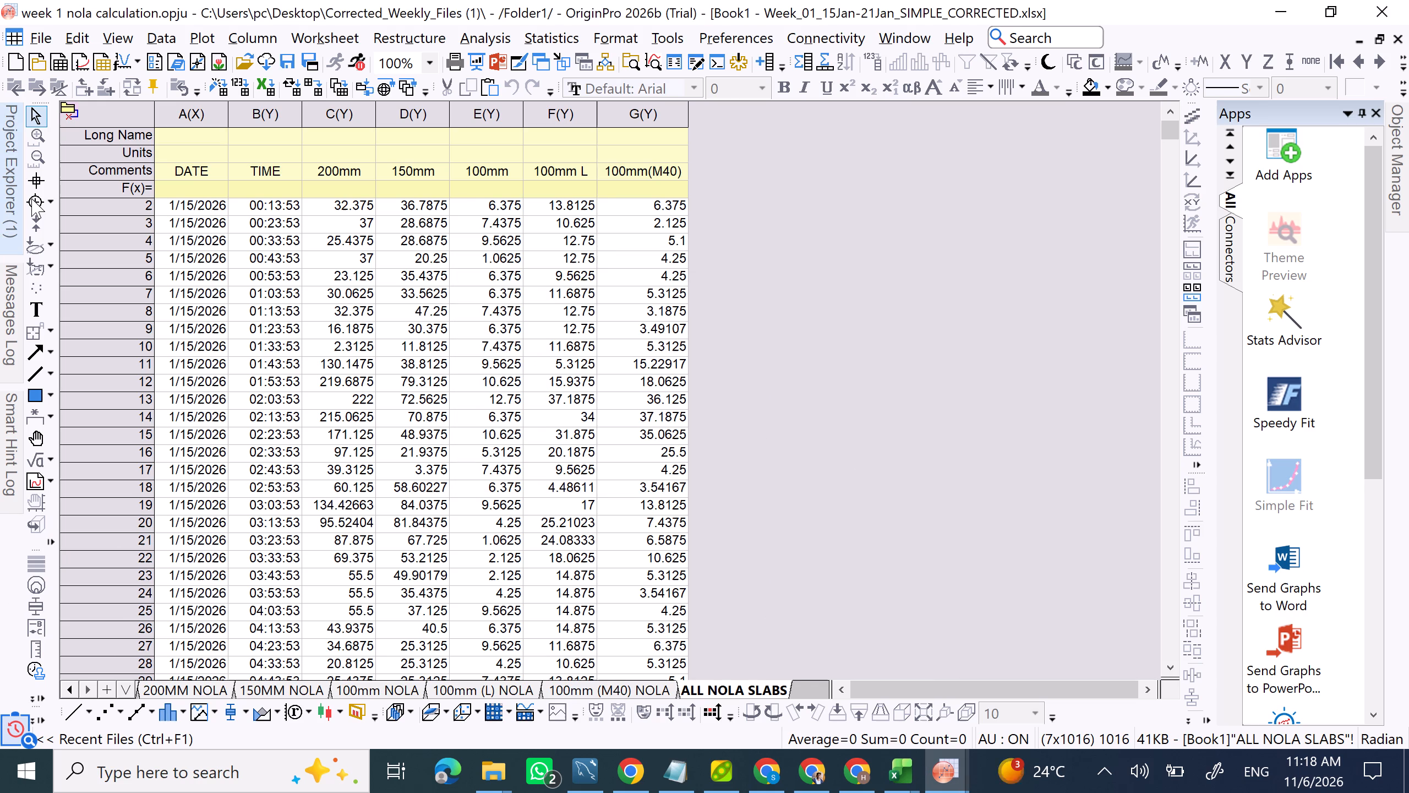
Open Graph1, Graph2 and Graph3 from Folder1 in turn to check their axis titles.
click(0, 143)
double_click(129, 261)
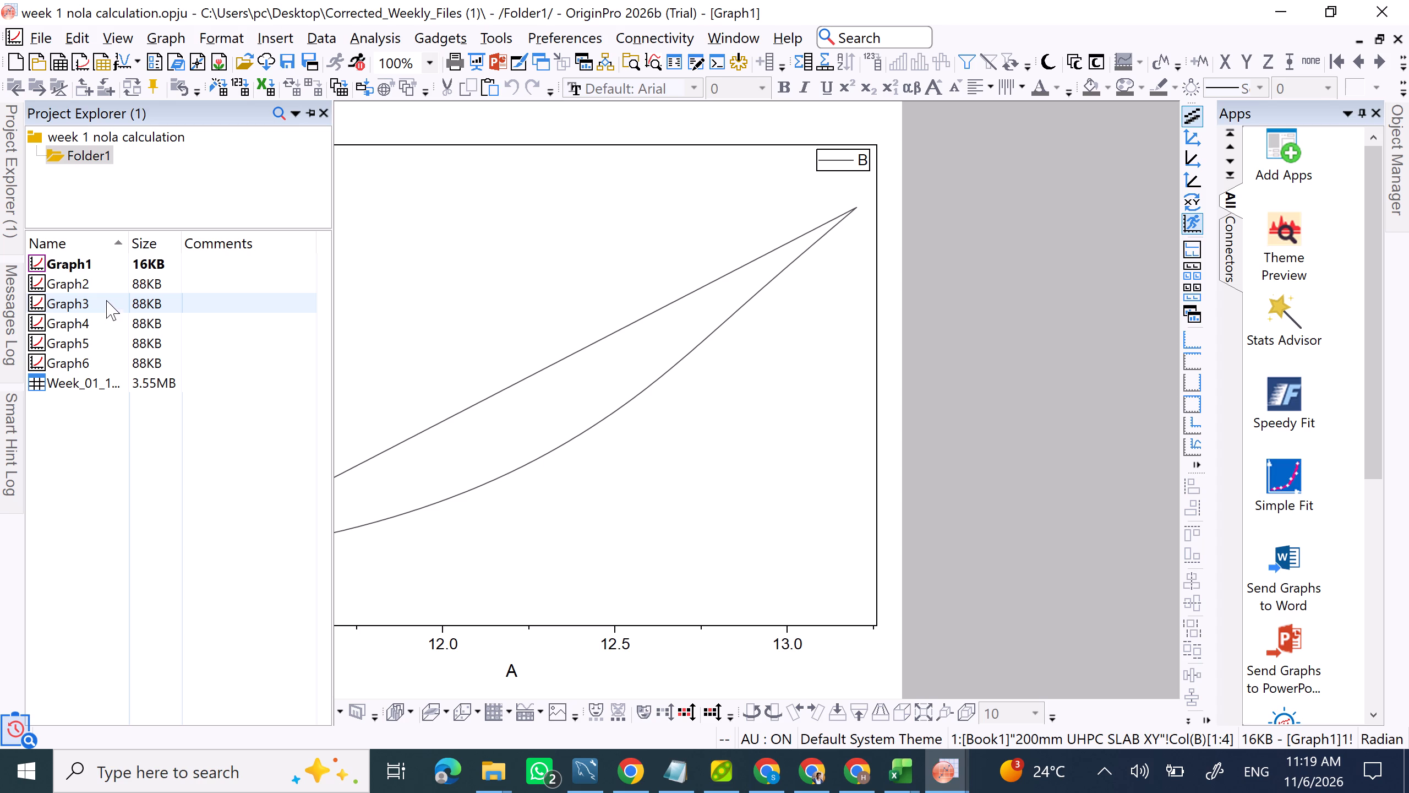
right_click(116, 268)
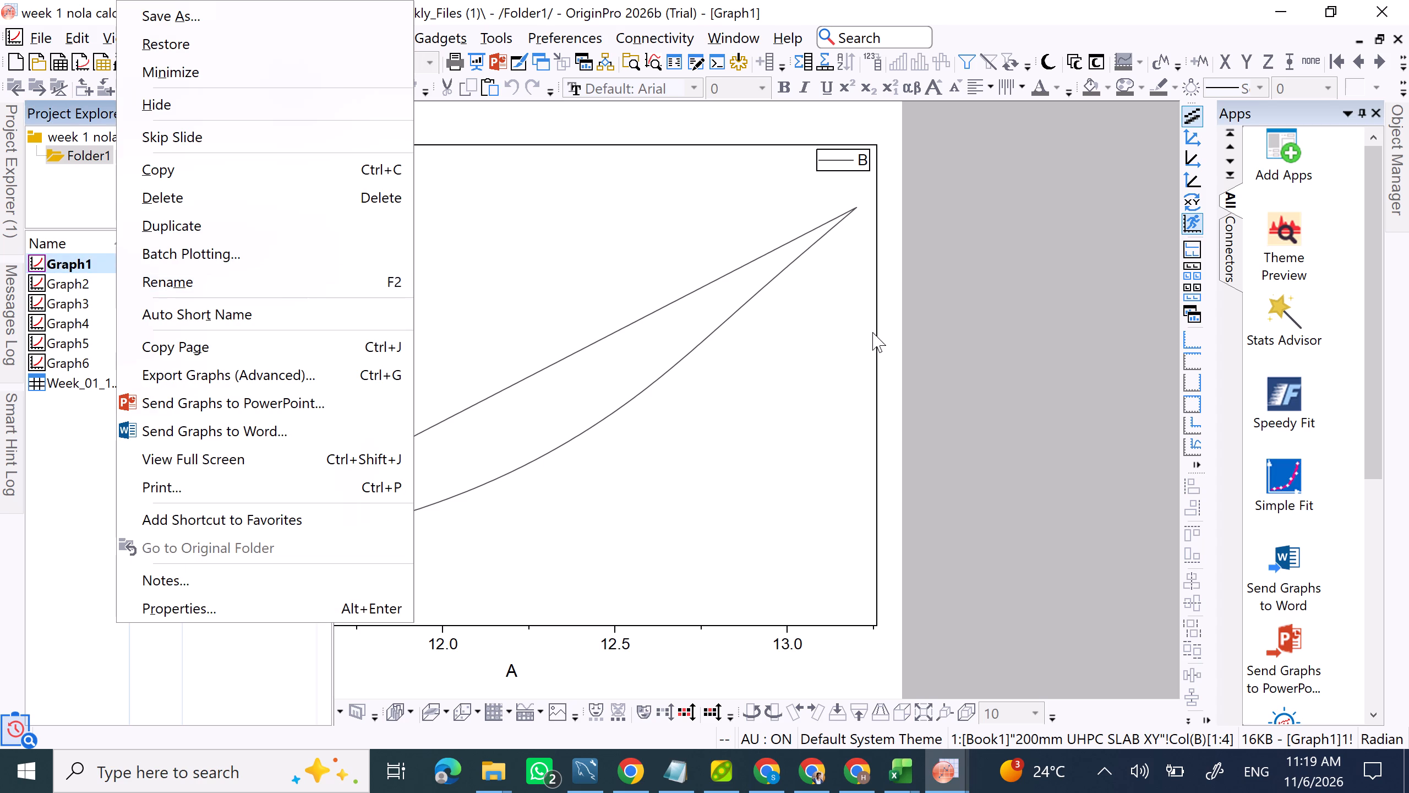
click(810, 348)
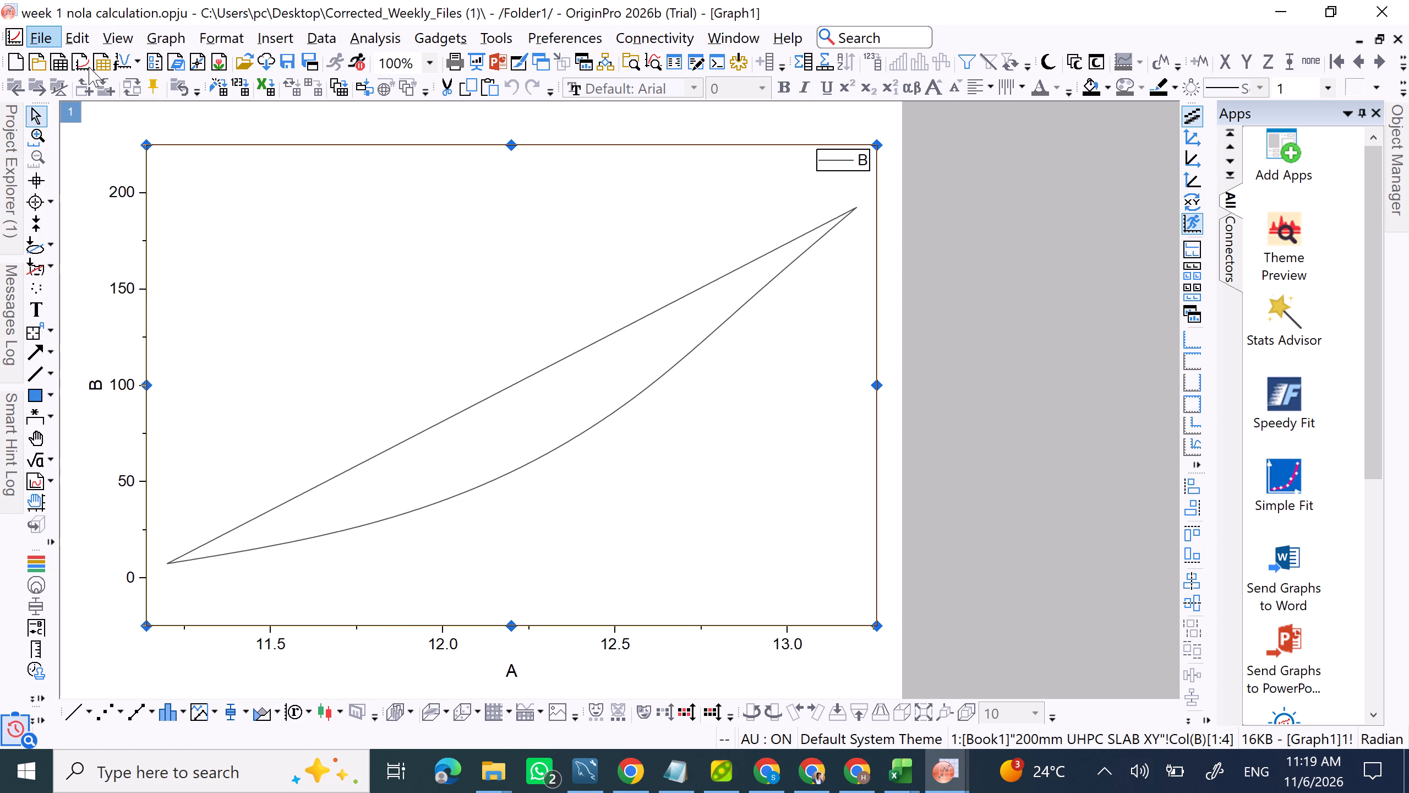
click(1008, 428)
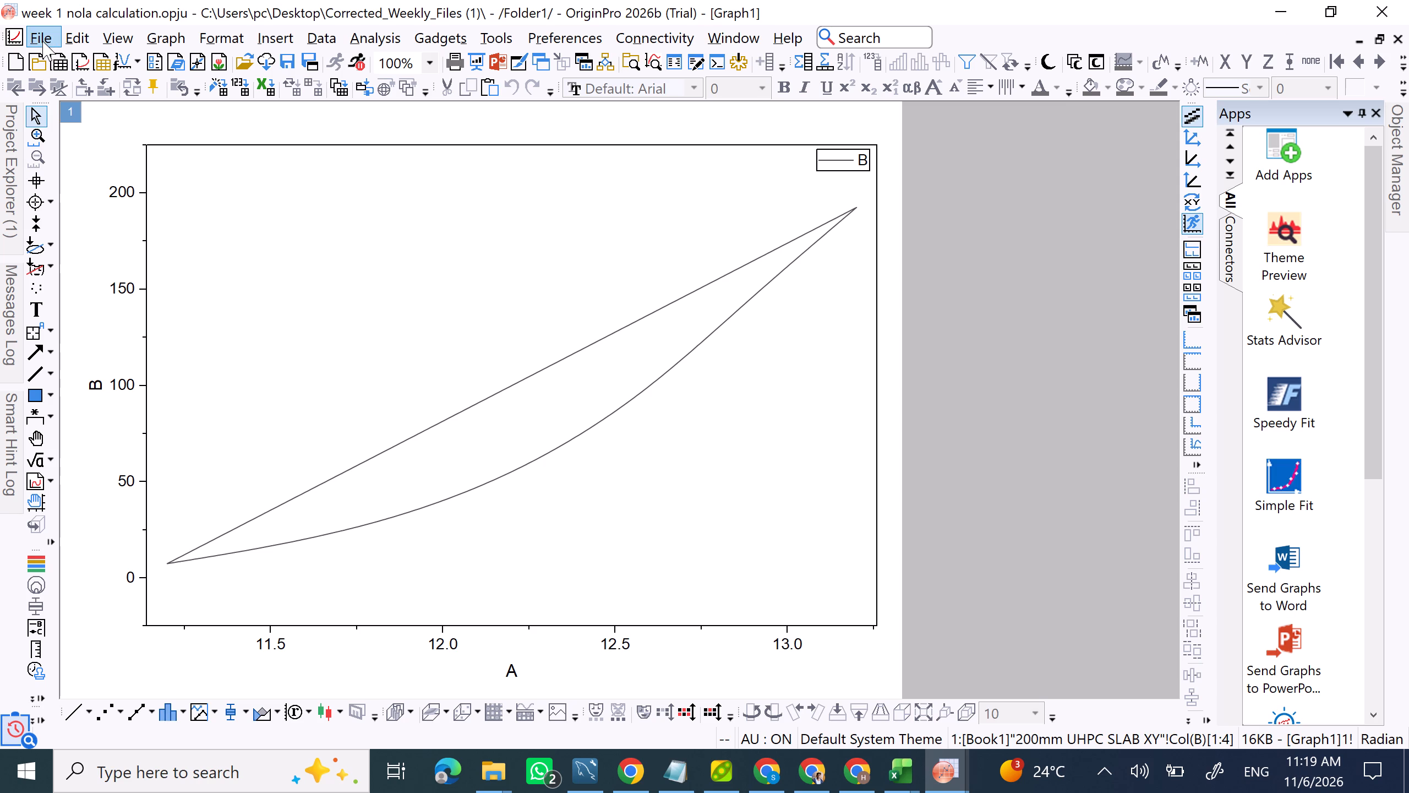
click(6, 175)
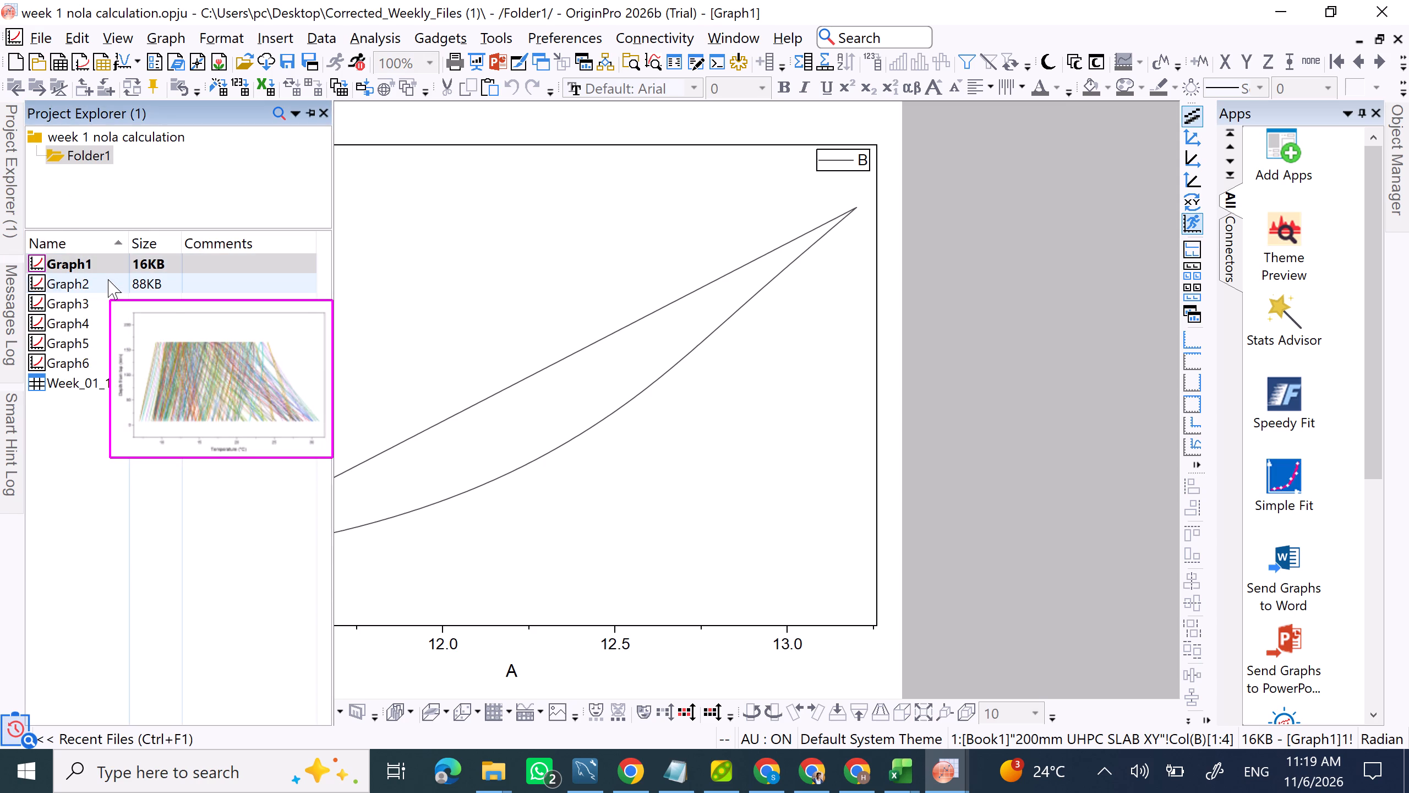
double_click(108, 279)
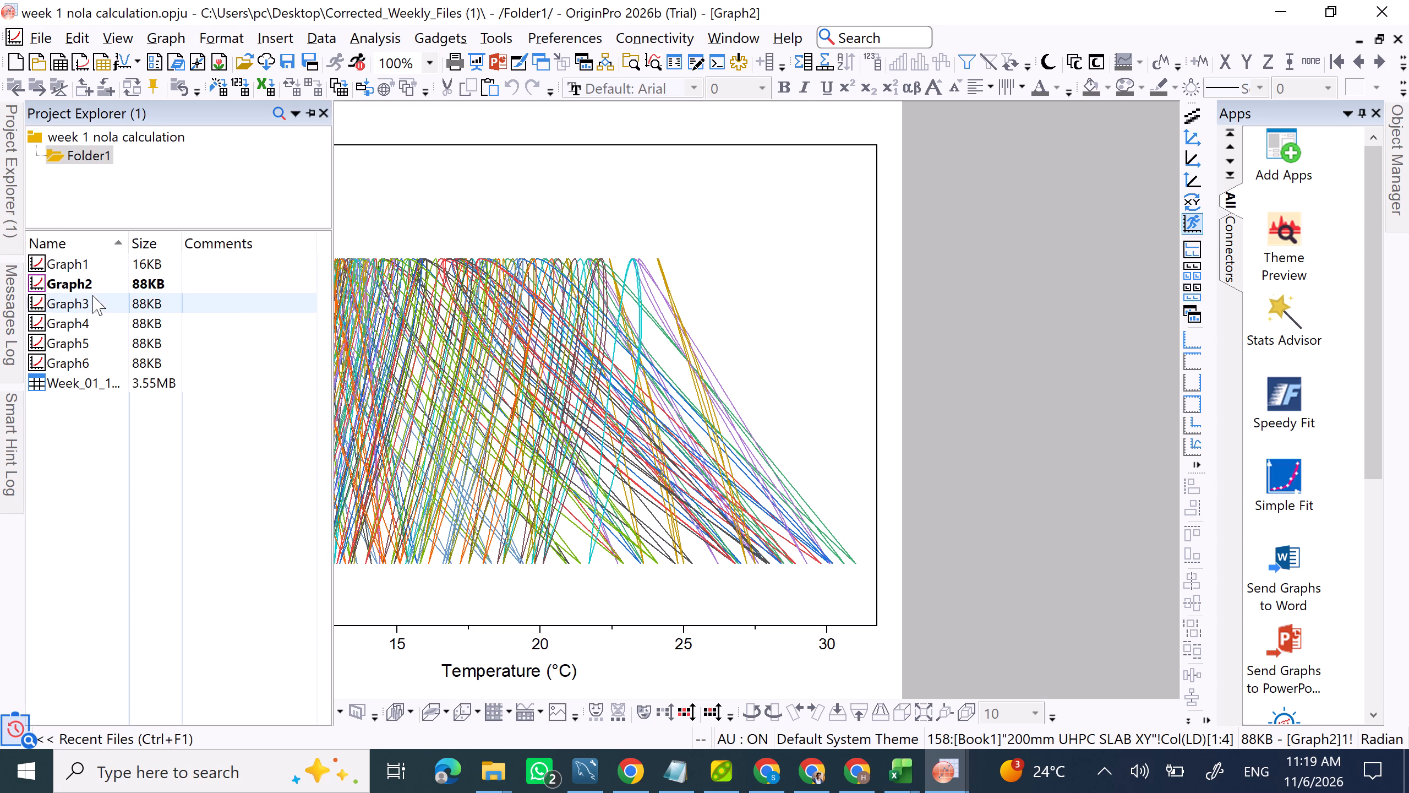
double_click(91, 303)
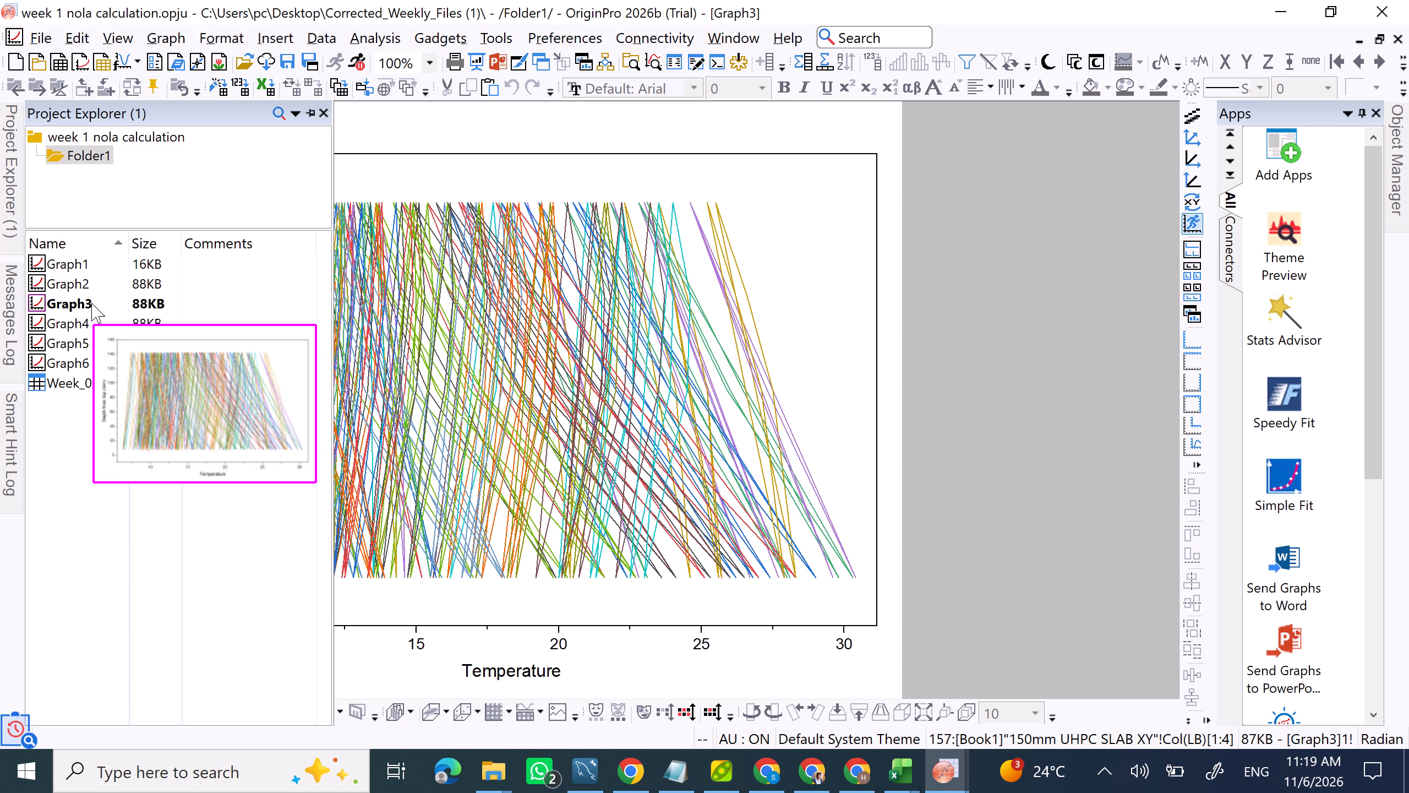
Open Graph4, close the script window and replace the X axis title with "Temperature (°C)".
double_click(90, 323)
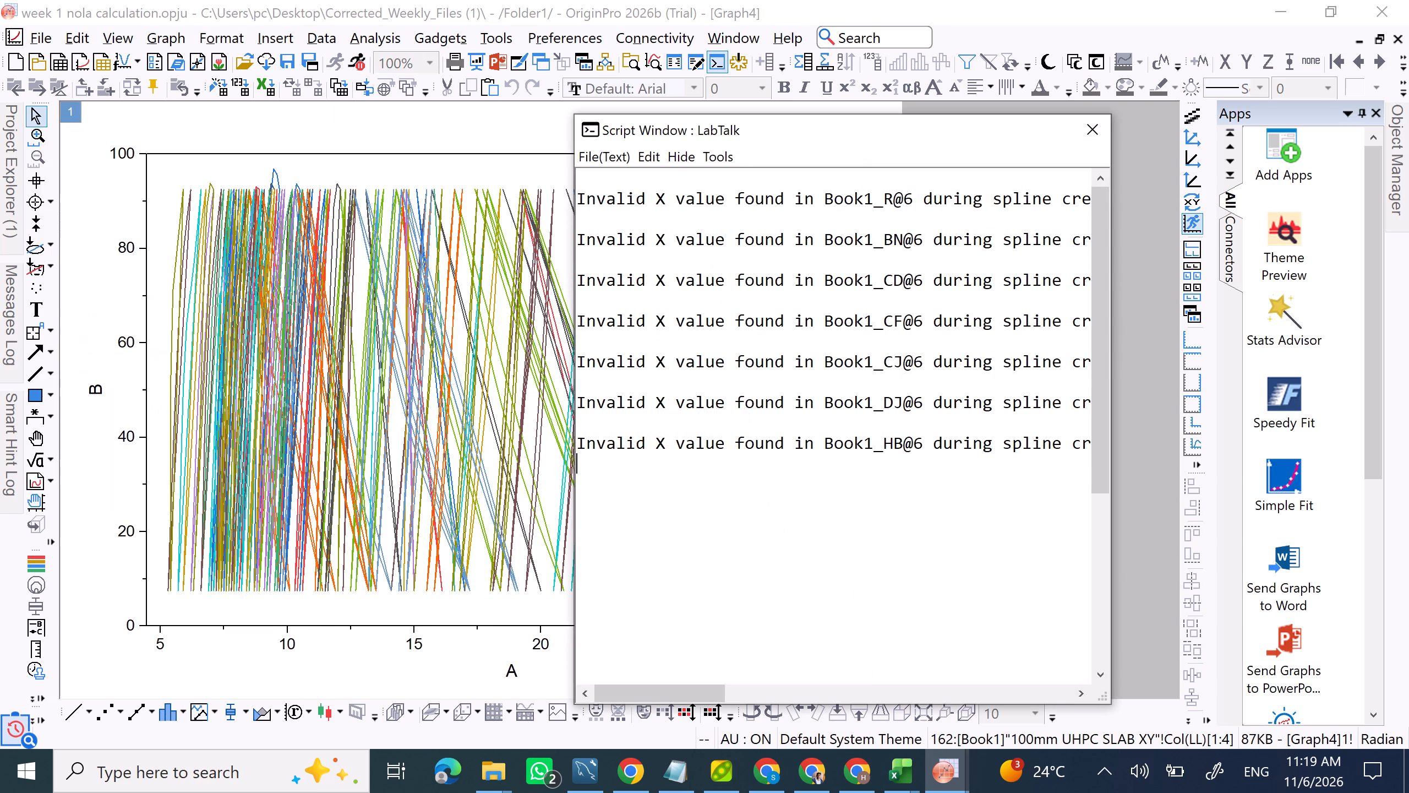
click(1090, 122)
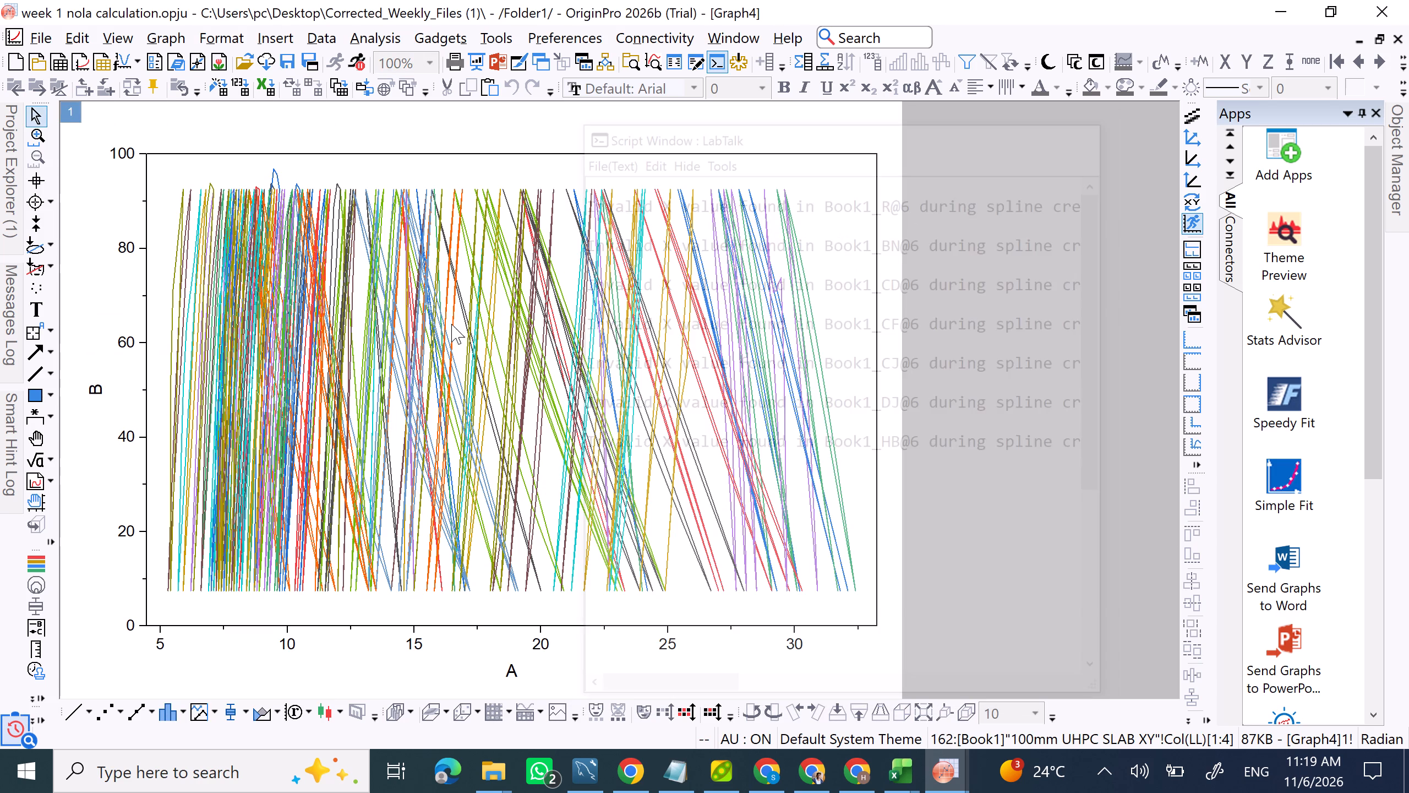
double_click(505, 665)
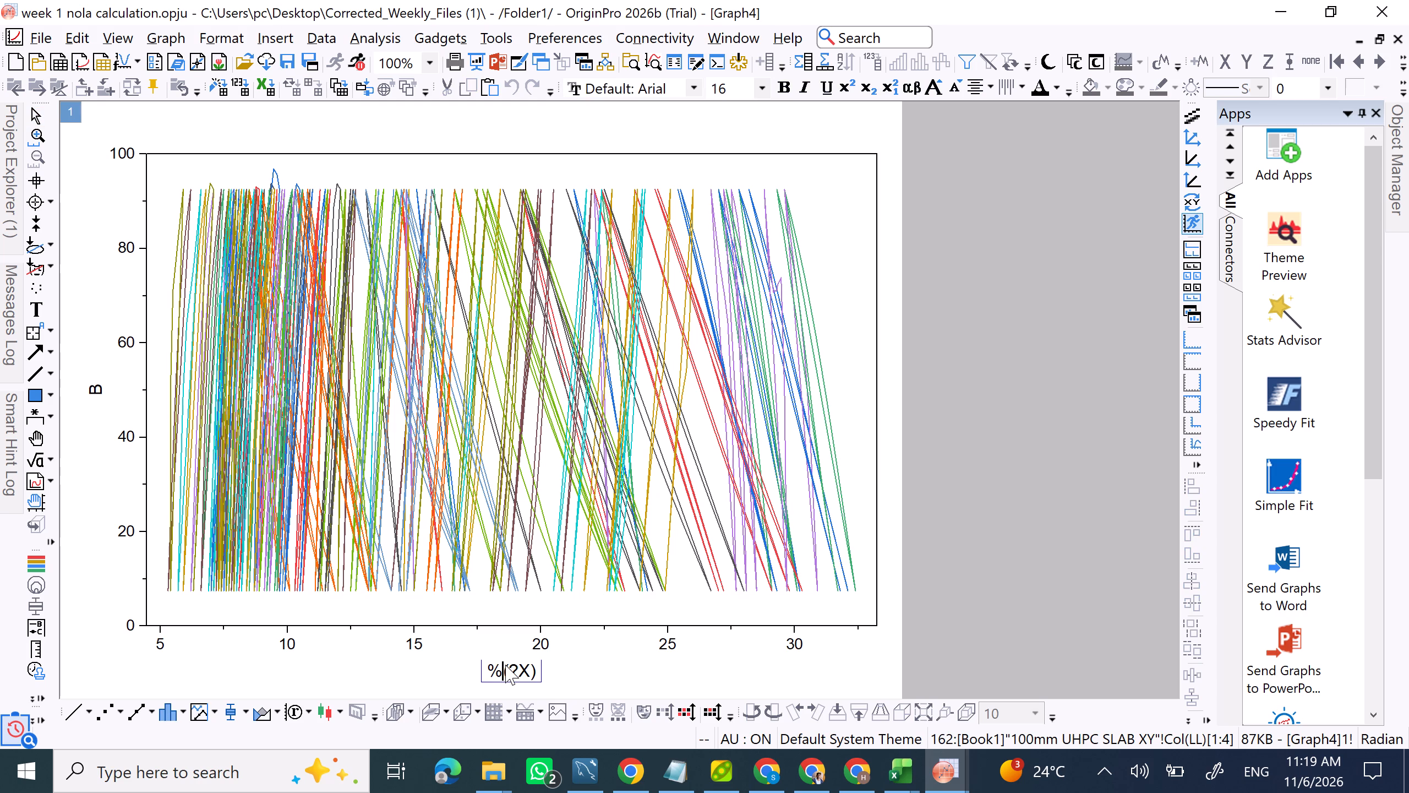
click(535, 671)
key(BackSpace)
key(BackSpace)
key(BackSpace)
key(BackSpace)
key(BackSpace)
text(Tr)
key(BackSpace)
key(BackSpace)
key(BackSpace)
key(ctrl+v)
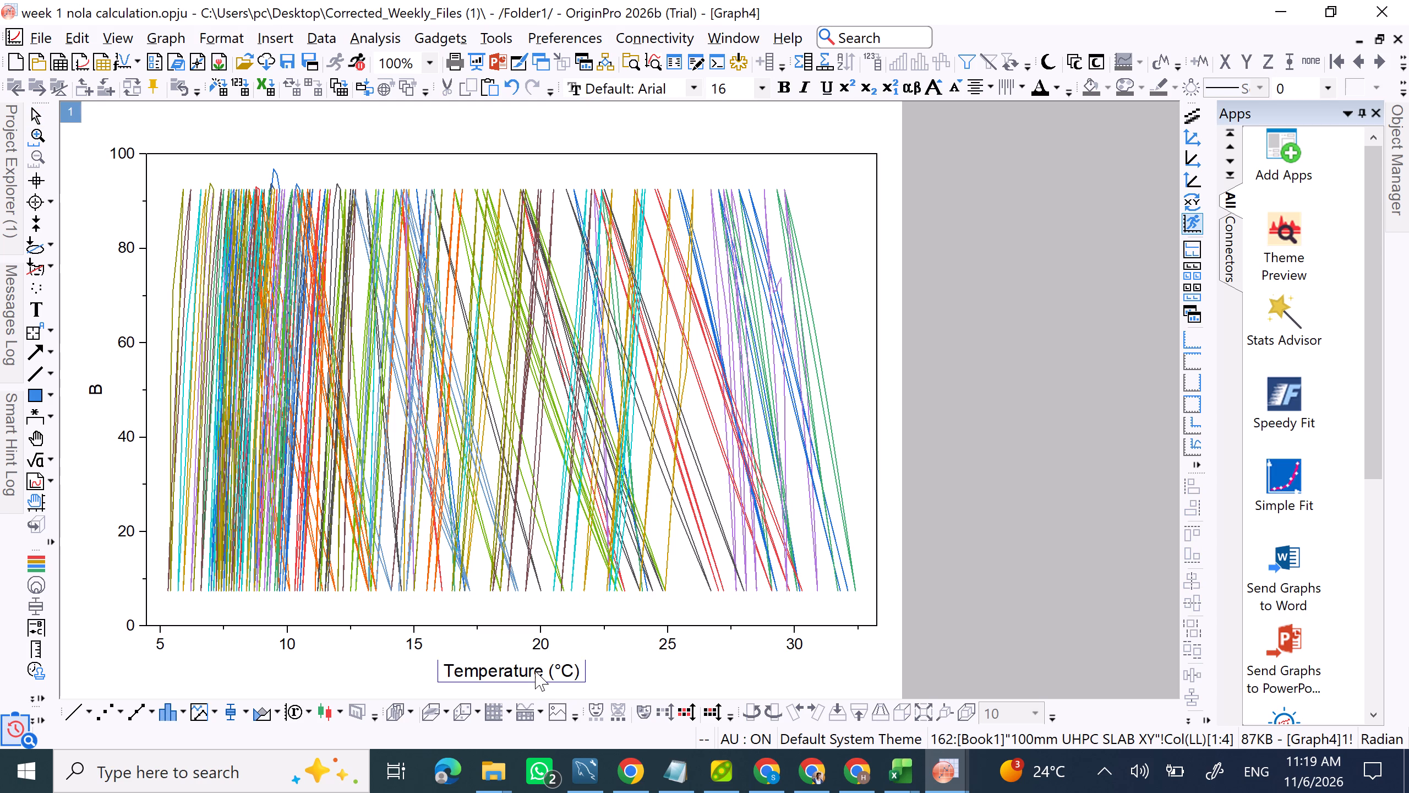
Replace Graph4's Y axis title with "Depth from Top (mm)".
double_click(100, 394)
double_click(91, 389)
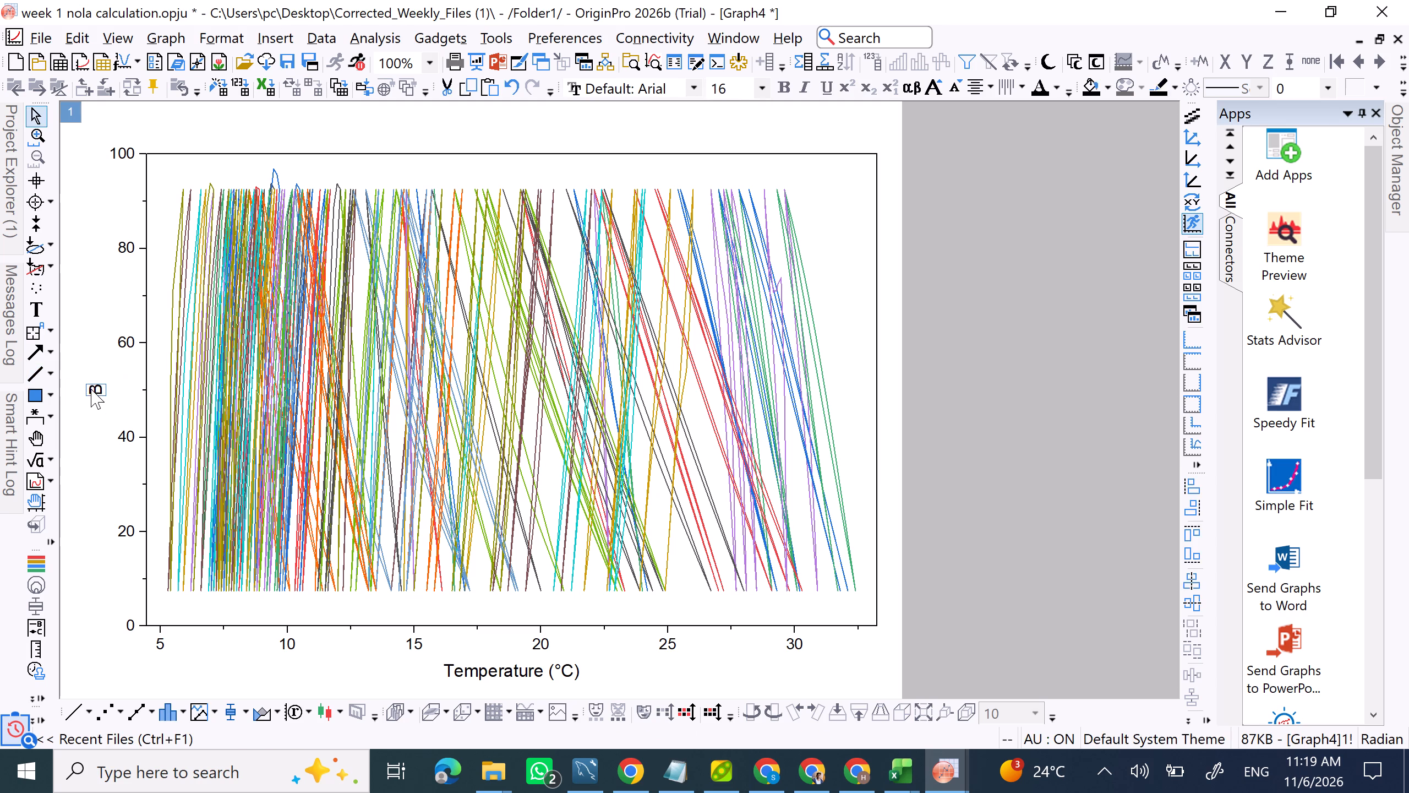
click(122, 397)
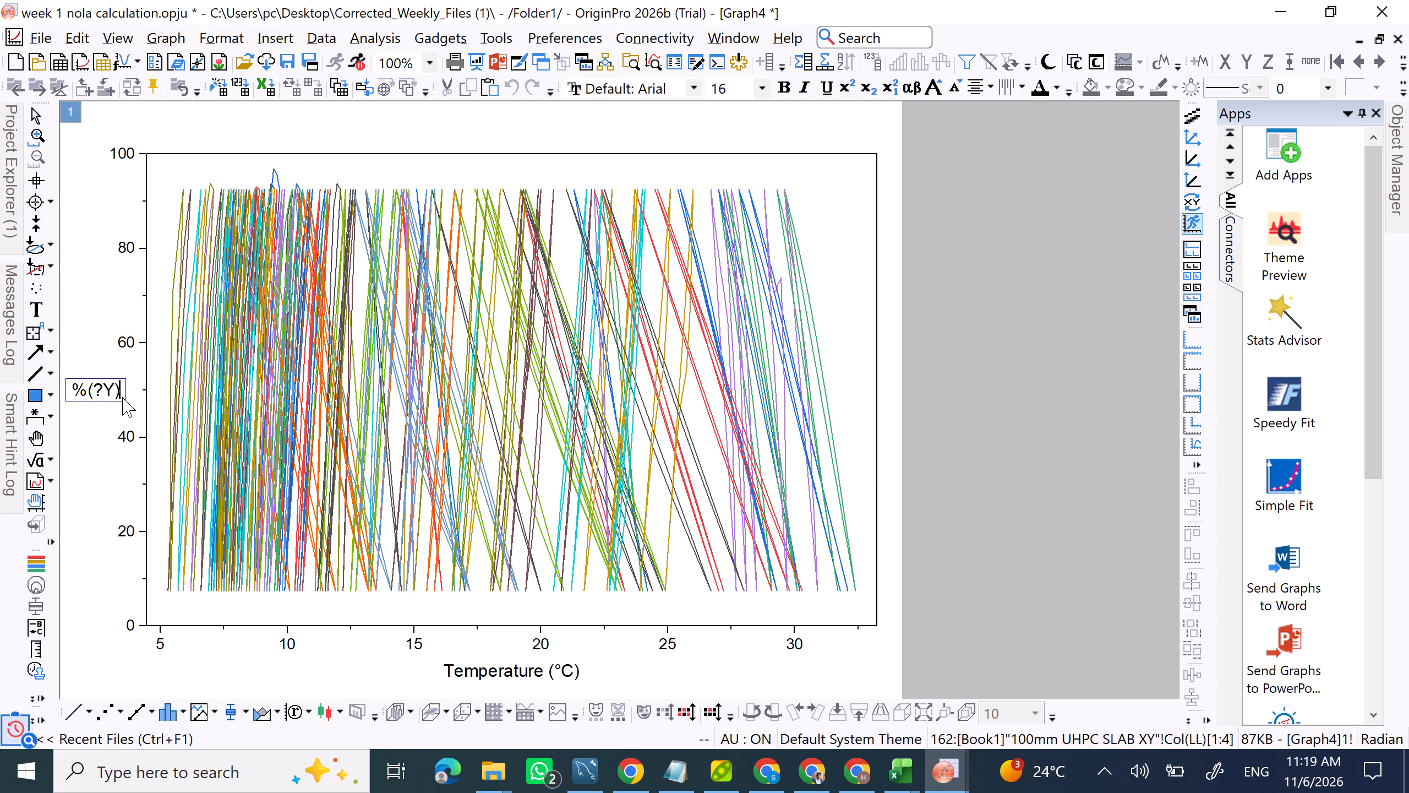
key(BackSpace)
key(BackSpace)
key(BackSpace)
key(BackSpace)
key(BackSpace)
key(BackSpace)
text(De)
text(pth from)
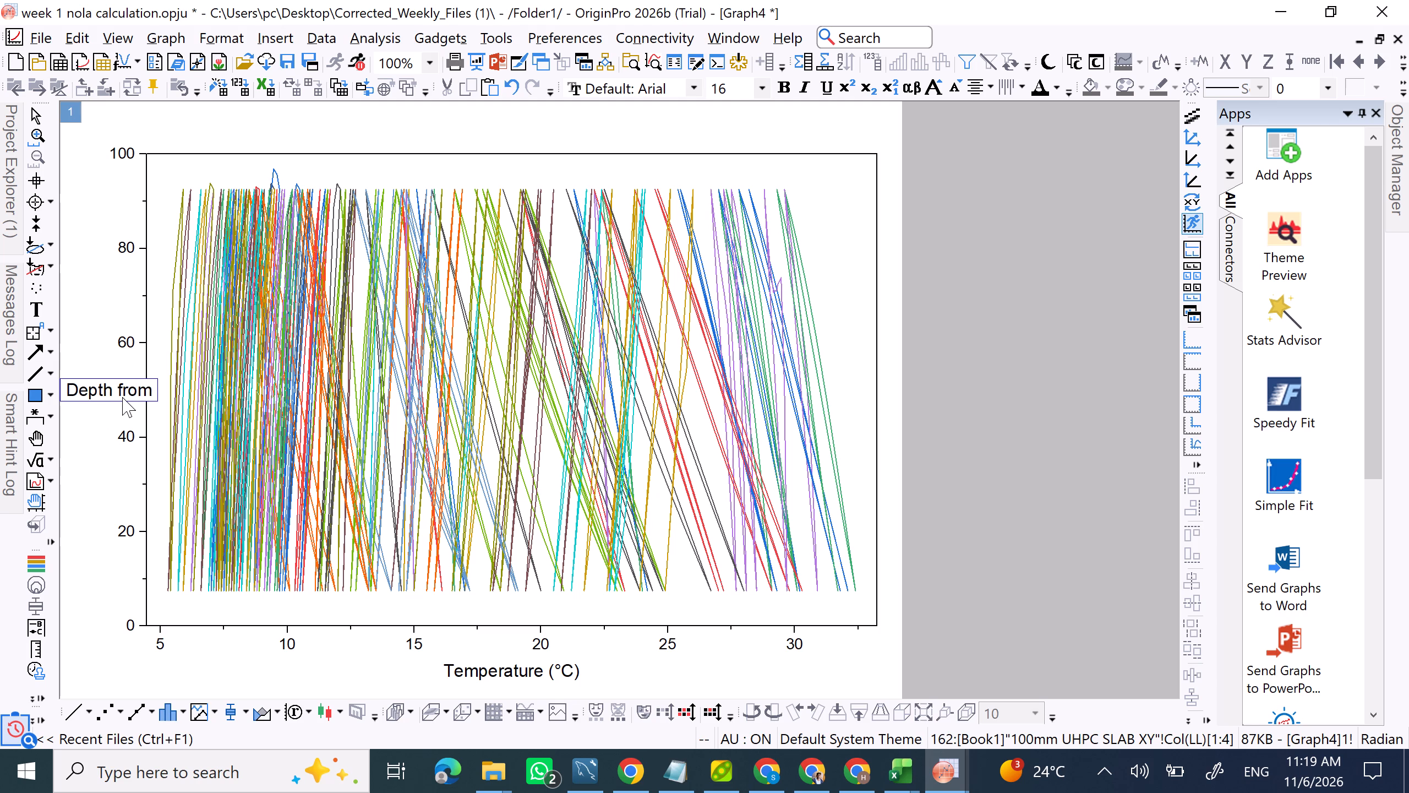
key(space)
key(shift+t)
text(op)
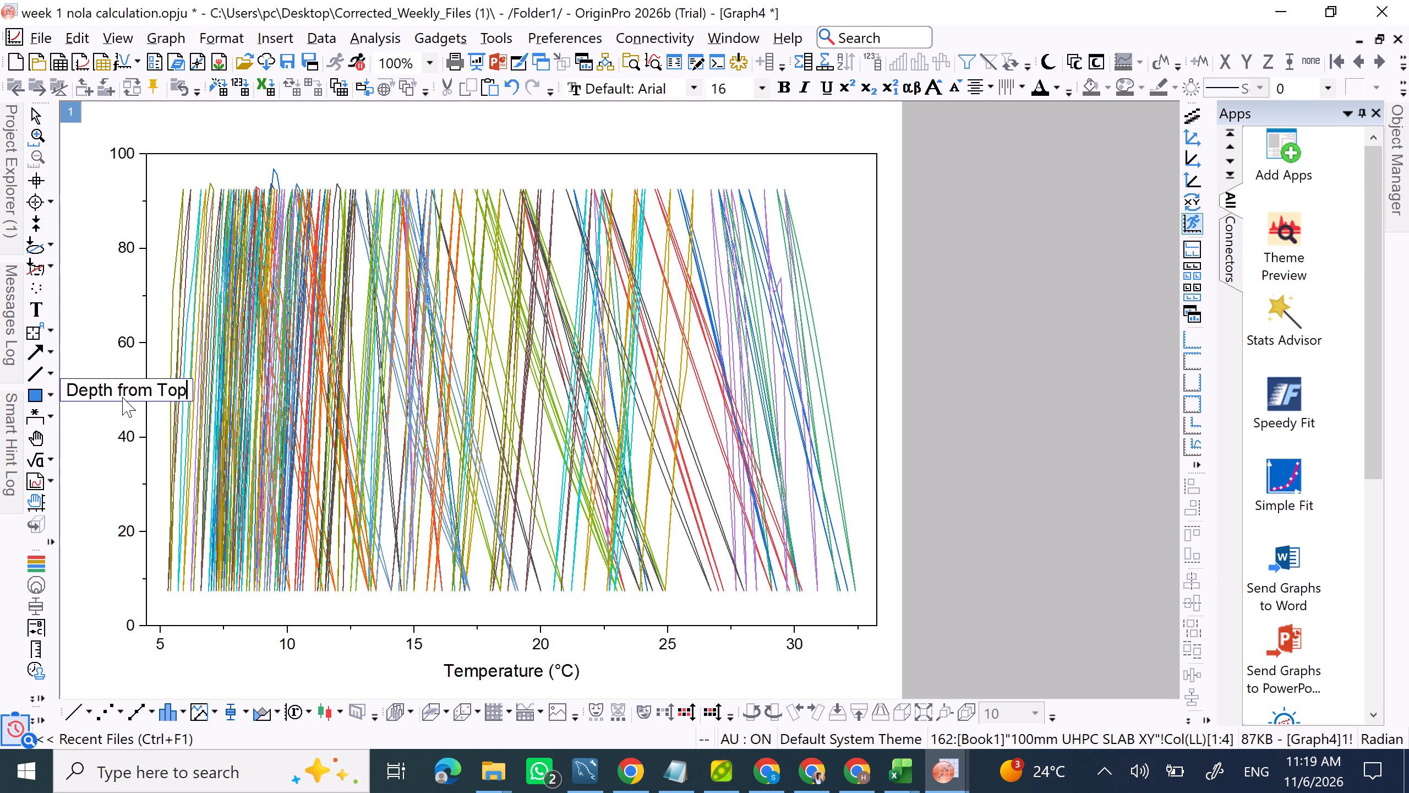
key(space)
text((mm)
key(shift+parenright)
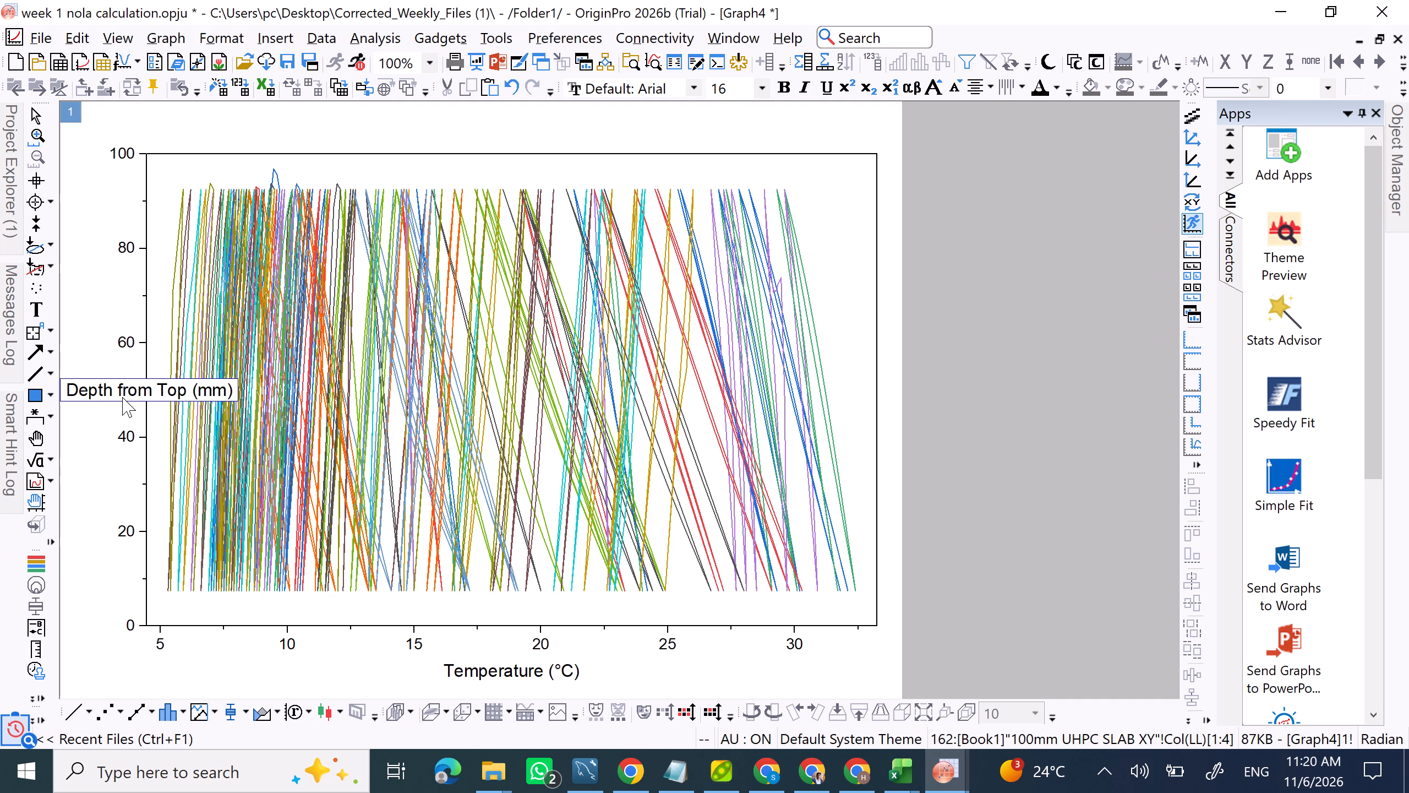
click(834, 232)
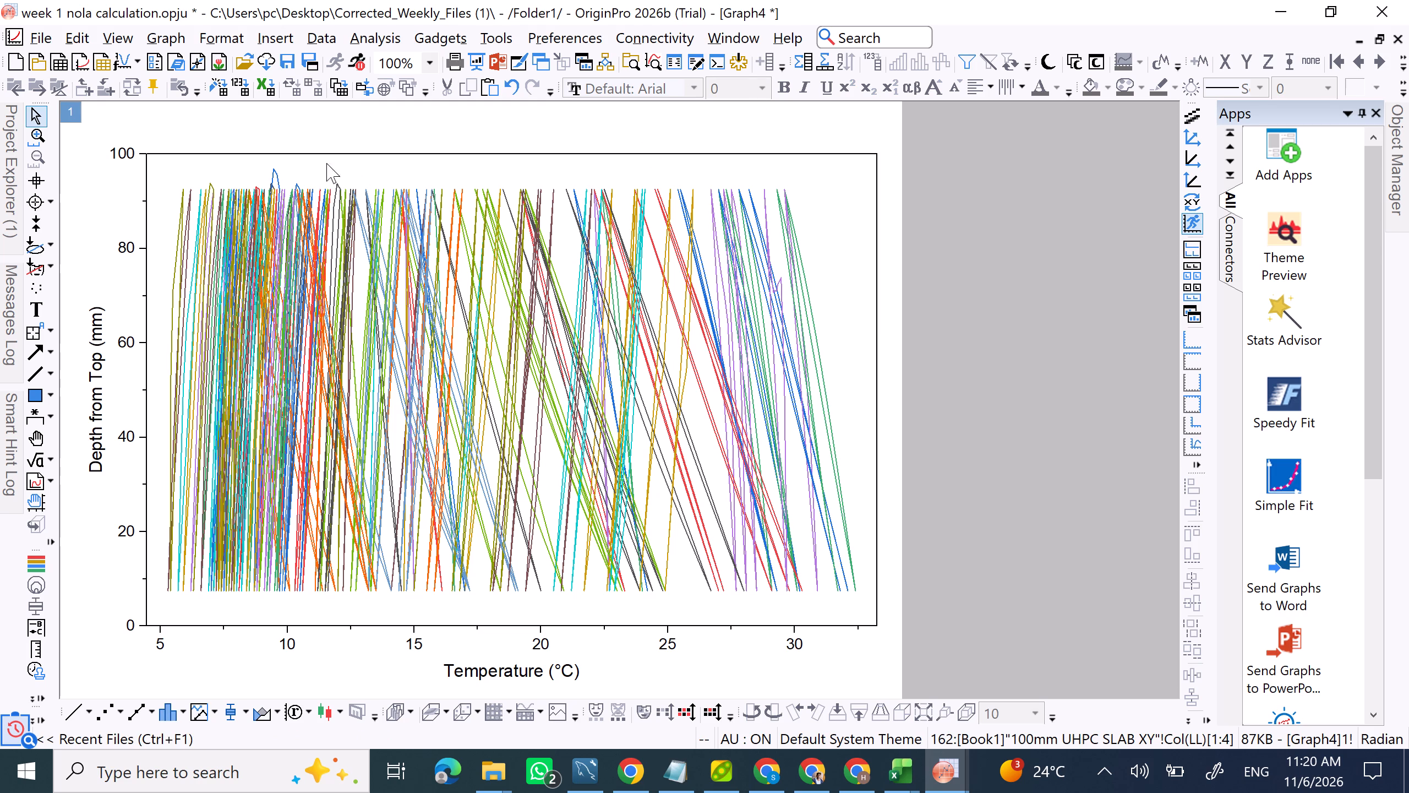
Open Graph5 from Folder1 and replace its X axis title with "Temperature (°C)".
click(0, 165)
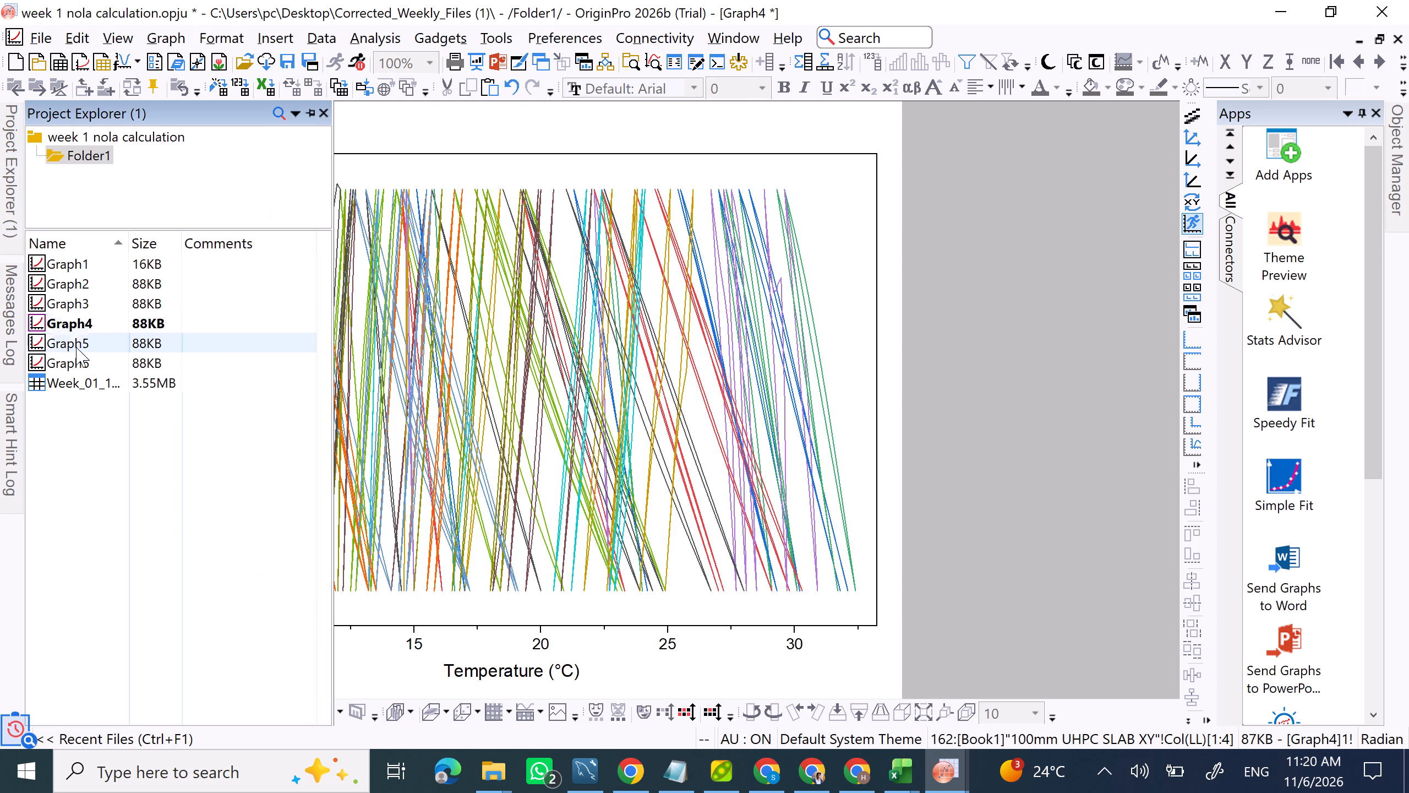
click(99, 341)
double_click(99, 341)
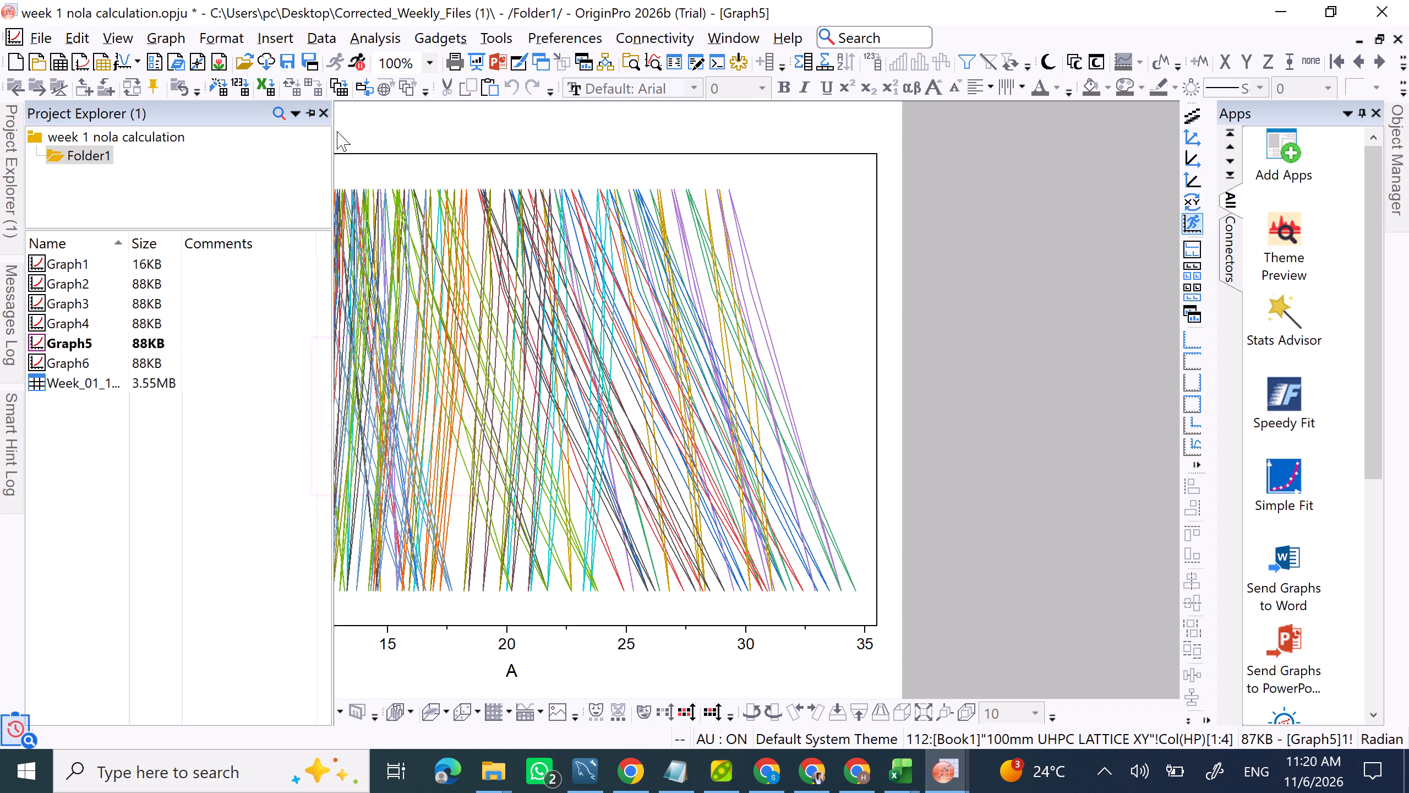
click(326, 117)
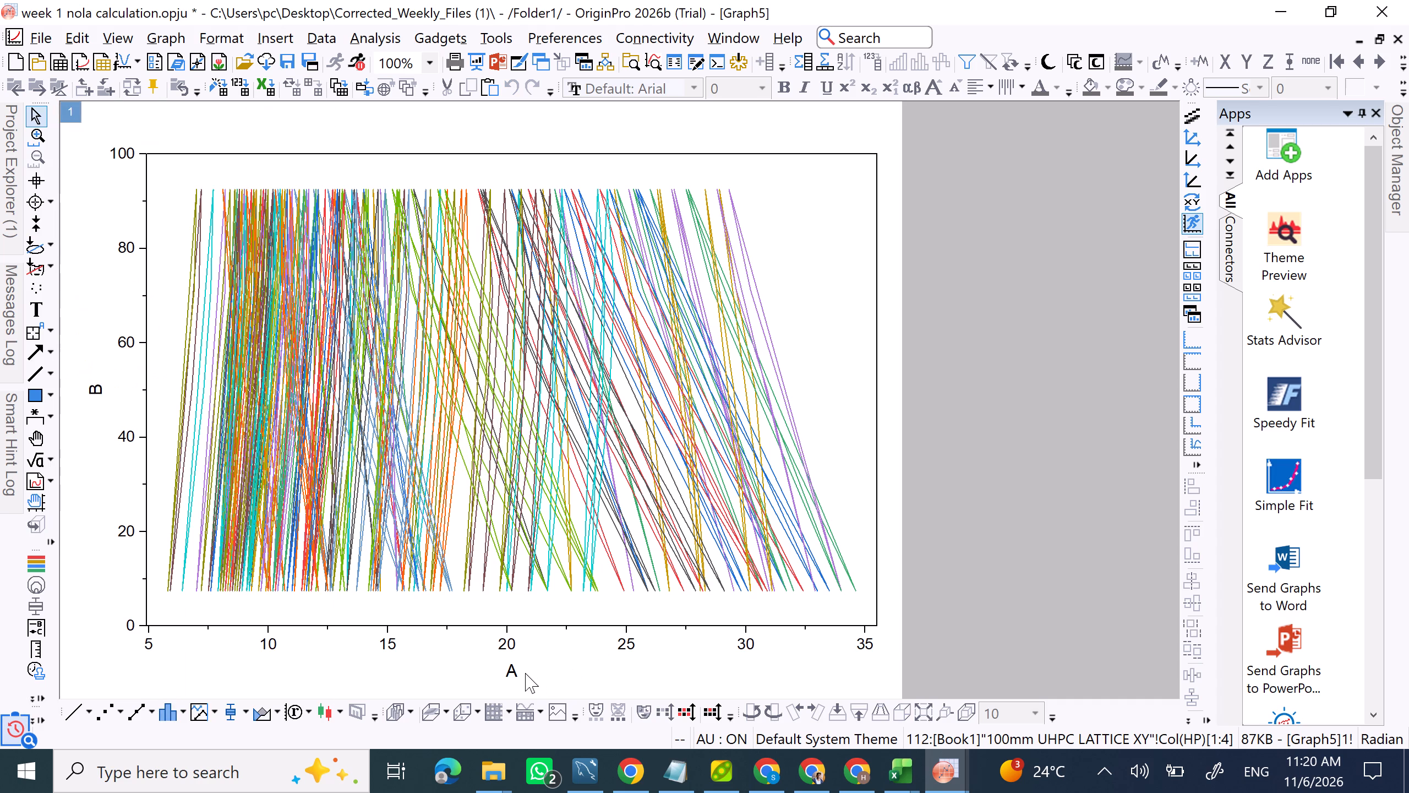
double_click(508, 672)
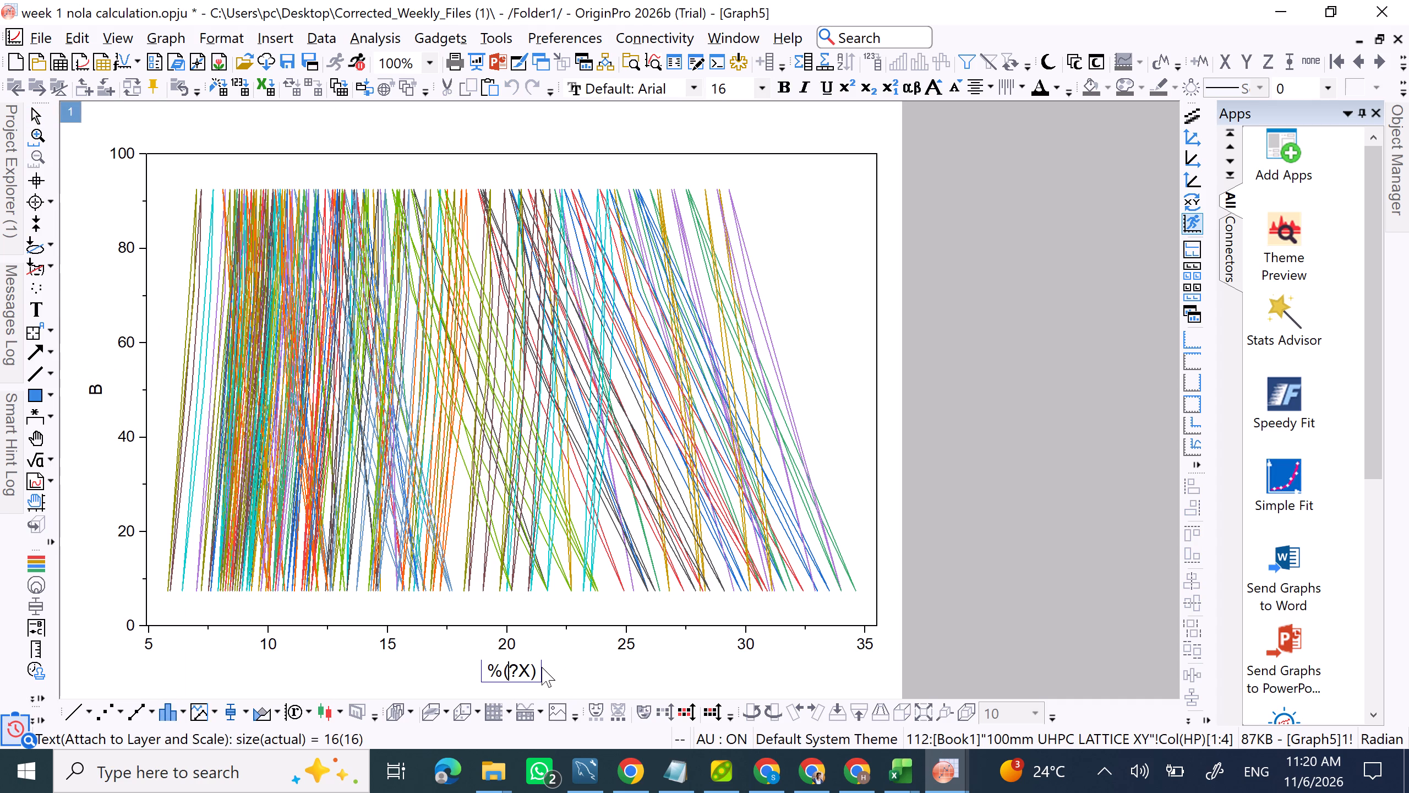
click(537, 673)
key(BackSpace)
key(BackSpace)
key(BackSpace)
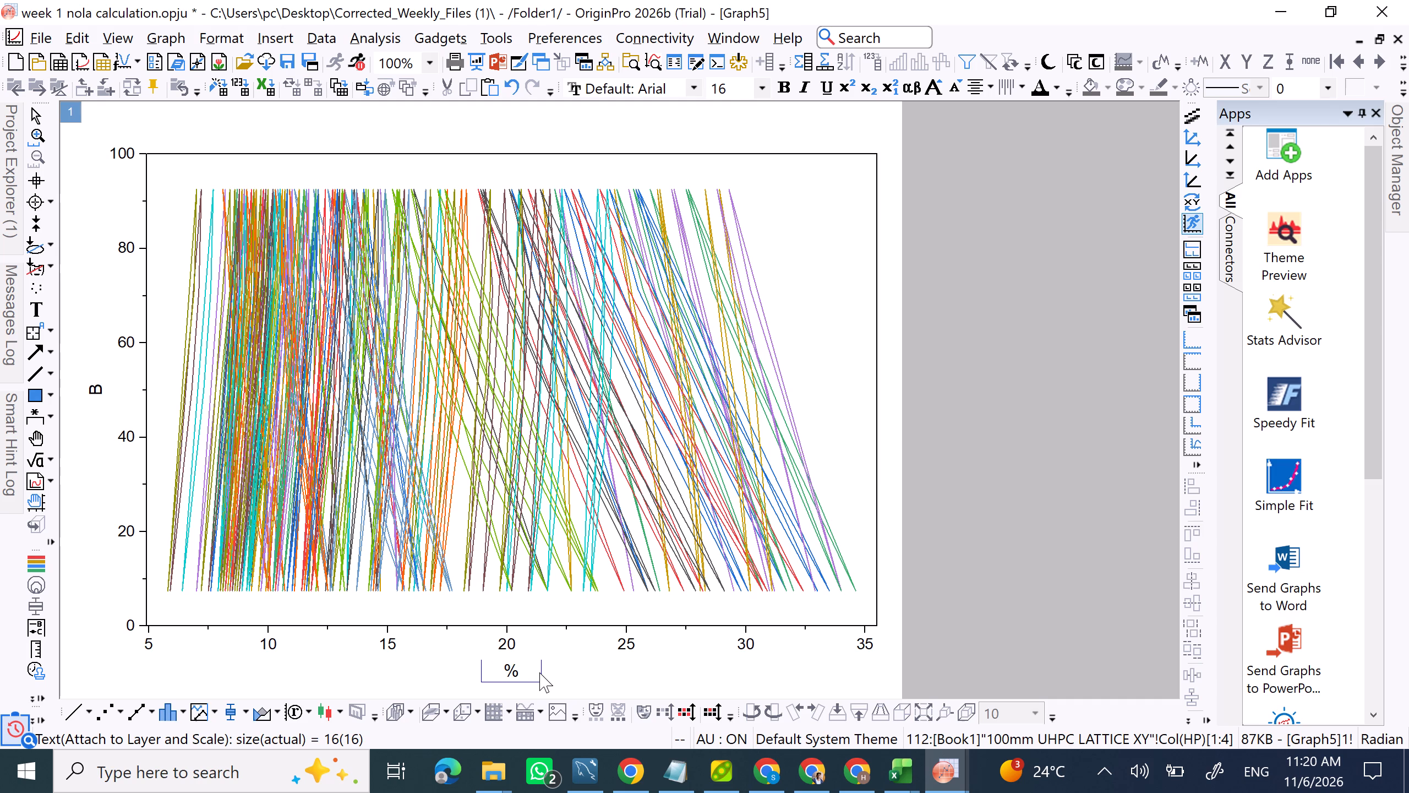
key(BackSpace)
key(BackSpace)
key(BackSpace)
key(ctrl+v)
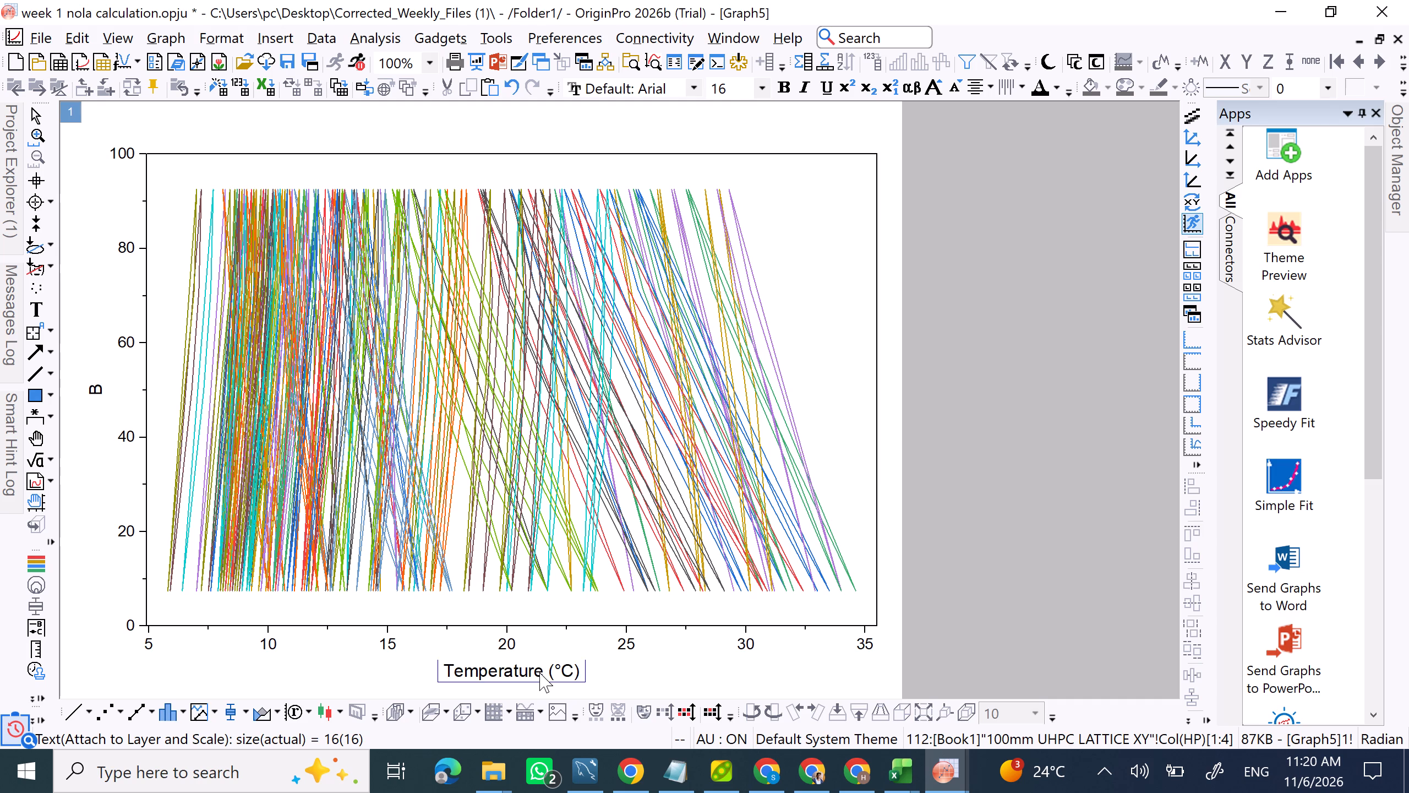
Replace Graph5's Y axis title with "Depth from Top (mm)".
double_click(90, 398)
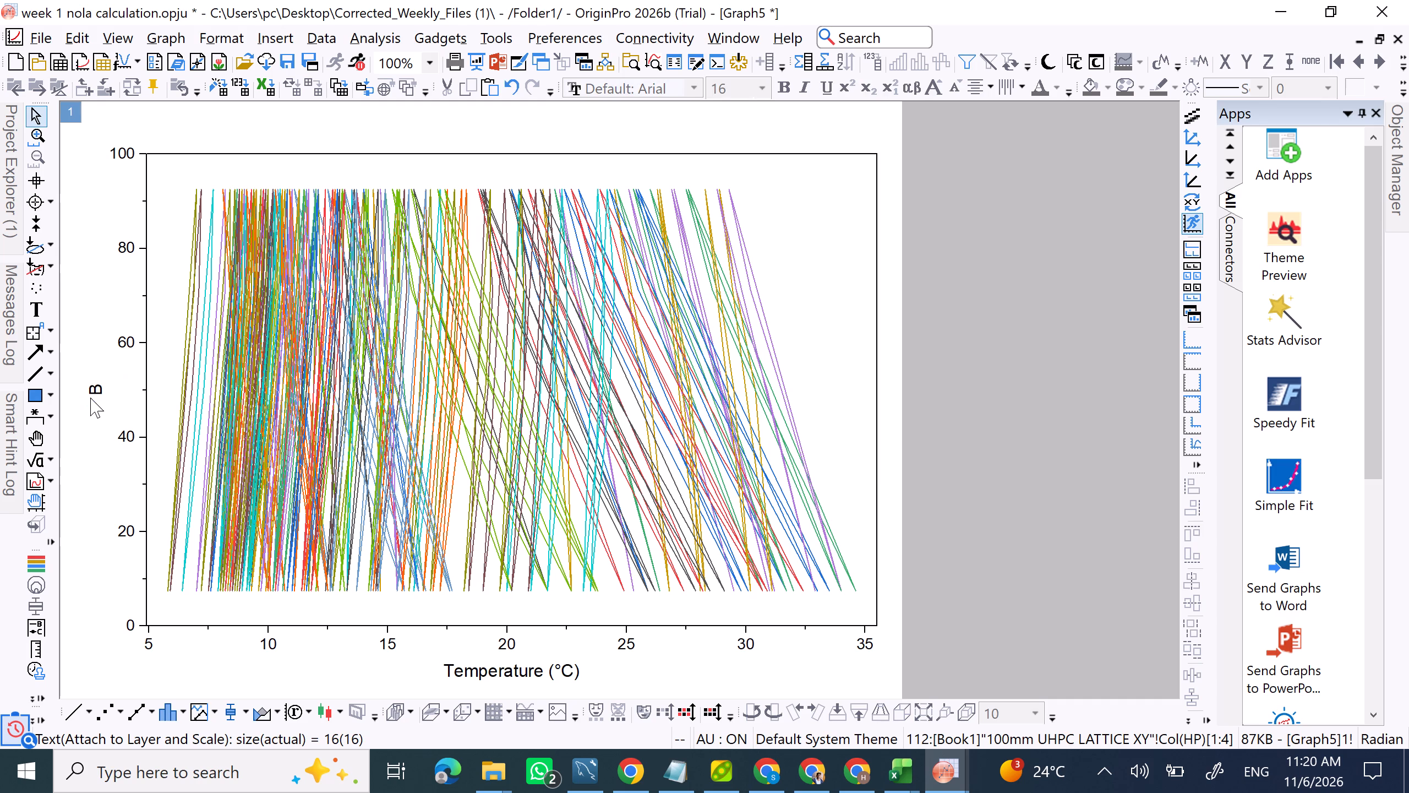
double_click(101, 395)
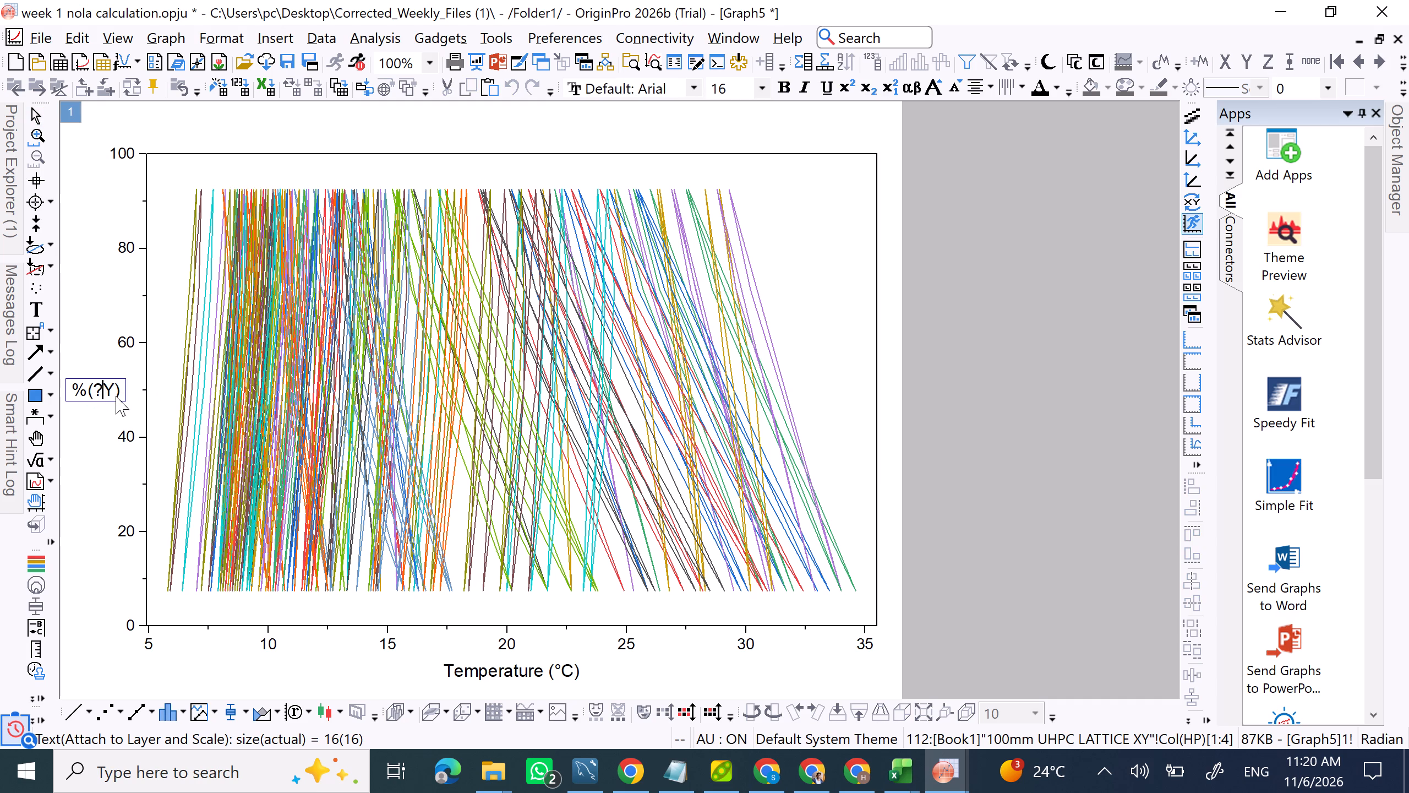
click(119, 397)
key(BackSpace)
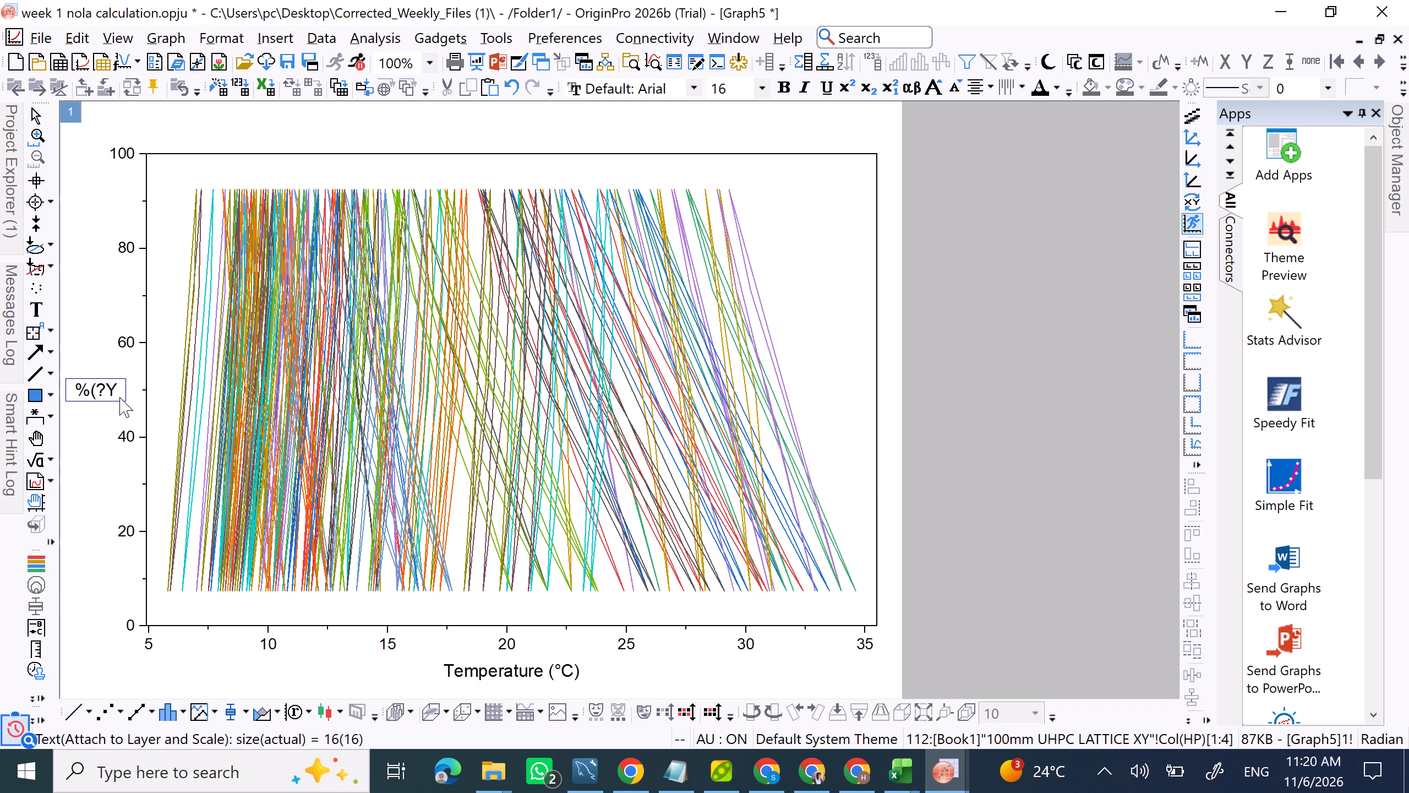
key(BackSpace)
key(BackSpace)
key(BackSpace)
key(BackSpace)
key(BackSpace)
text(depth from Top)
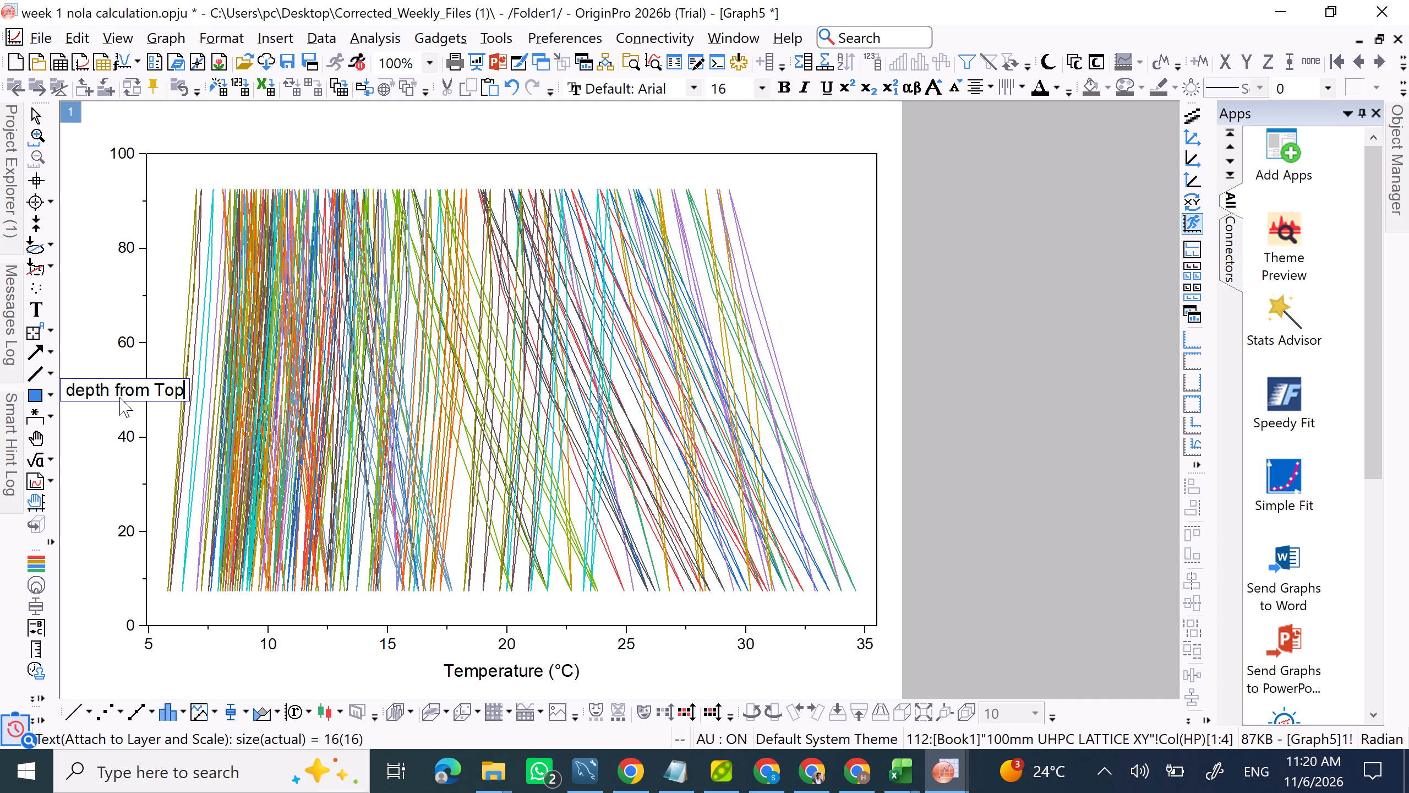
key(space)
text((mm))
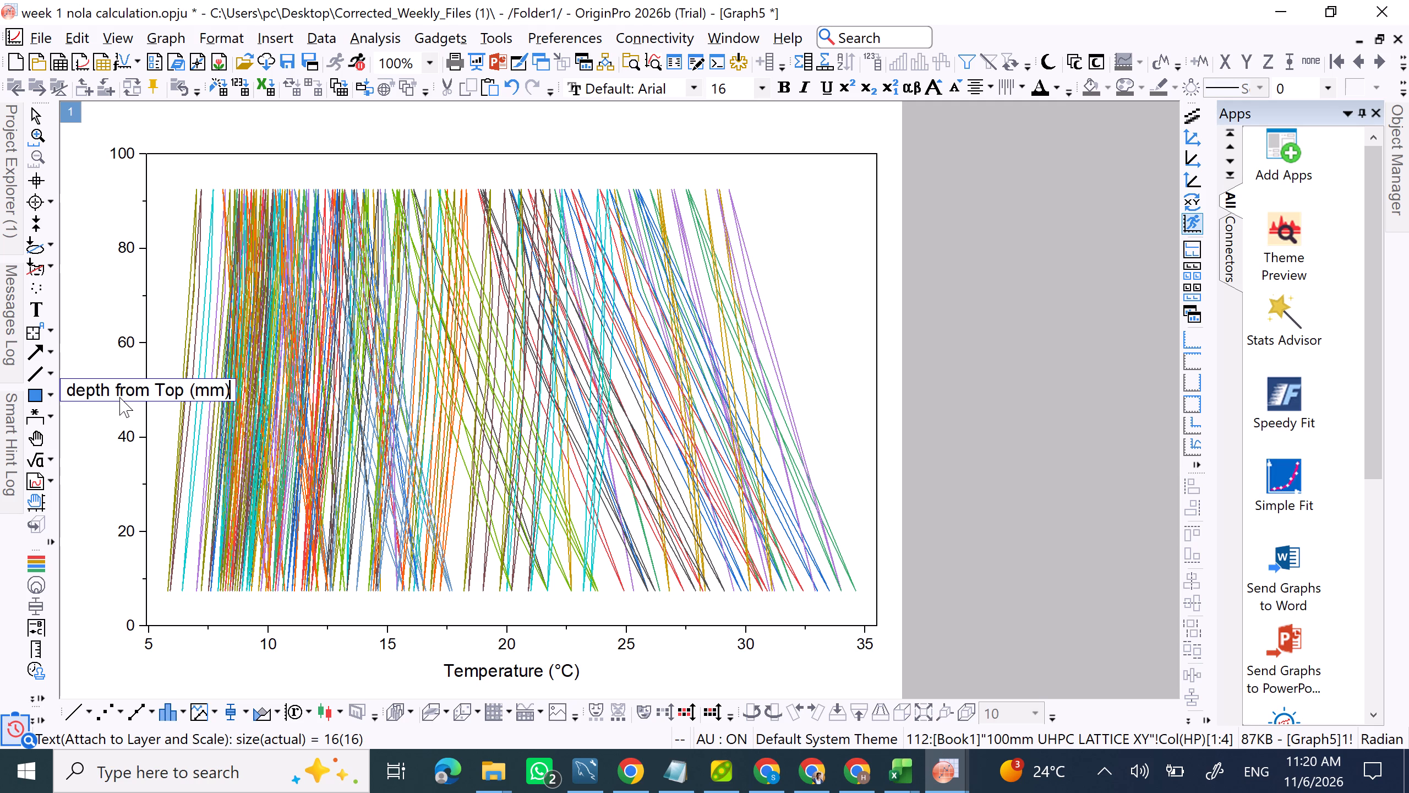
click(74, 383)
key(BackSpace)
key(shift+d)
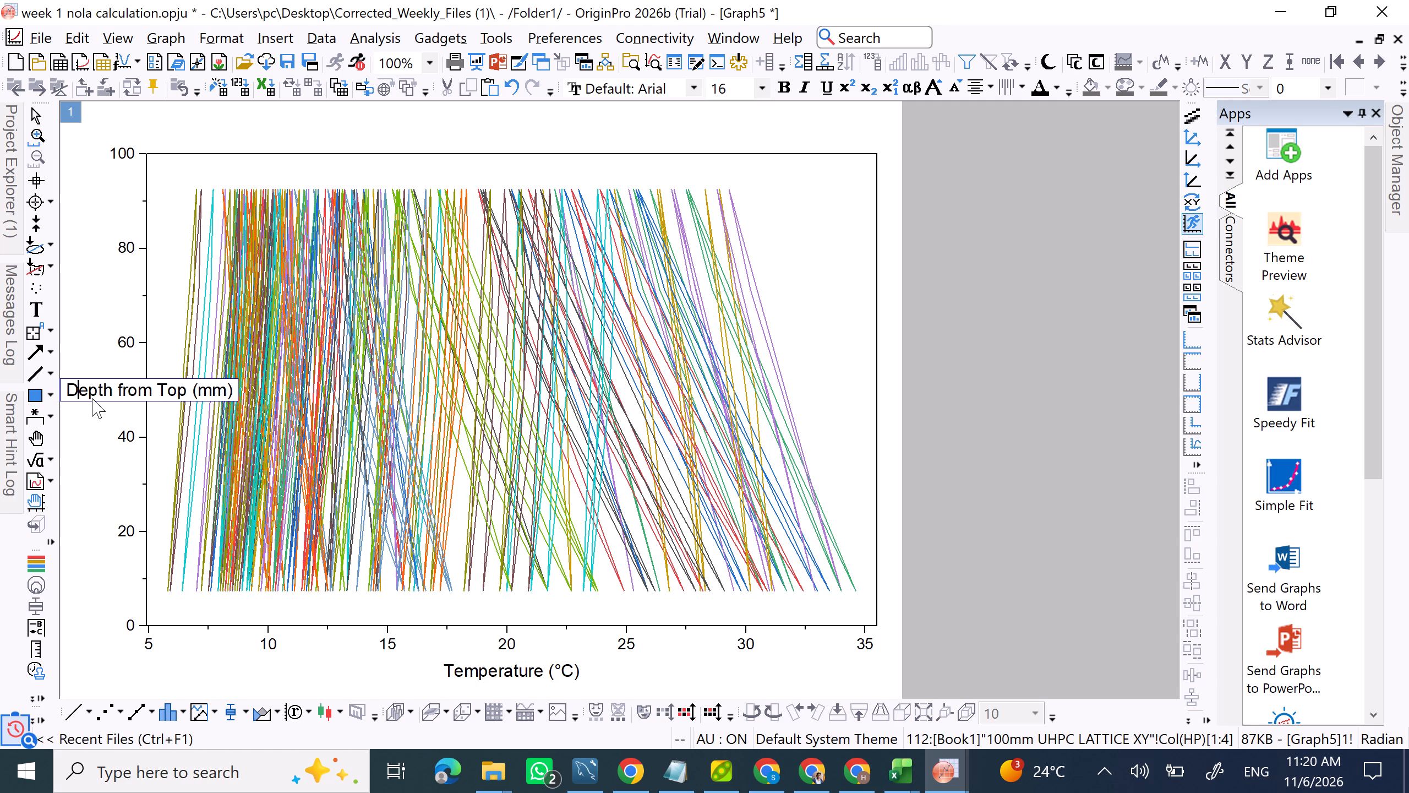
click(165, 320)
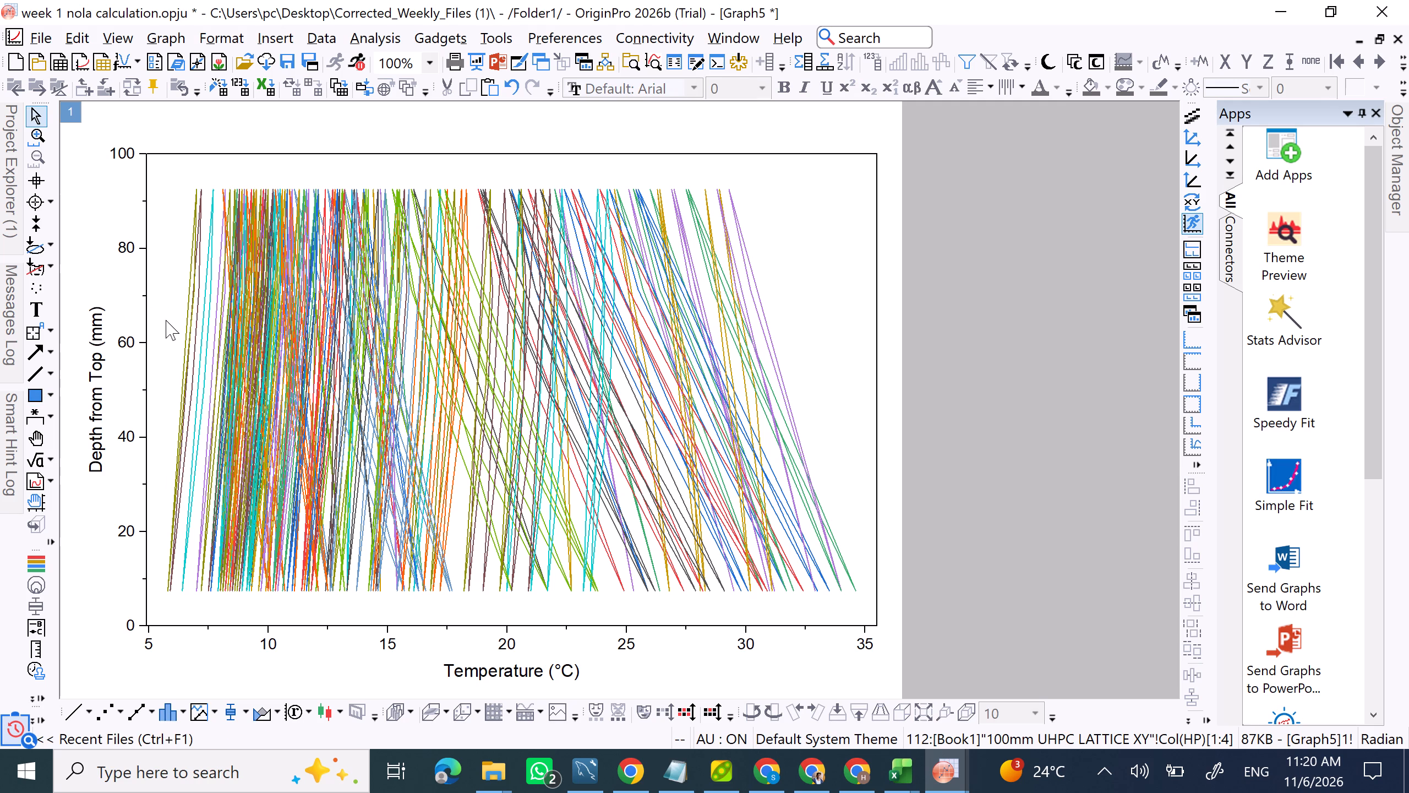
Open Graph6 from Folder1 and replace its X axis title with "Temperature (°C)".
click(0, 159)
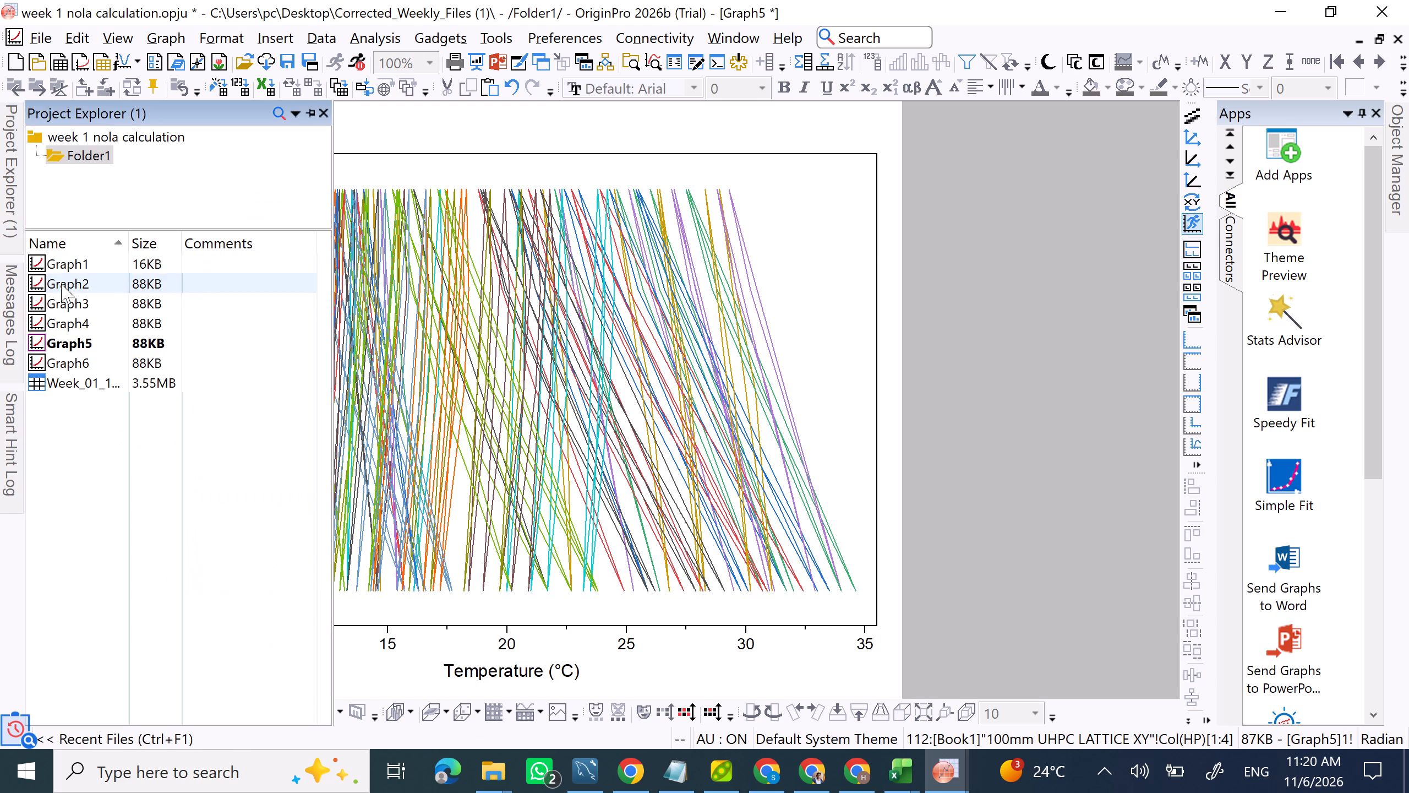
double_click(92, 365)
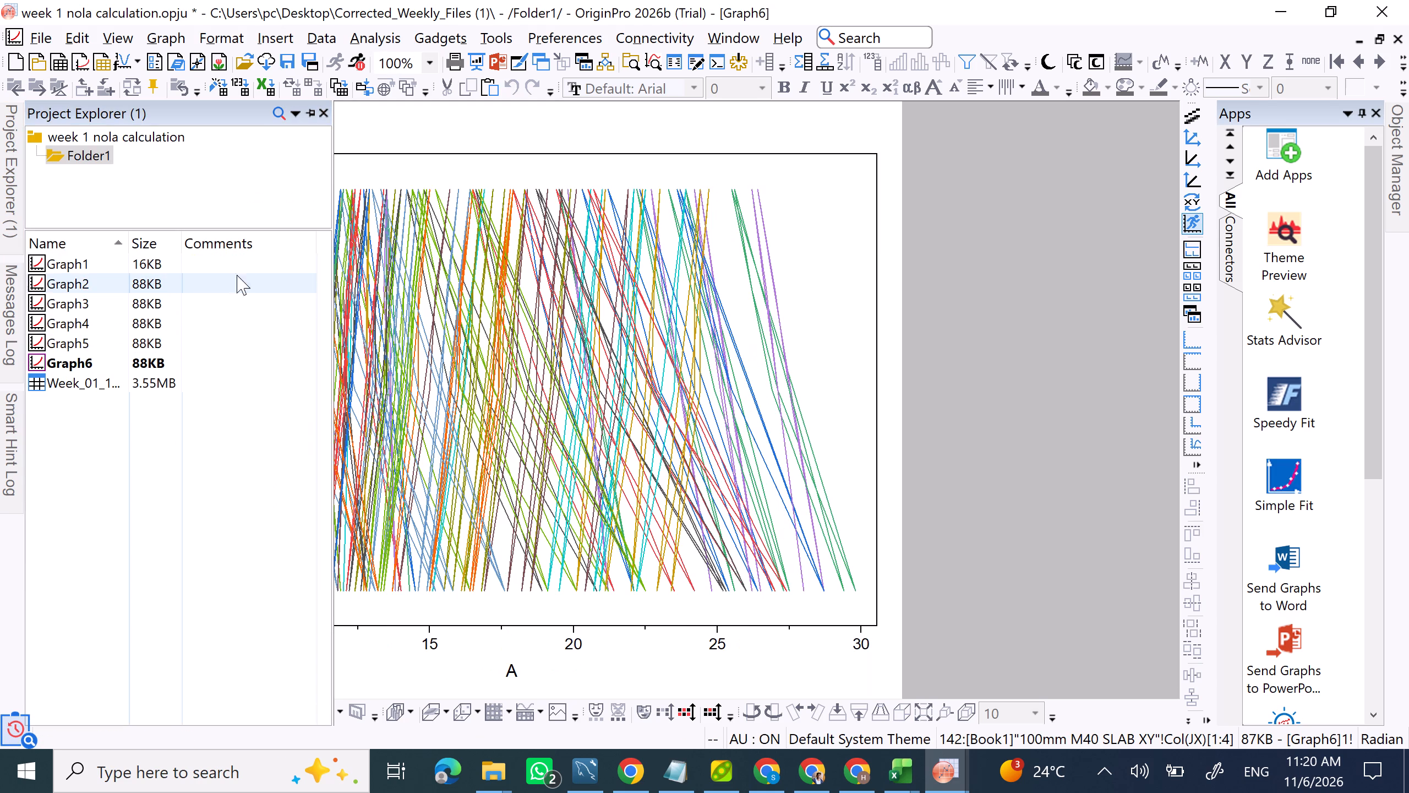
click(326, 115)
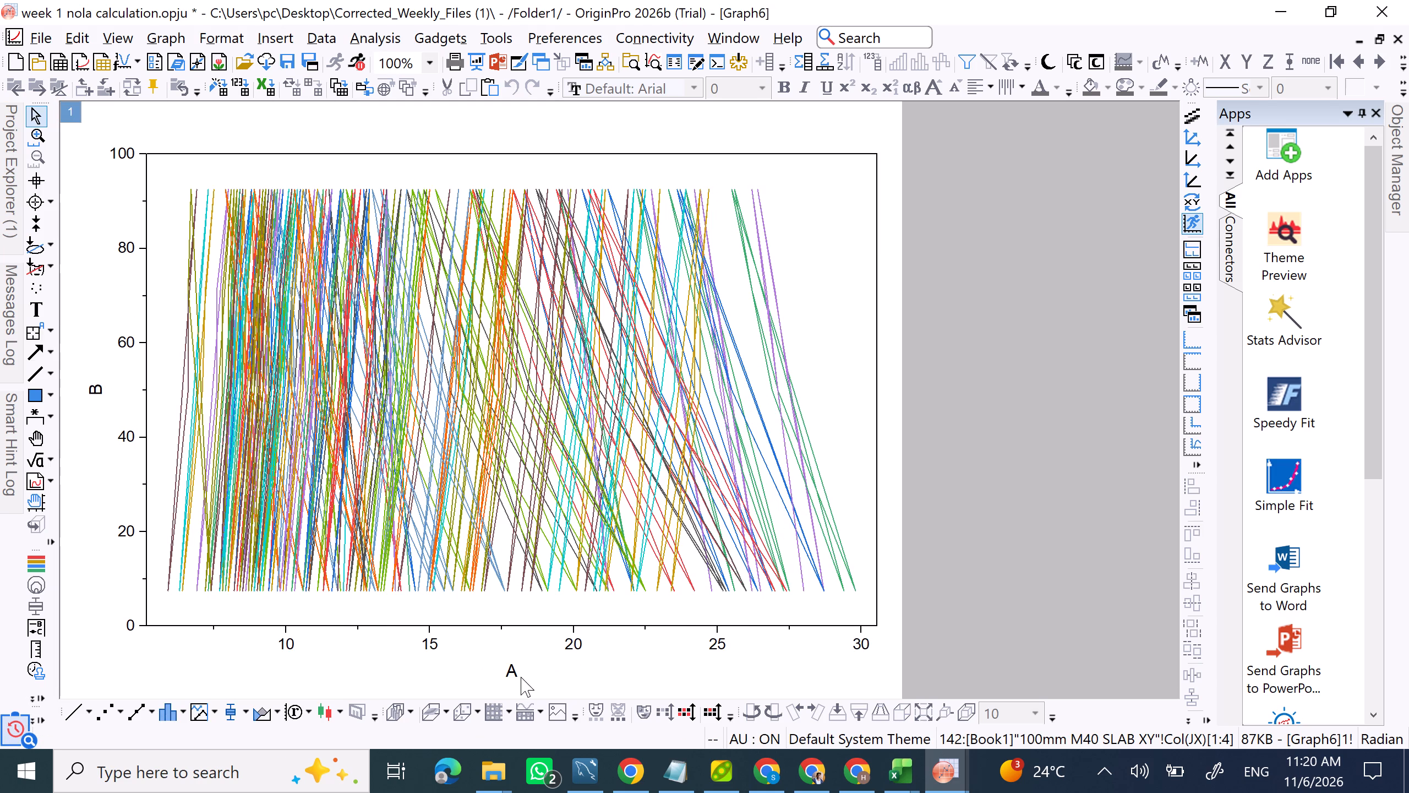
double_click(521, 677)
click(973, 599)
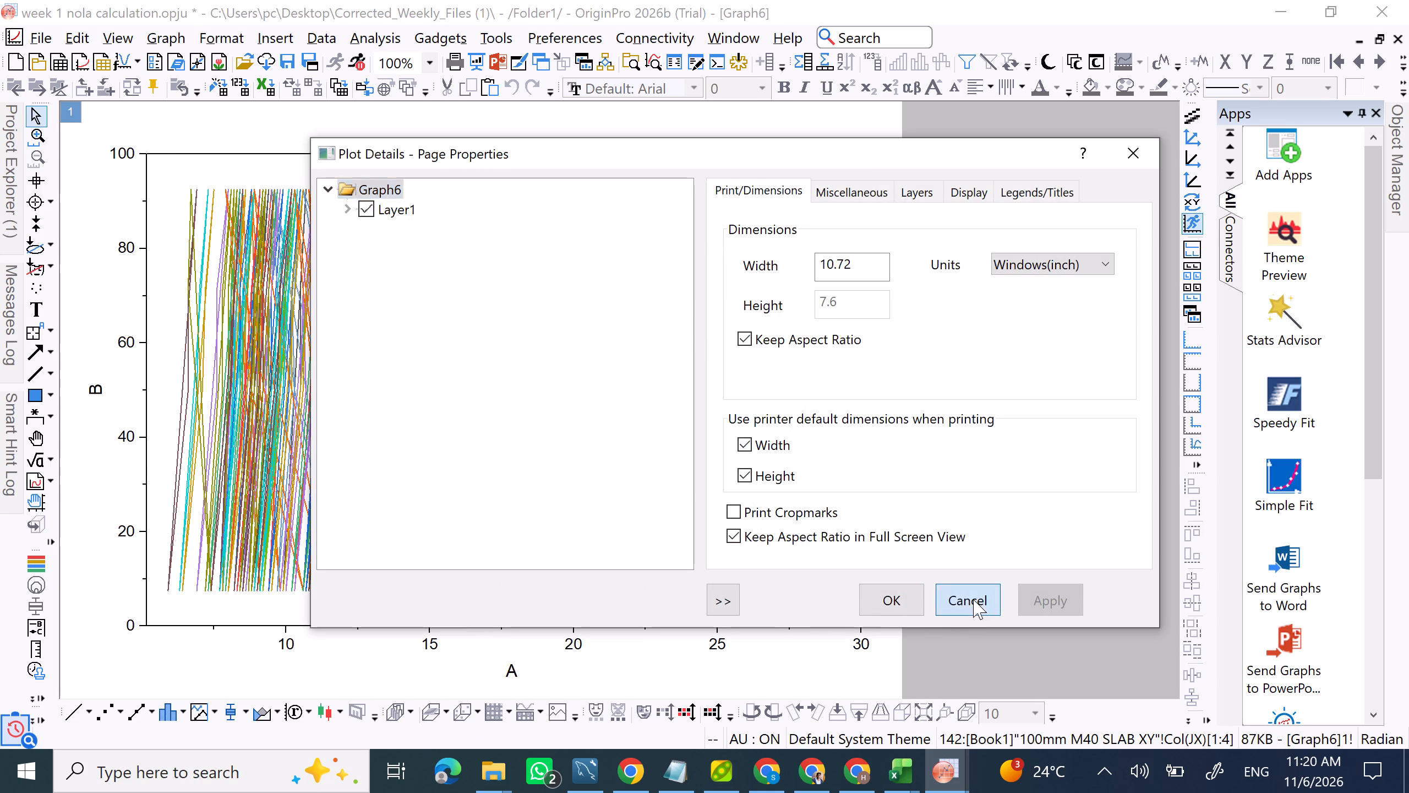
double_click(511, 670)
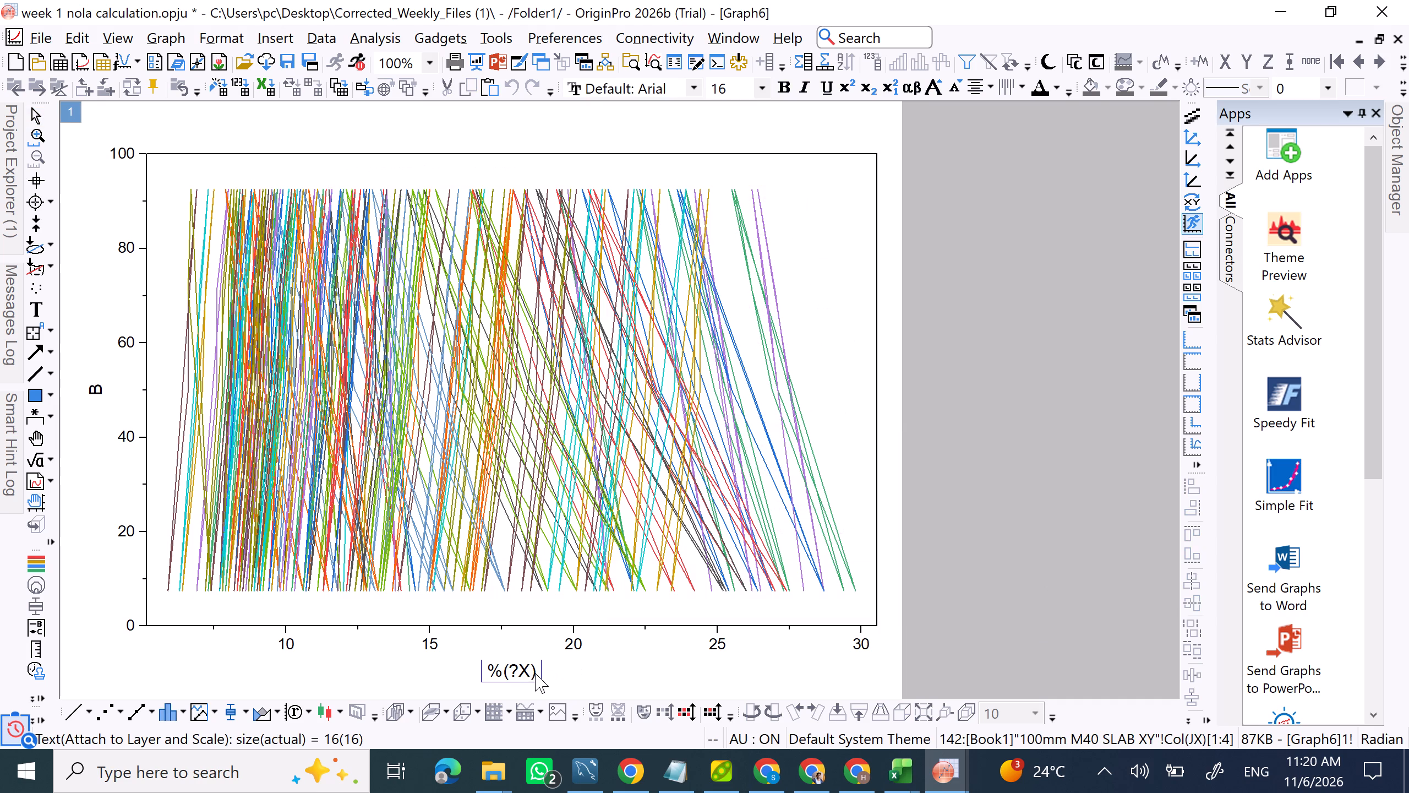
click(537, 673)
key(BackSpace)
key(BackSpace)
key(BackSpace)
key(BackSpace)
key(BackSpace)
key(BackSpace)
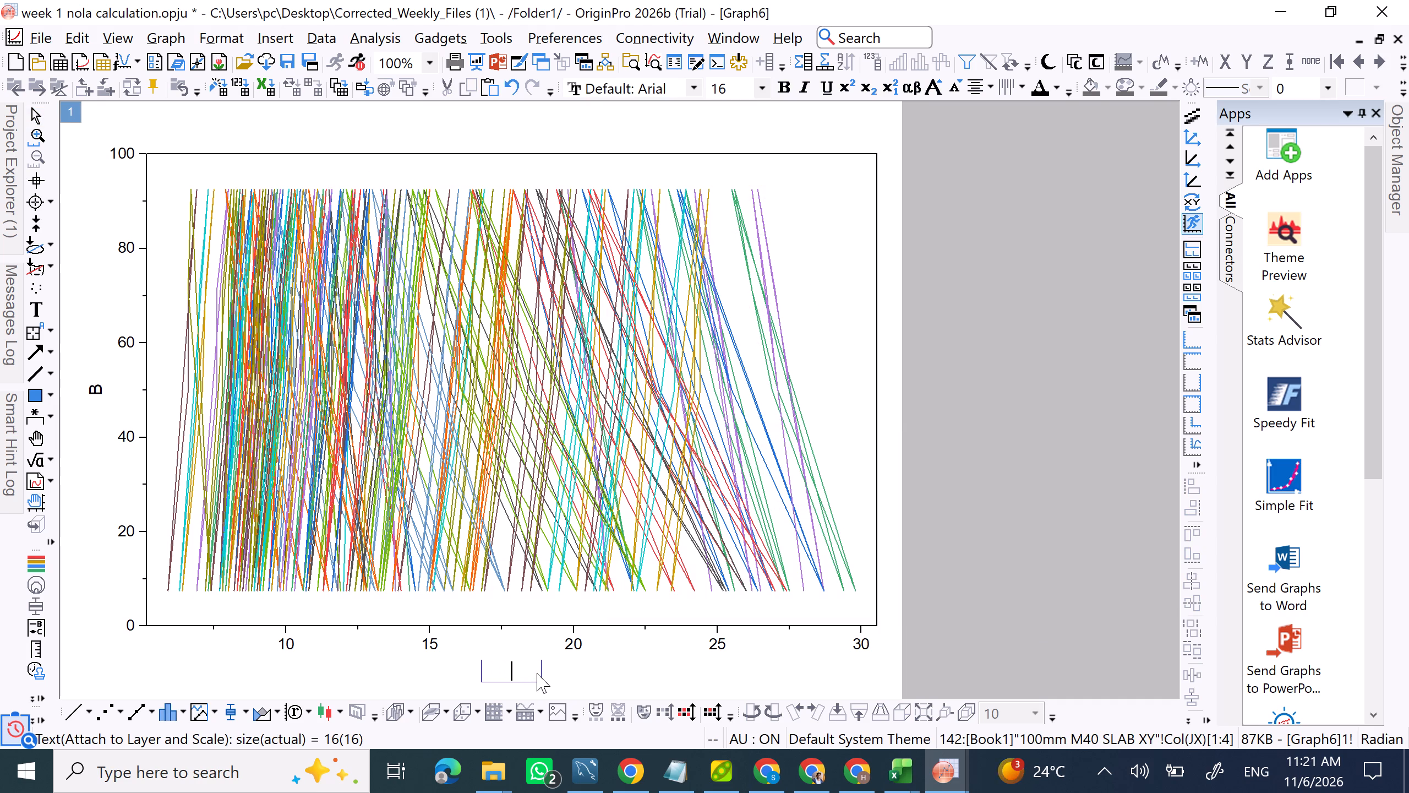
key(ctrl+v)
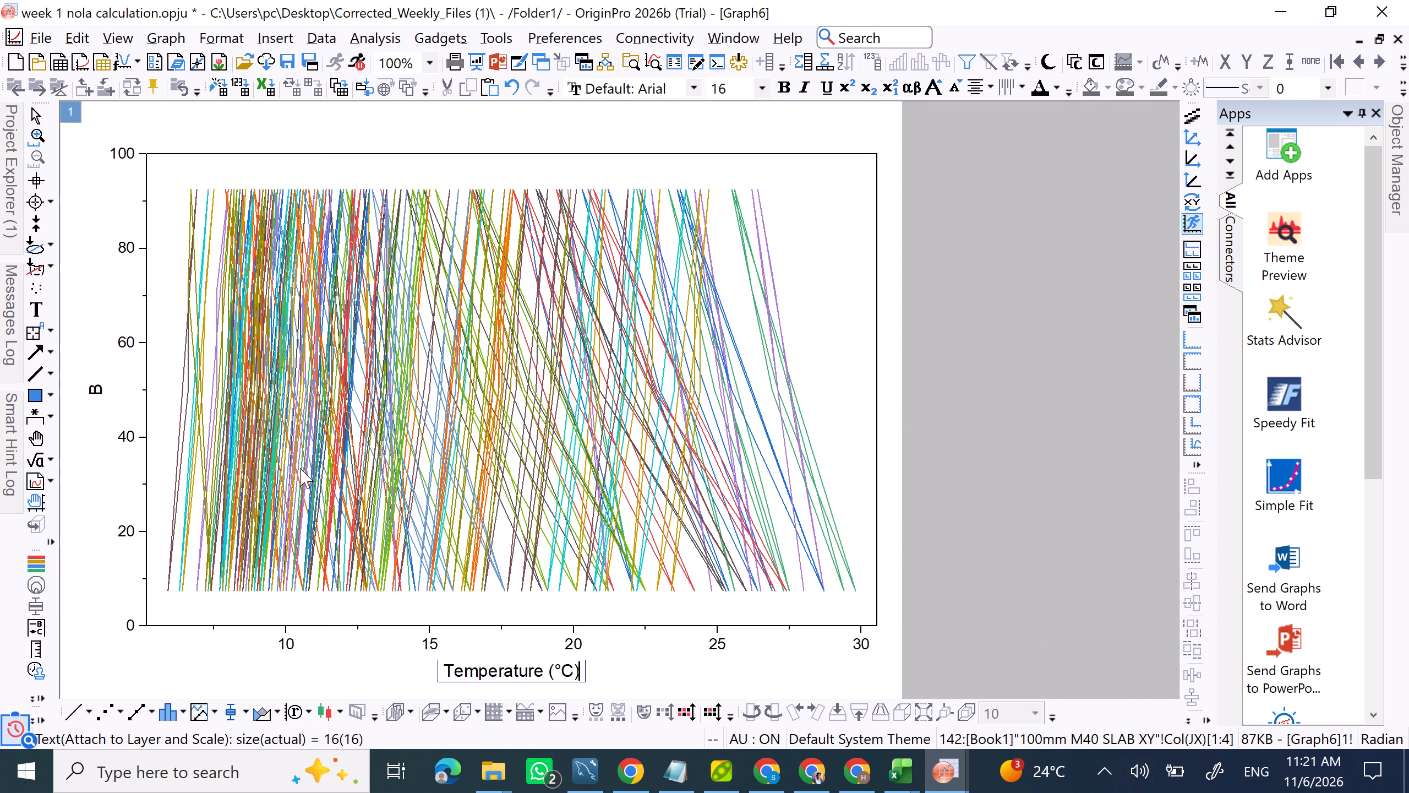
Replace Graph6's Y axis title with "Depth from Top (mm)".
double_click(91, 390)
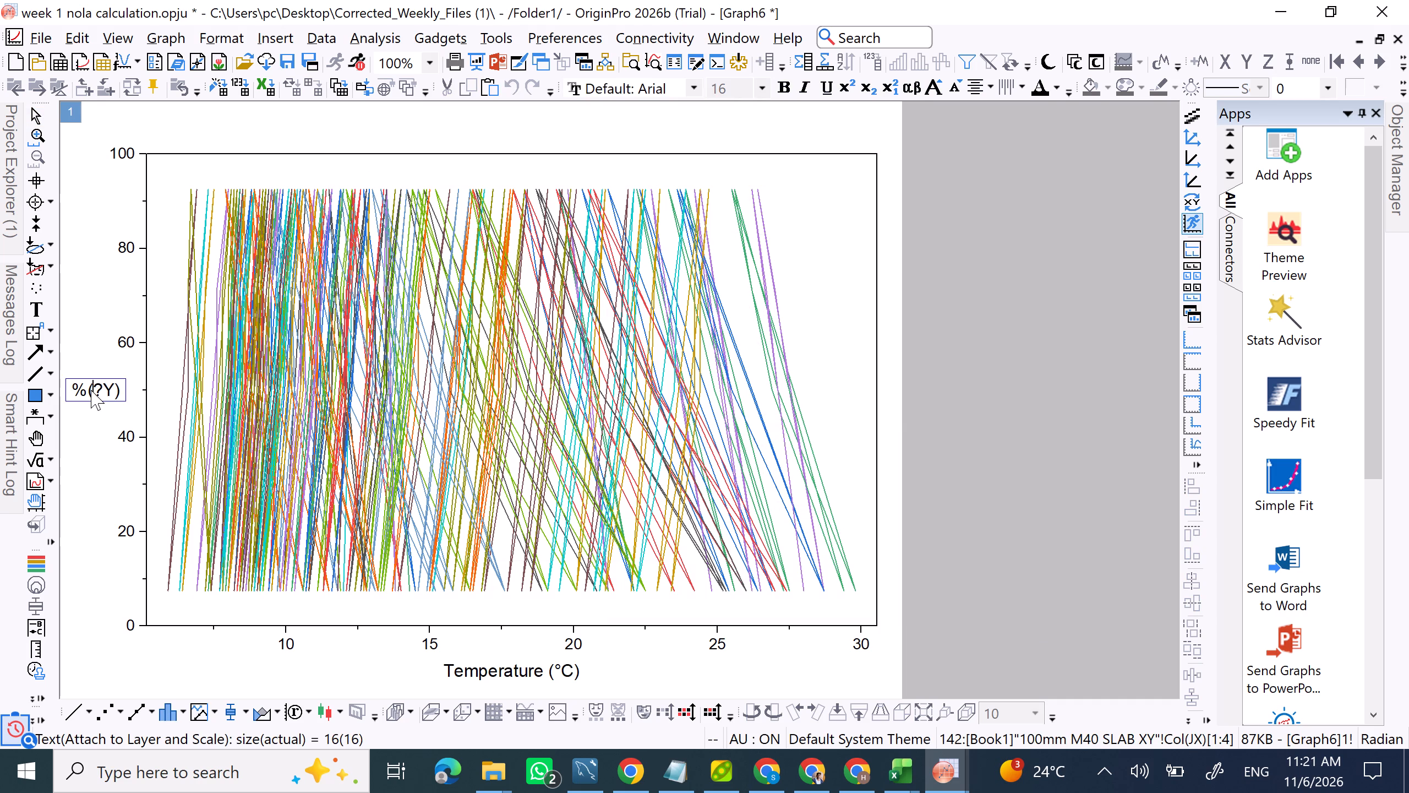
double_click(100, 390)
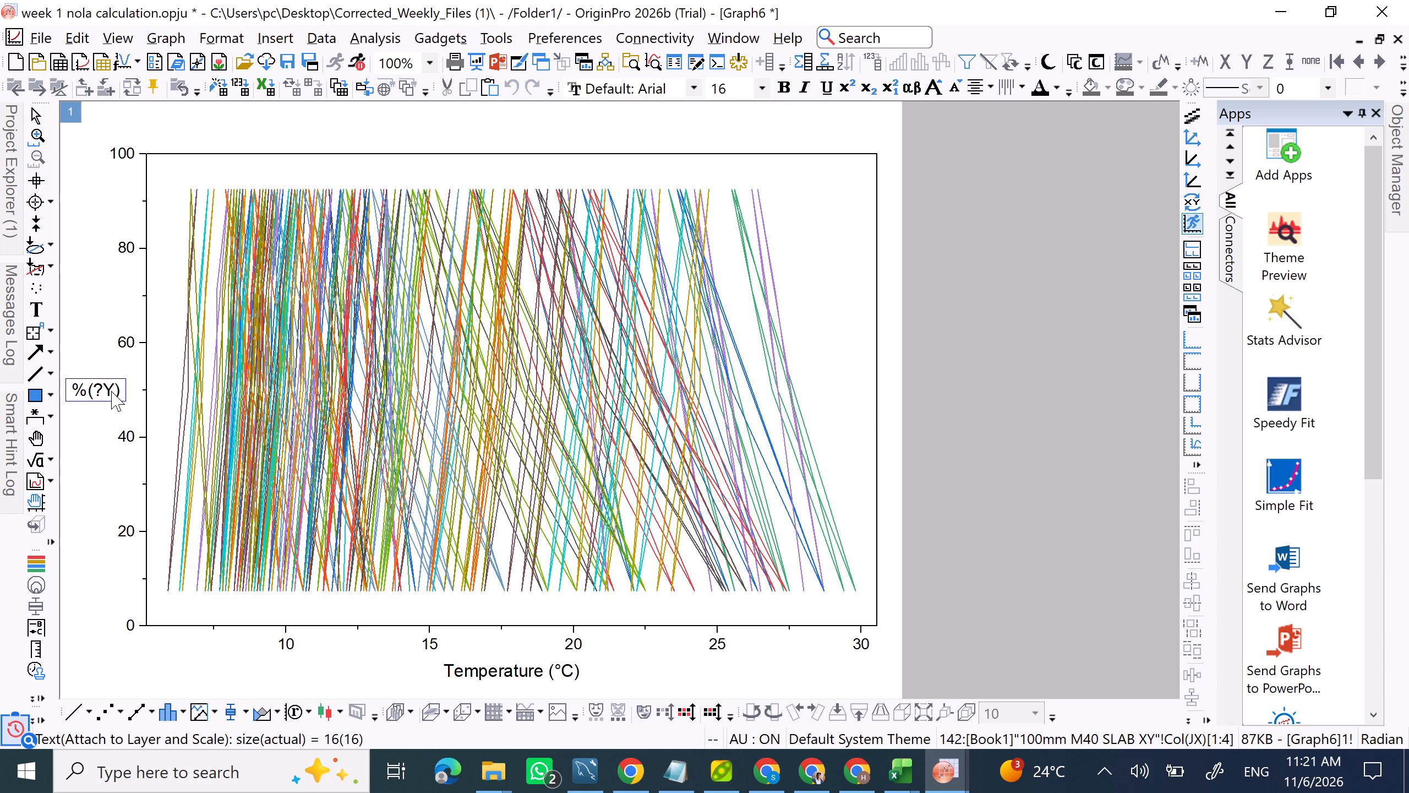
click(119, 391)
key(BackSpace)
key(BackSpace)
key(BackSpace)
key(BackSpace)
key(BackSpace)
text(depth fr)
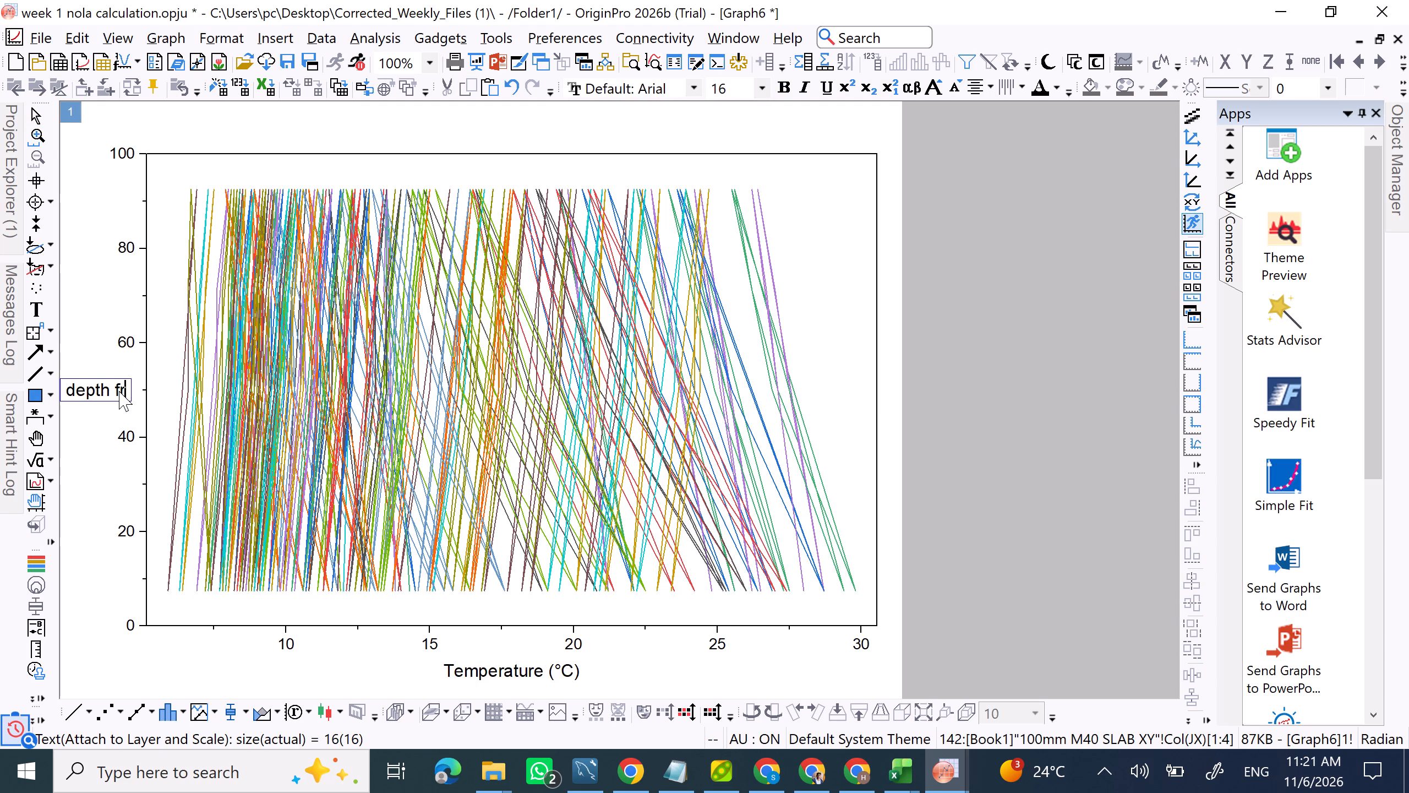
text(om Top)
key(space)
text((mm)
key(shift+parenright)
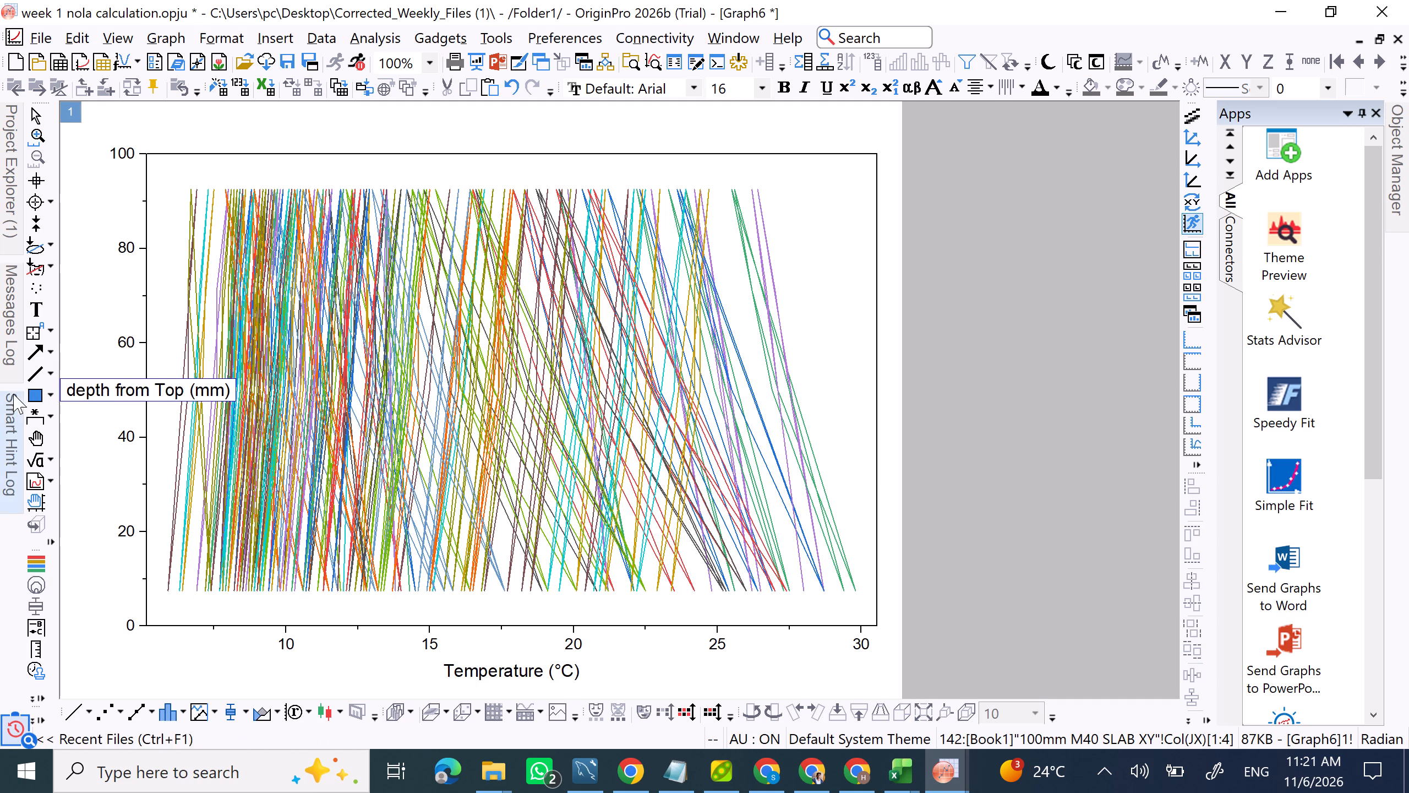
click(76, 384)
key(BackSpace)
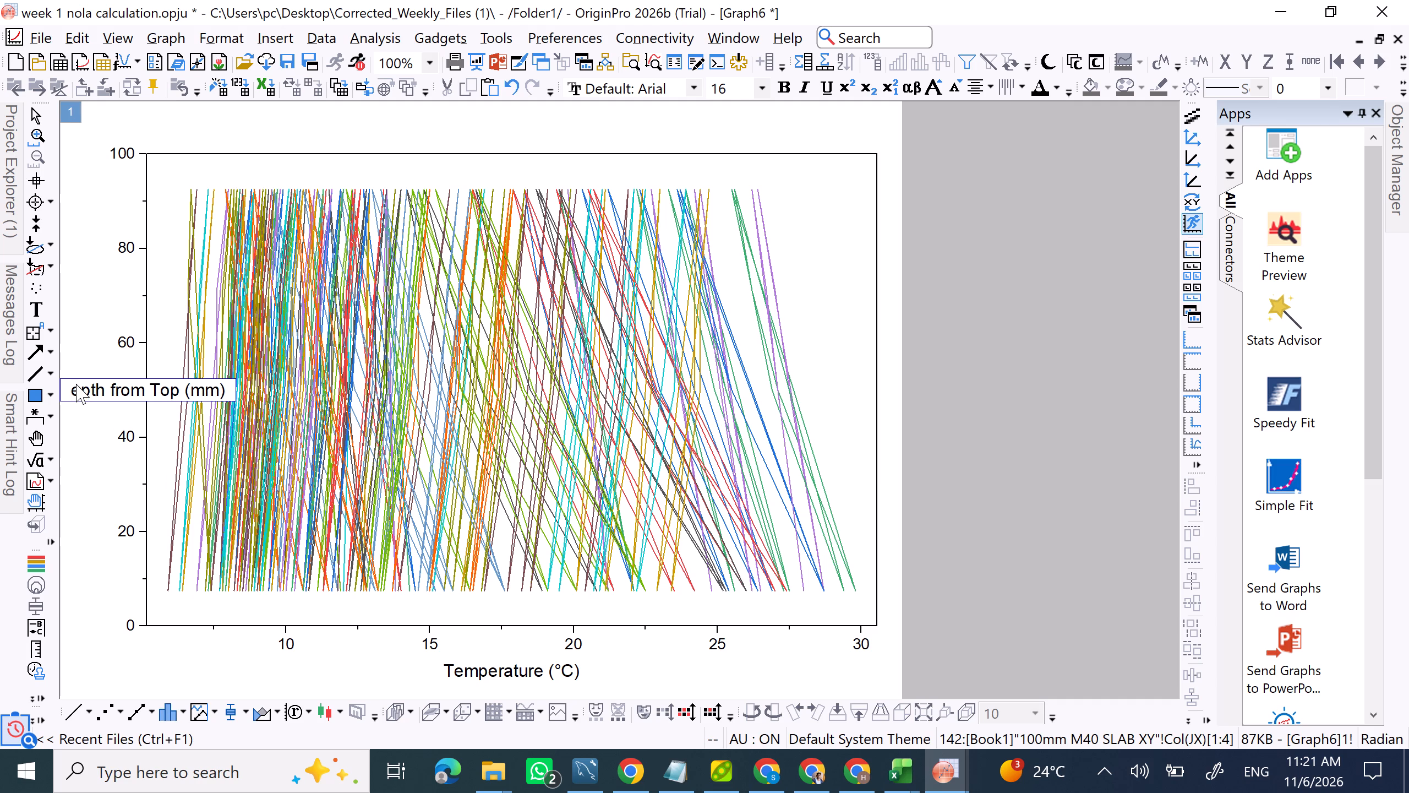
key(shift+d)
click(167, 351)
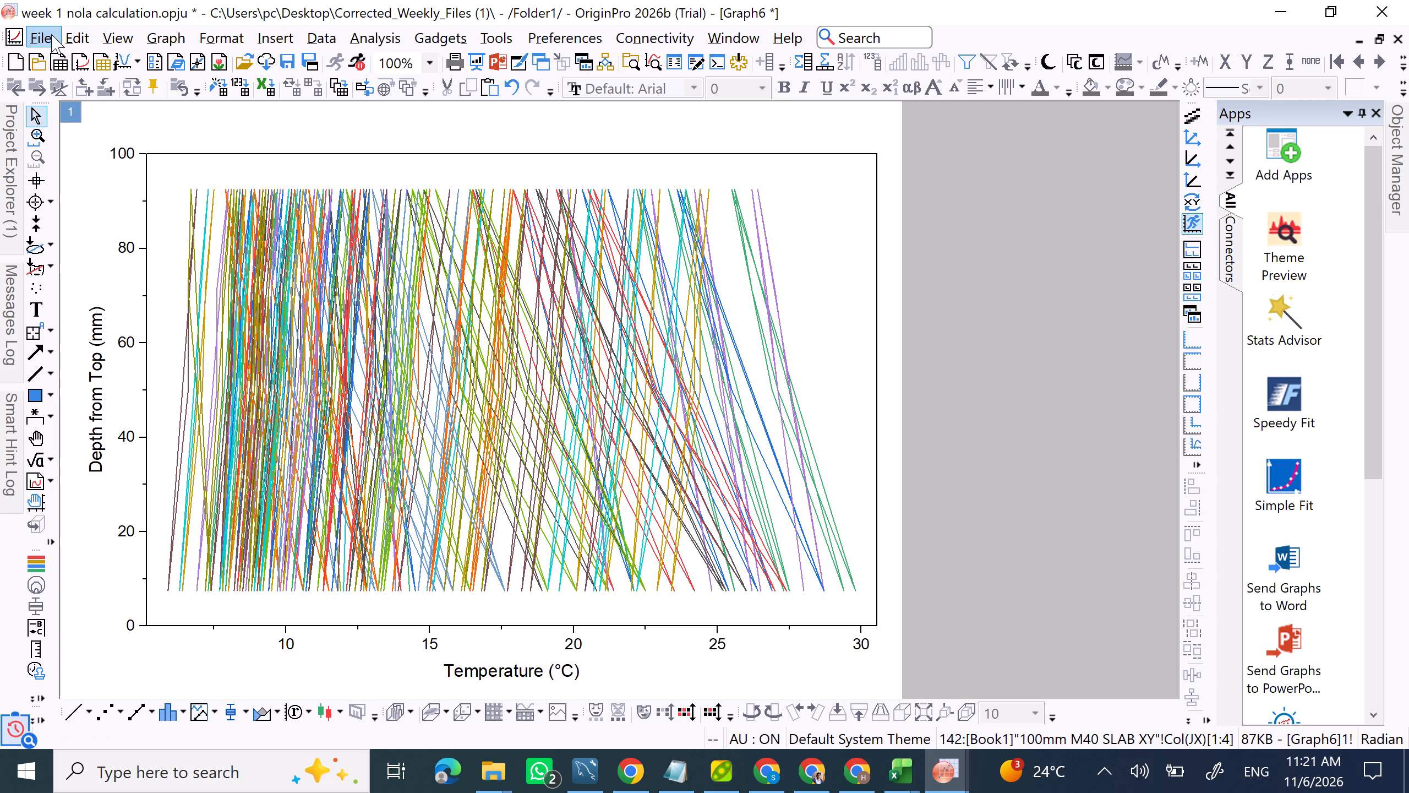
Open Graph3 from Folder1 and replace its X axis title with "Temperature (°C)".
click(1, 140)
click(97, 339)
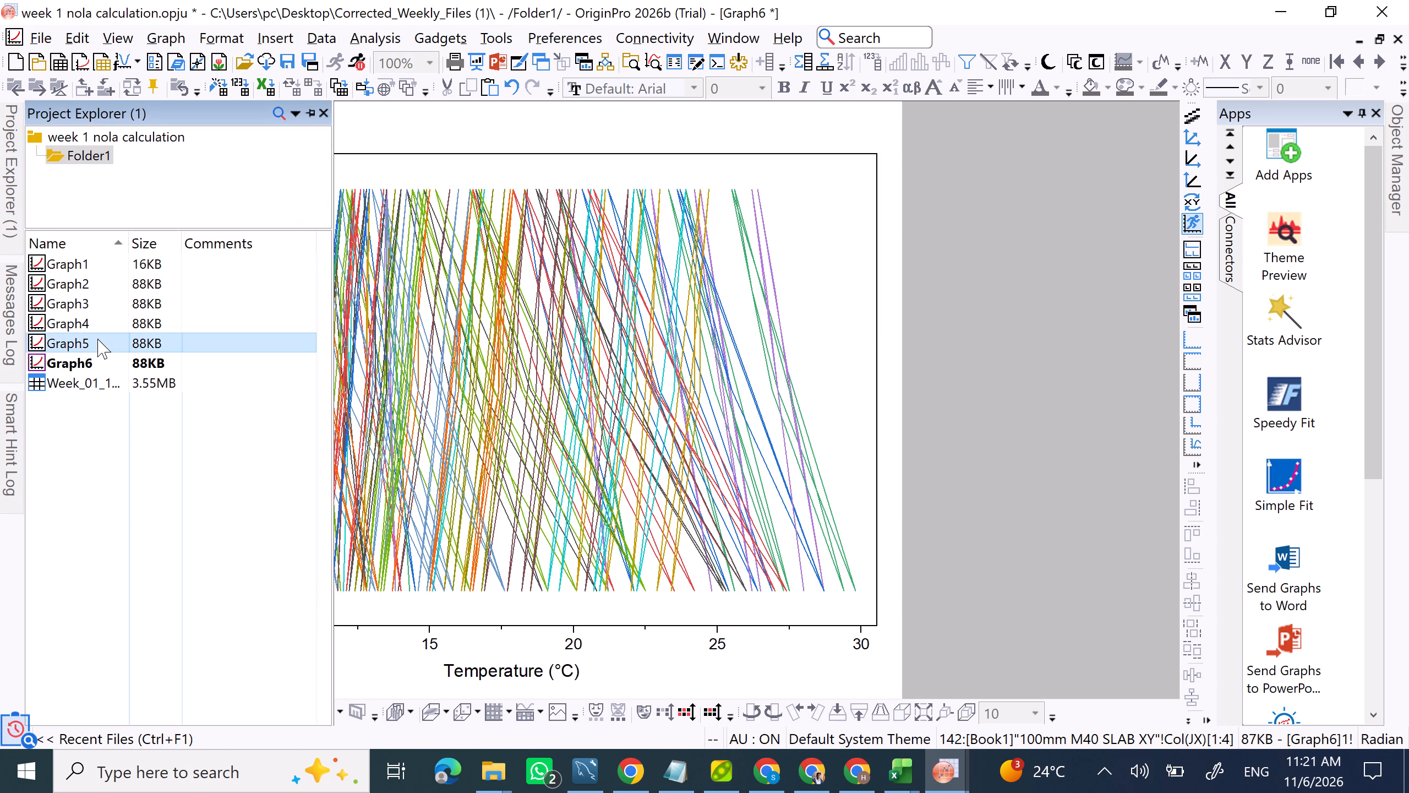
double_click(97, 339)
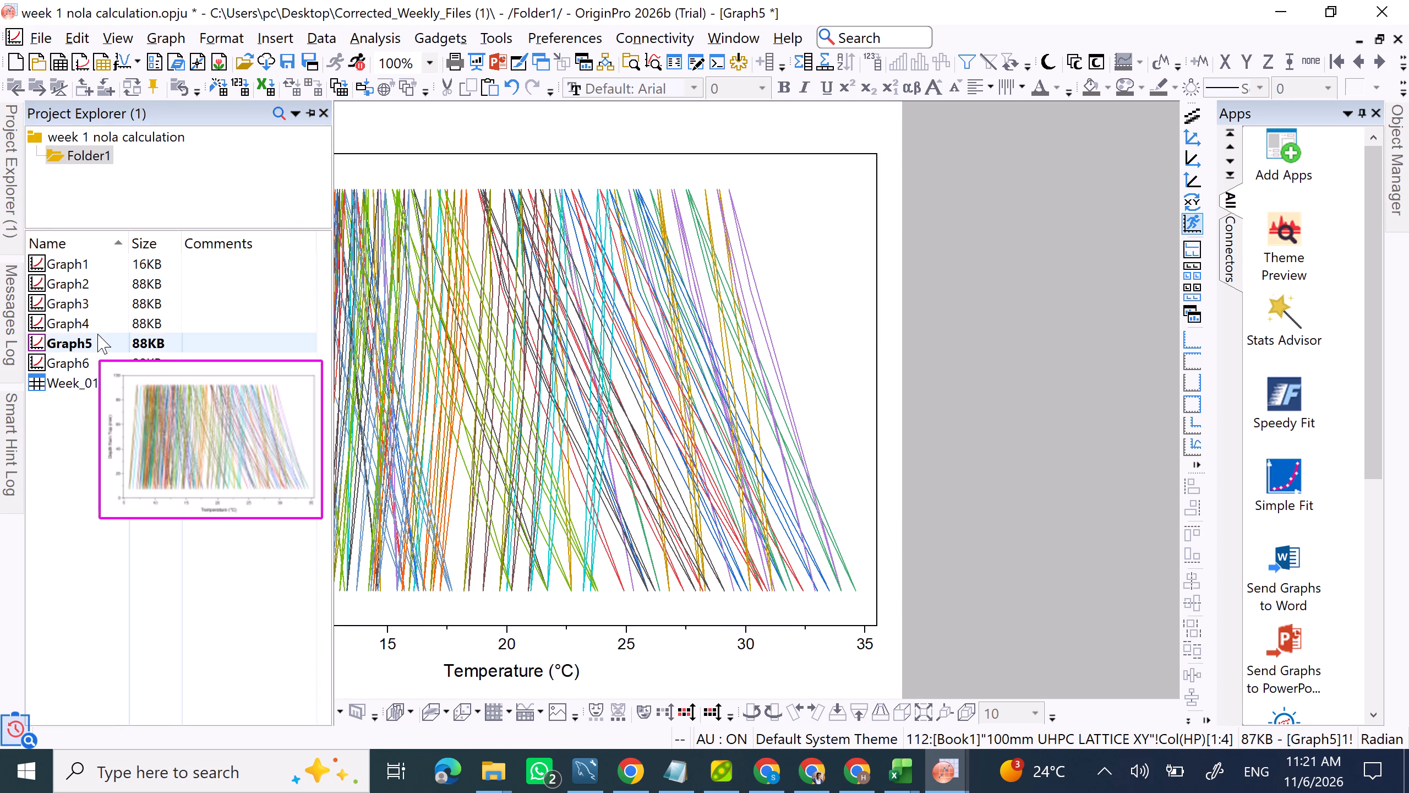
double_click(97, 325)
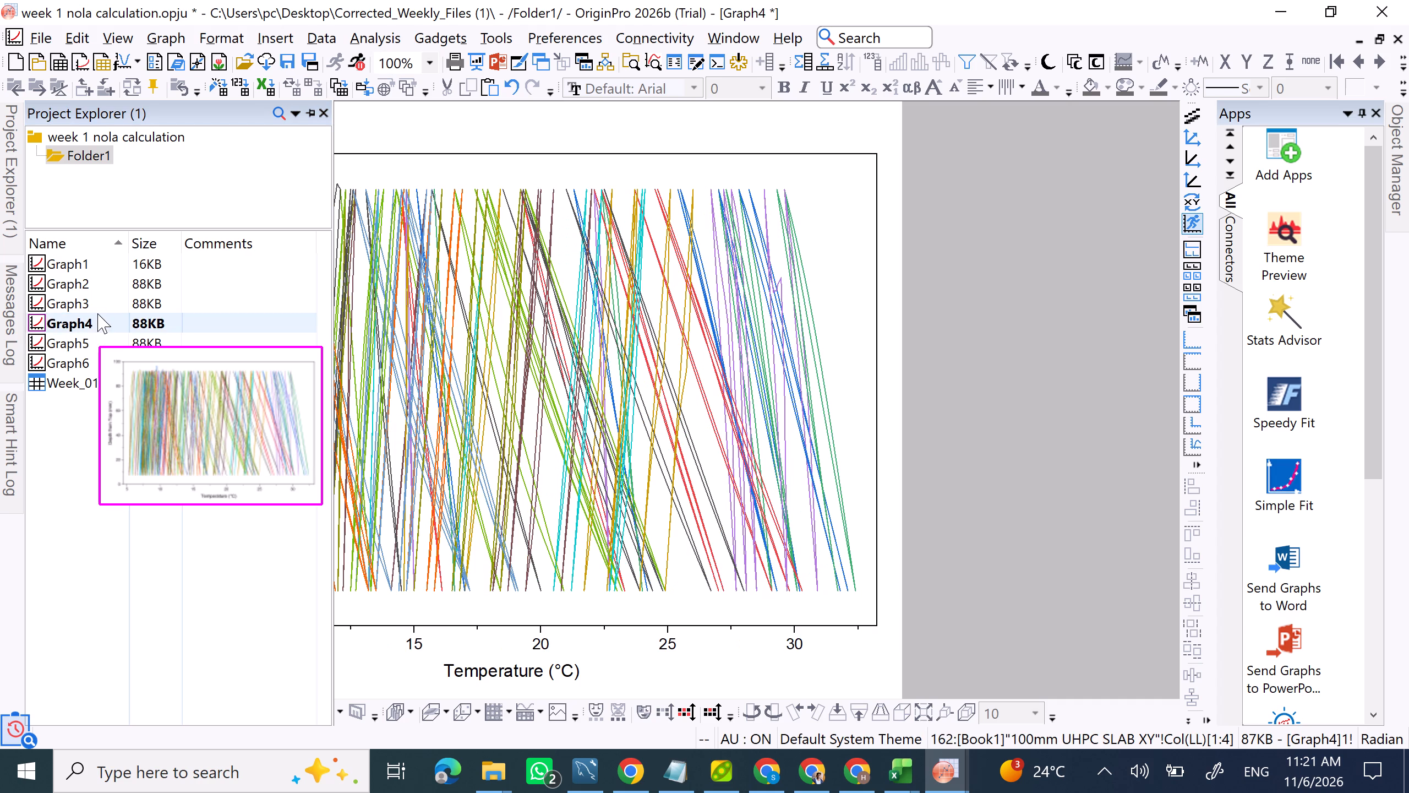
double_click(99, 309)
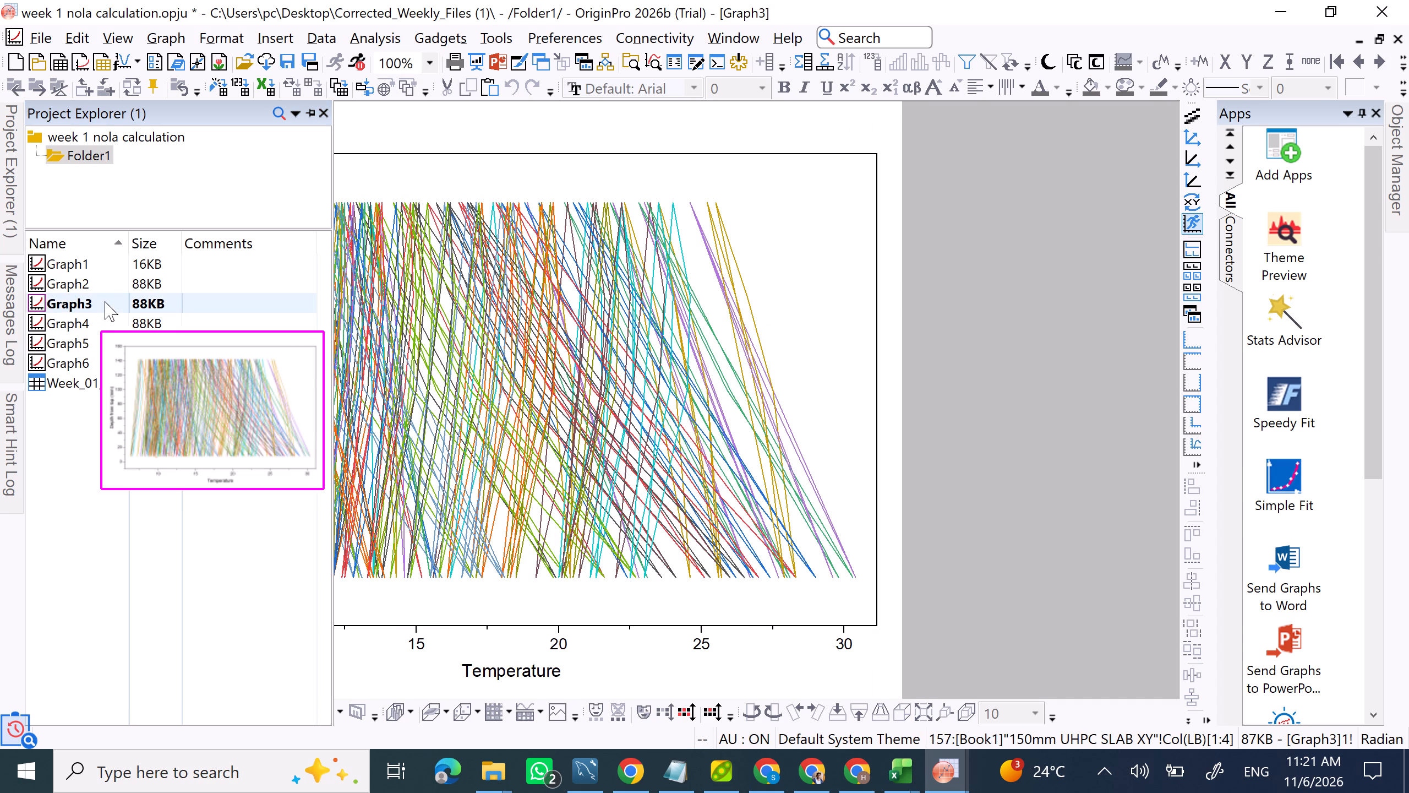
double_click(519, 672)
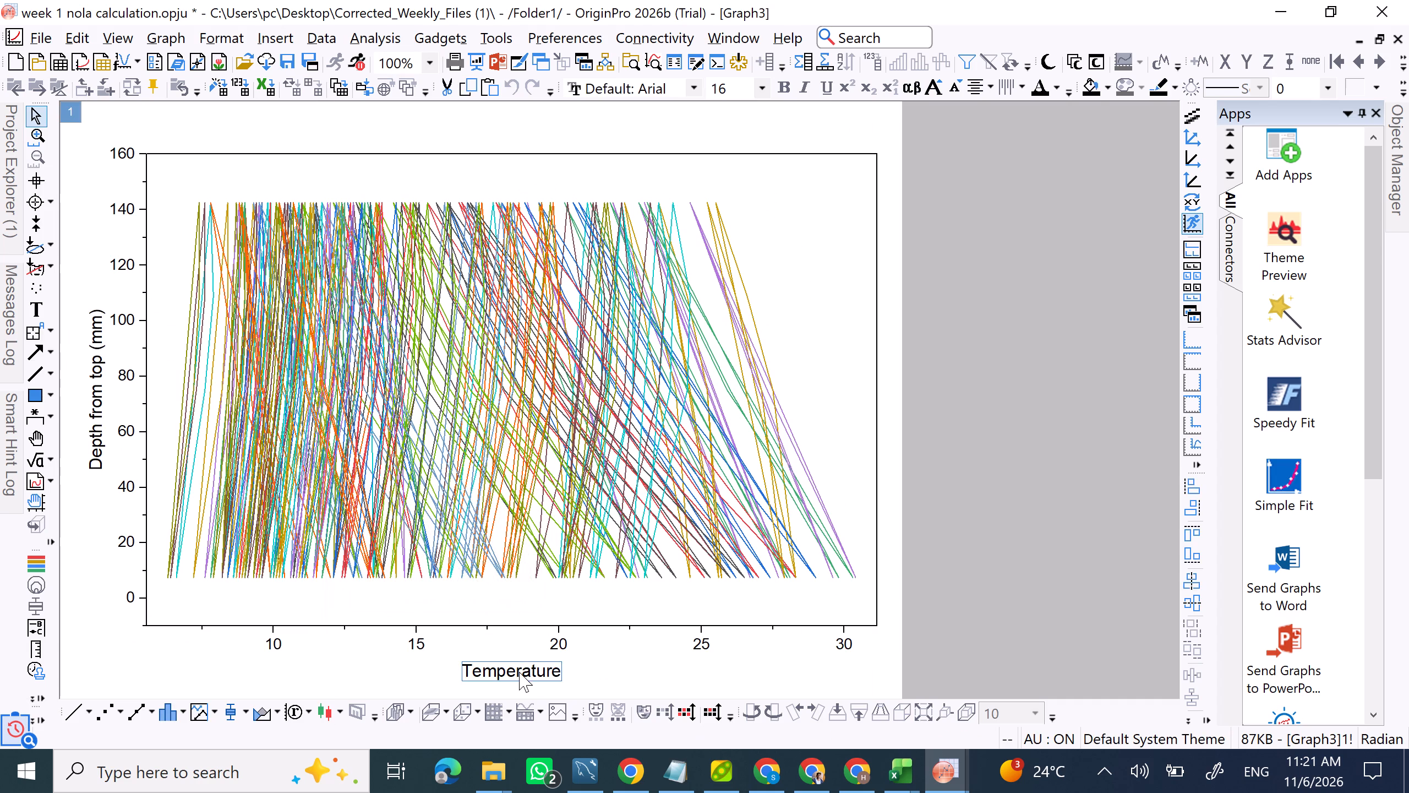
click(558, 670)
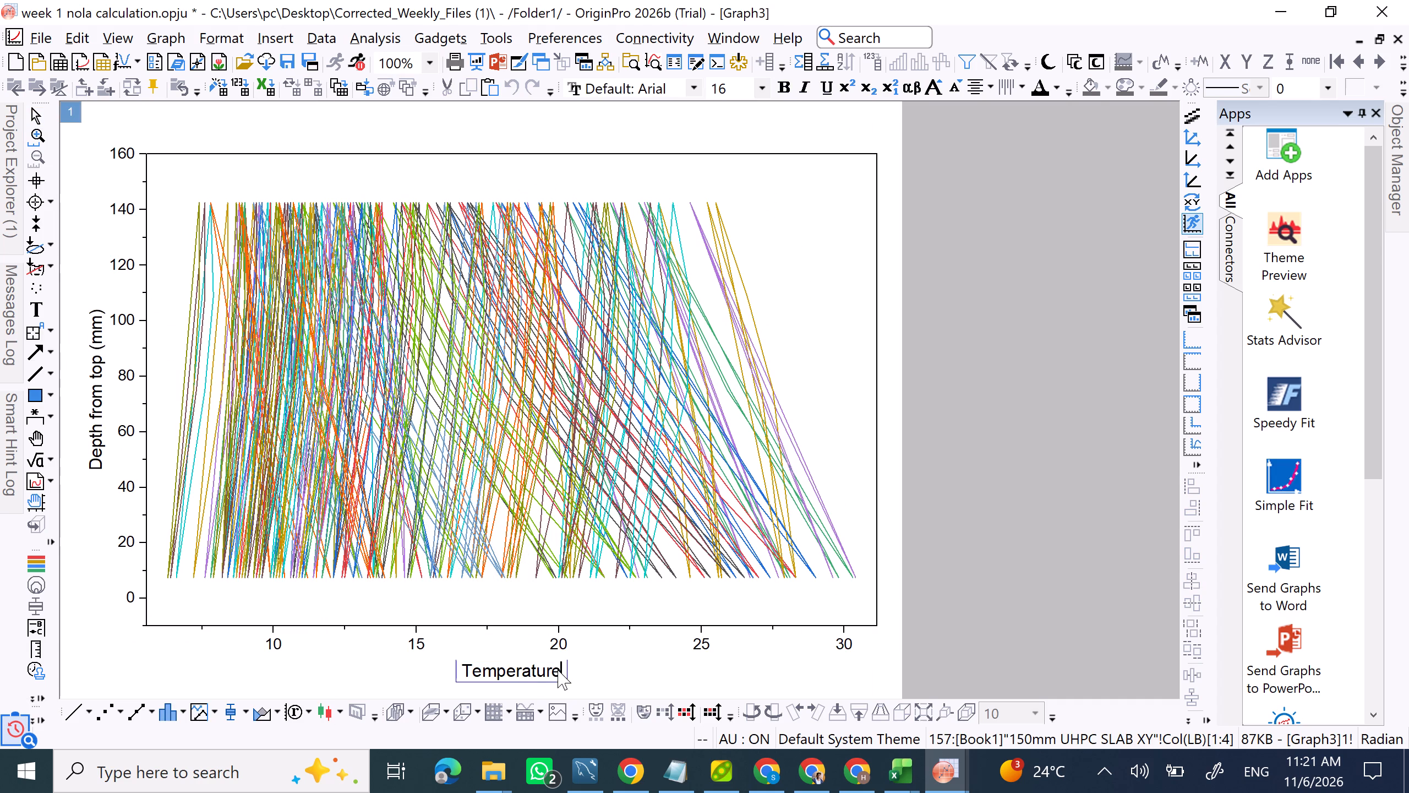
key(BackSpace)
key(BackSpace)
key(BackSpace)
key(BackSpace)
key(BackSpace)
key(BackSpace)
key(BackSpace)
key(BackSpace)
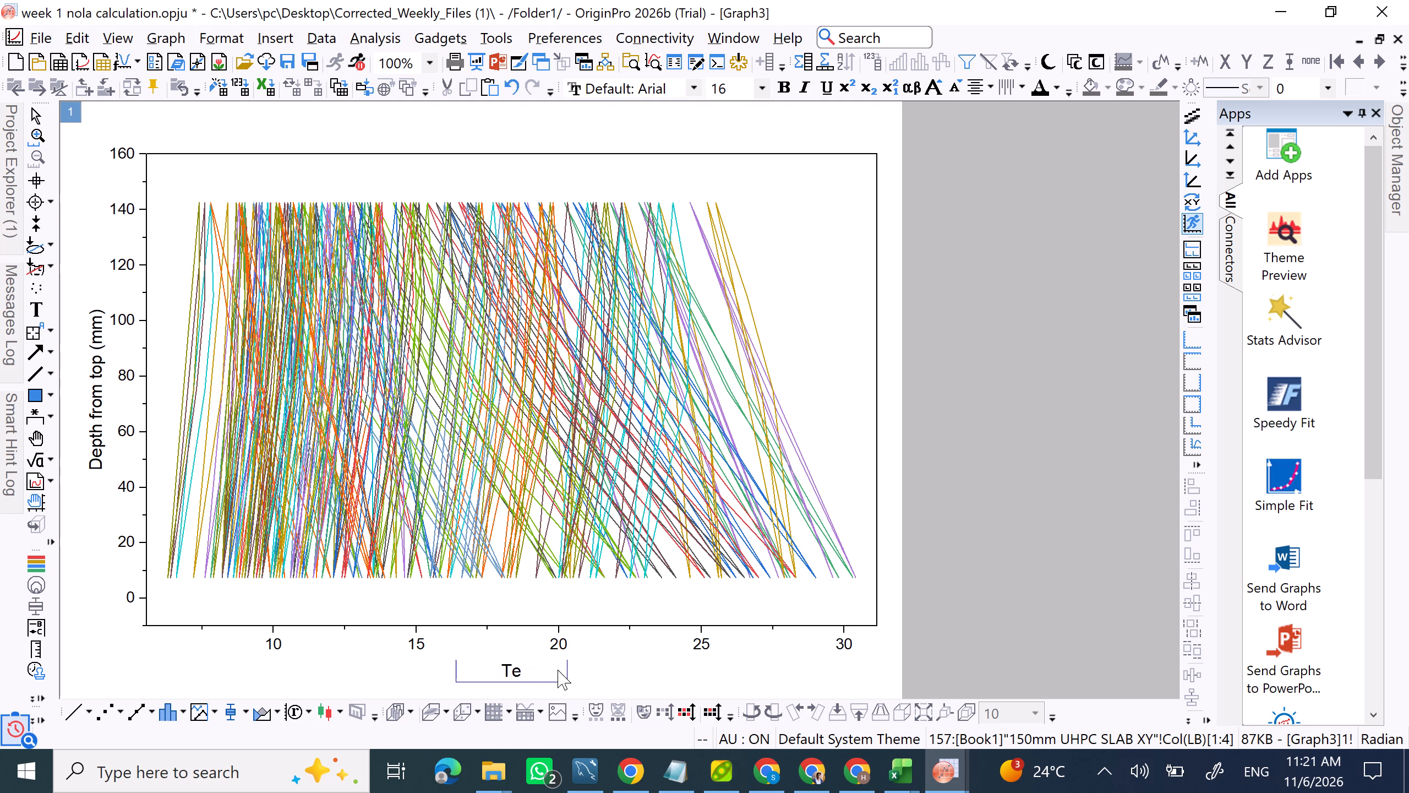
key(BackSpace)
key(BackSpace)
key(BackSpace)
key(ctrl+v)
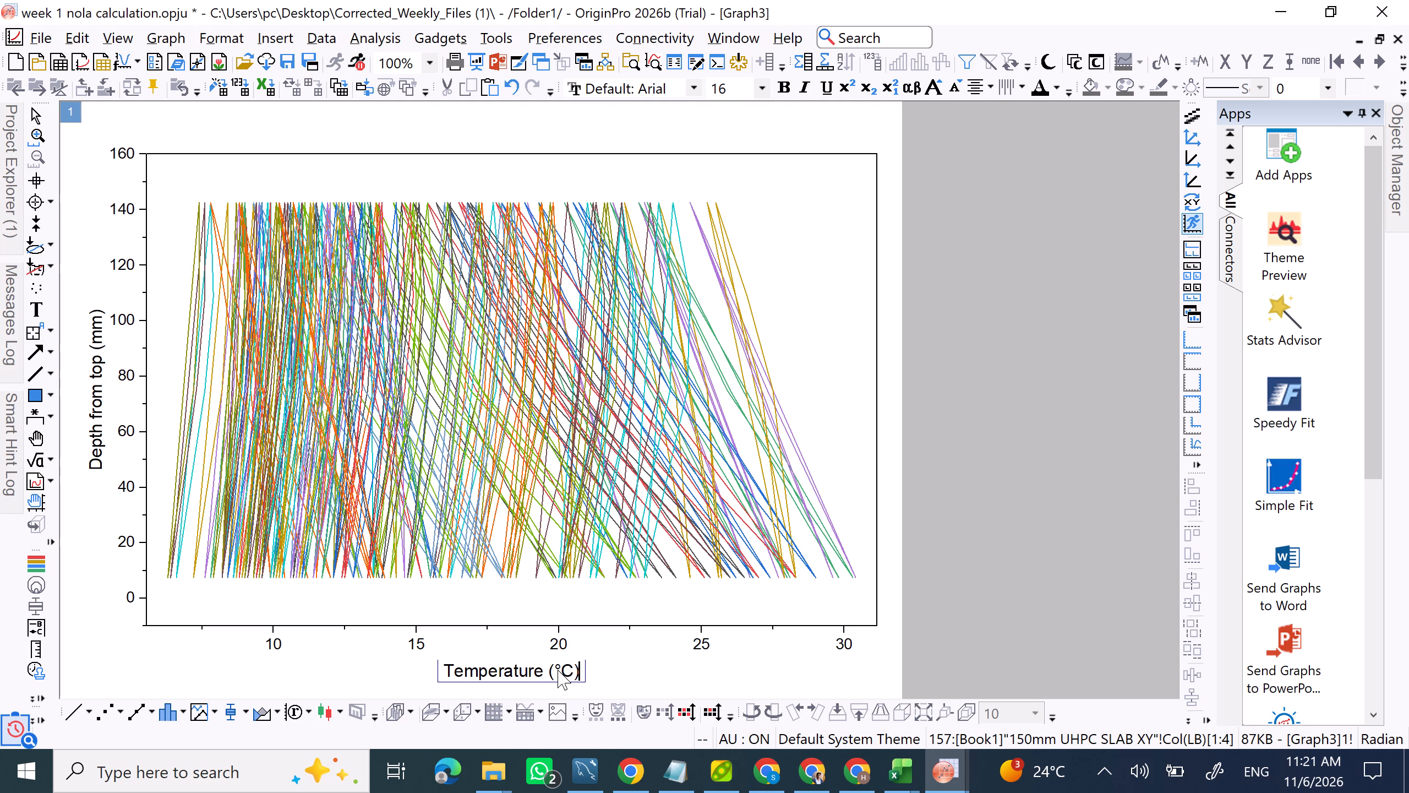
click(636, 671)
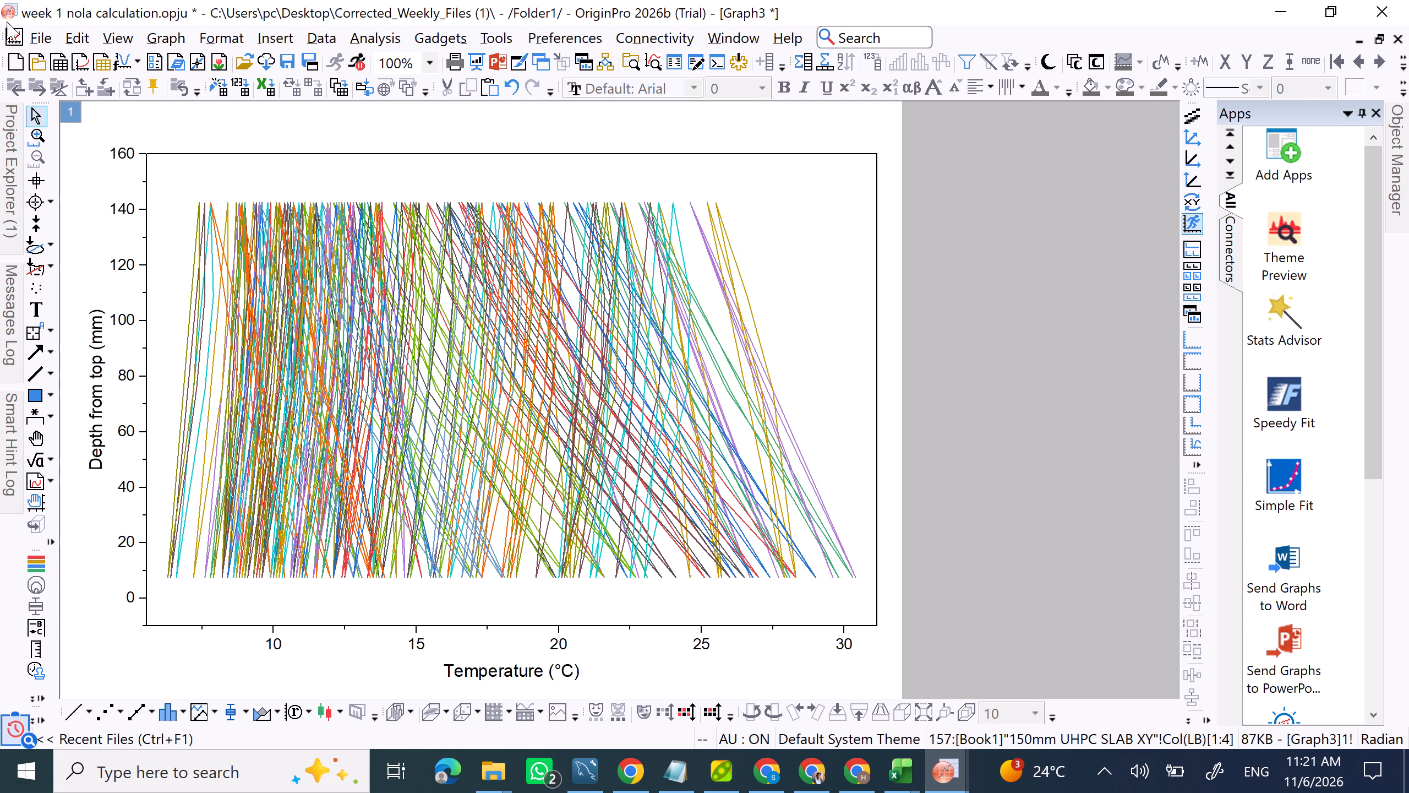
Open Graph2 from Folder1 and check its axis titles.
double_click(0, 191)
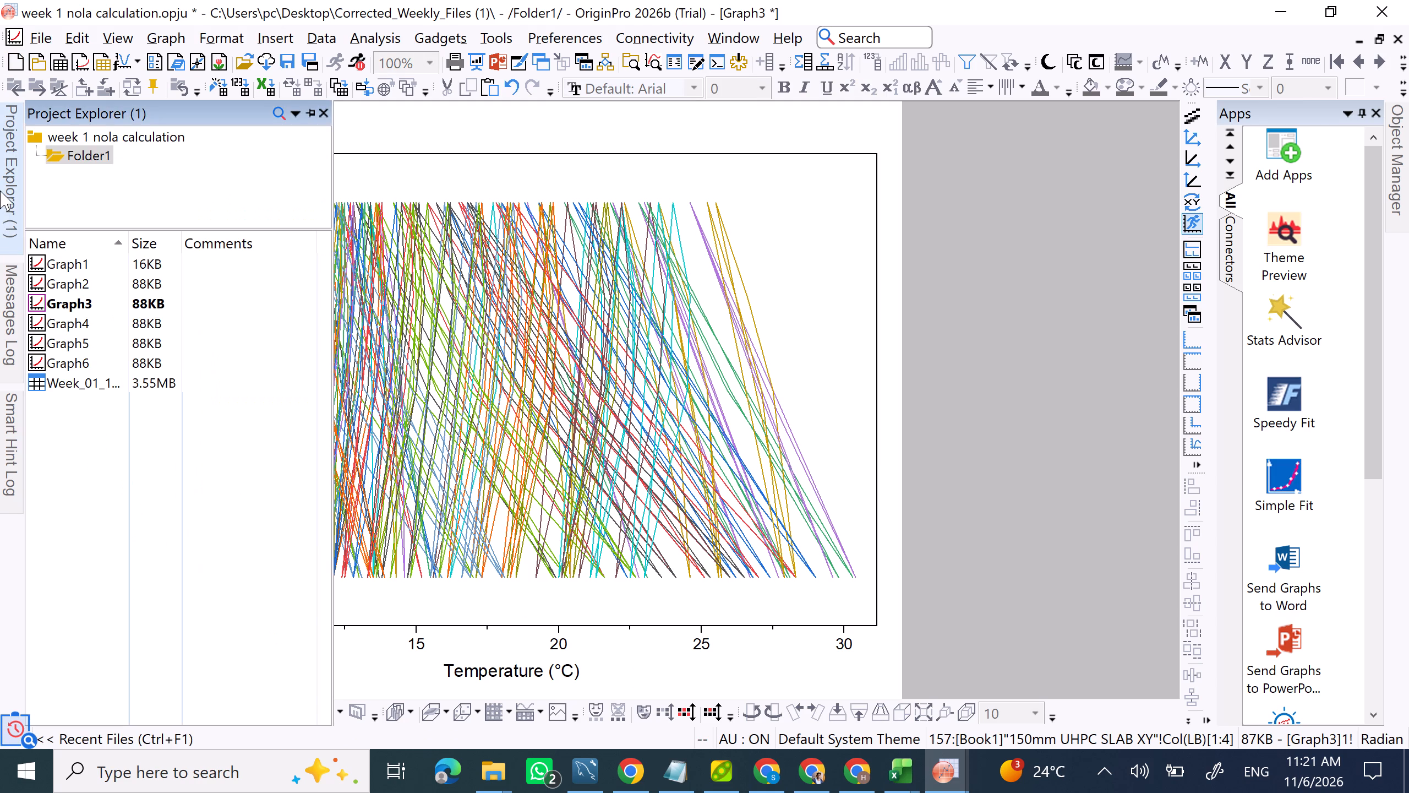
double_click(100, 286)
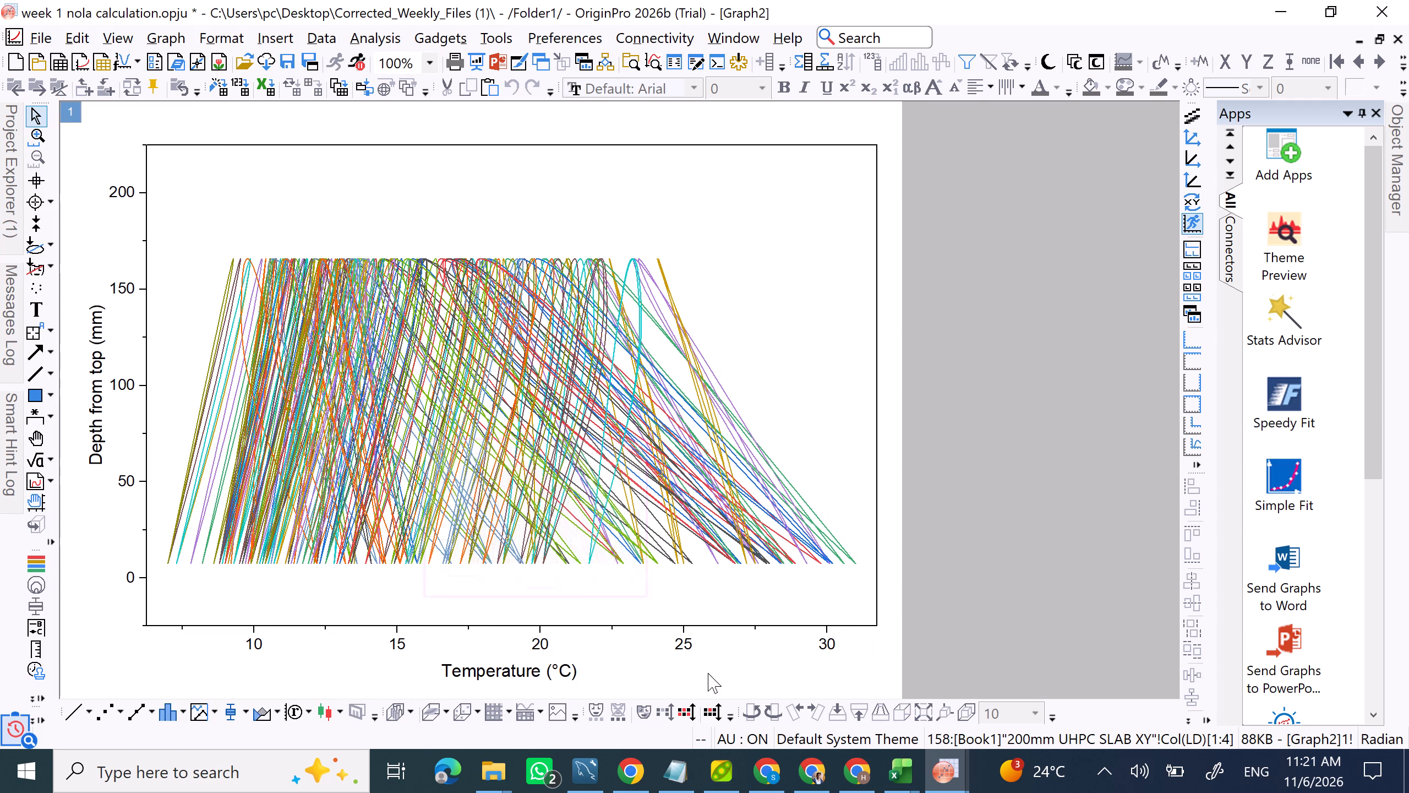
click(808, 342)
click(942, 472)
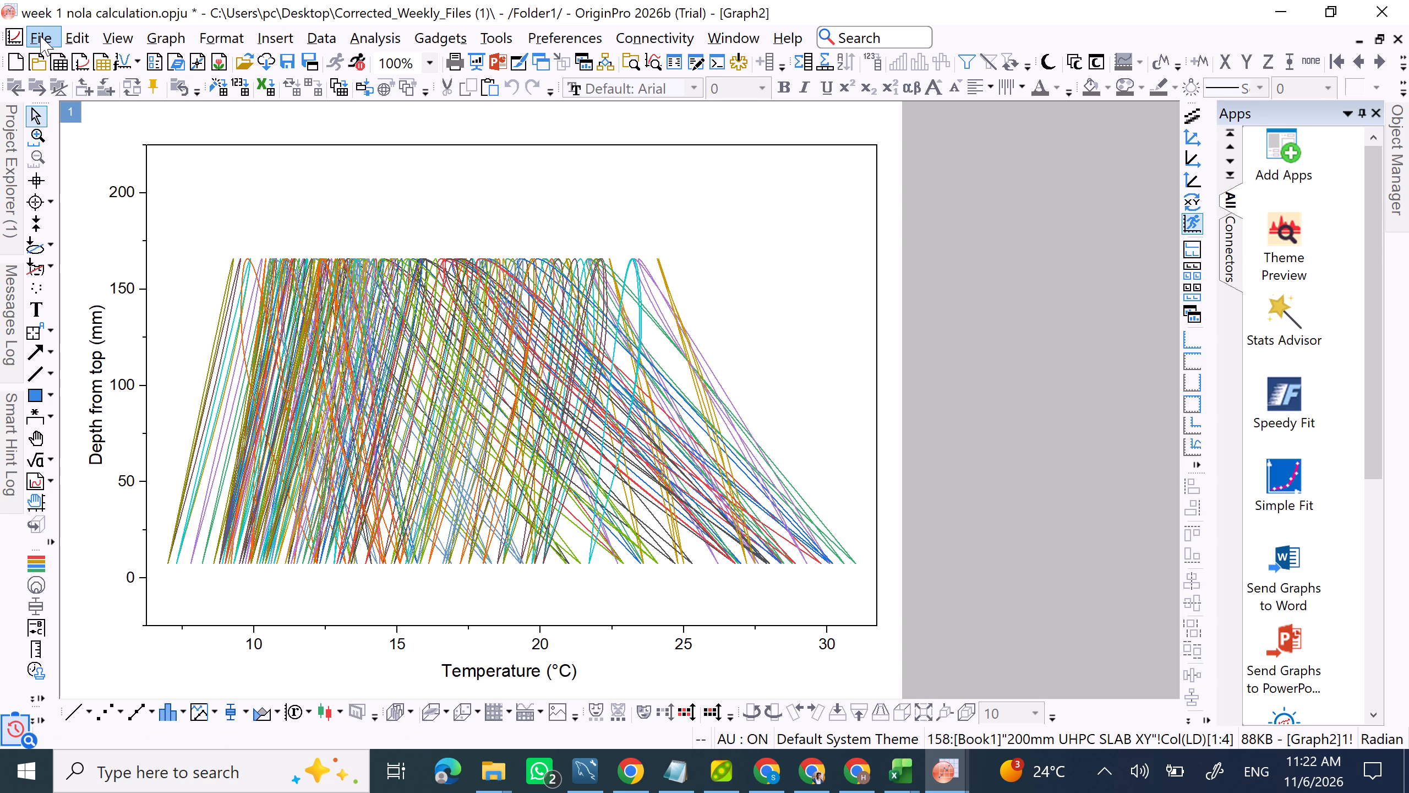
Open the Book1 workbook and print its ALL NOLA SLABS sheet with Microsoft Print to PDF, choosing Downloads as the output folder.
click(725, 36)
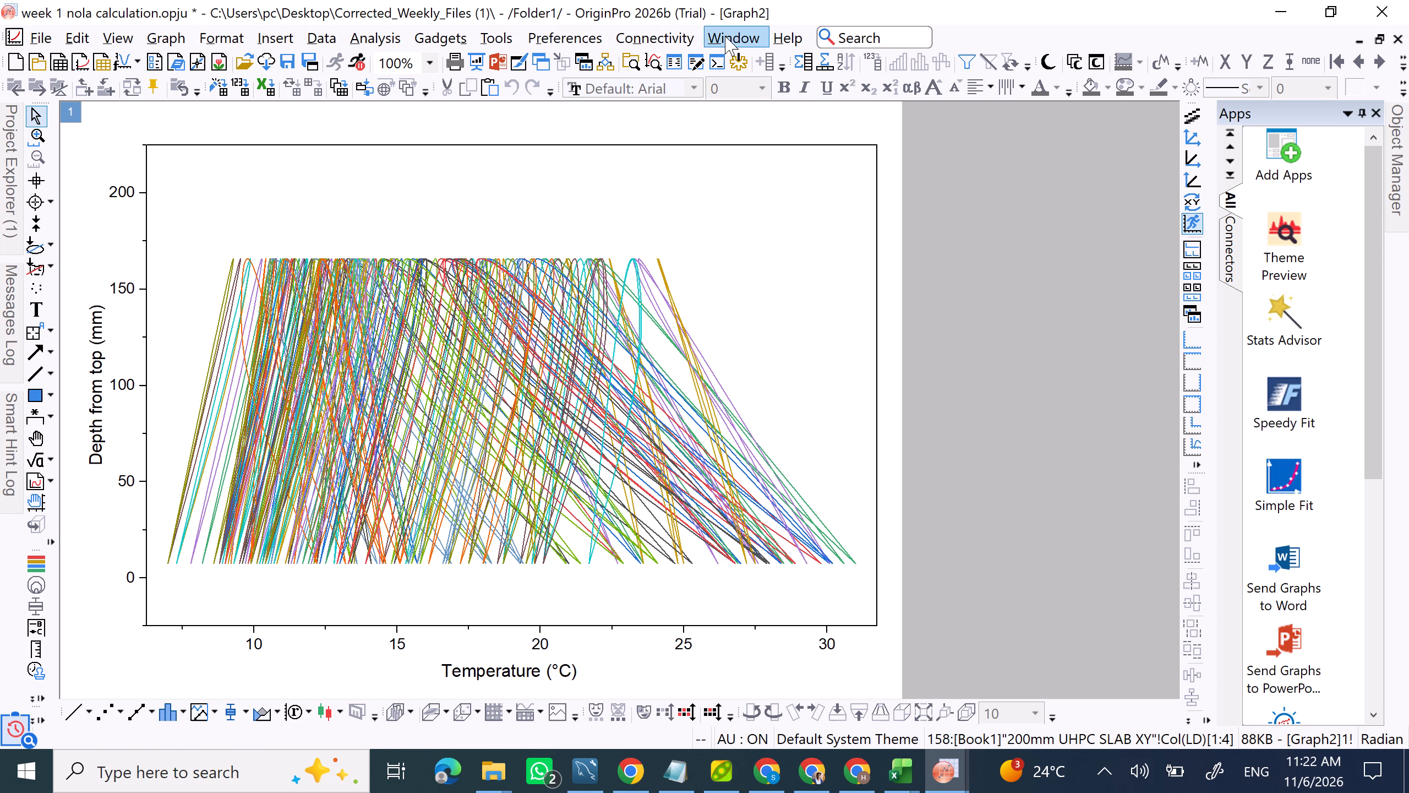
scroll(877, 701, down, 8)
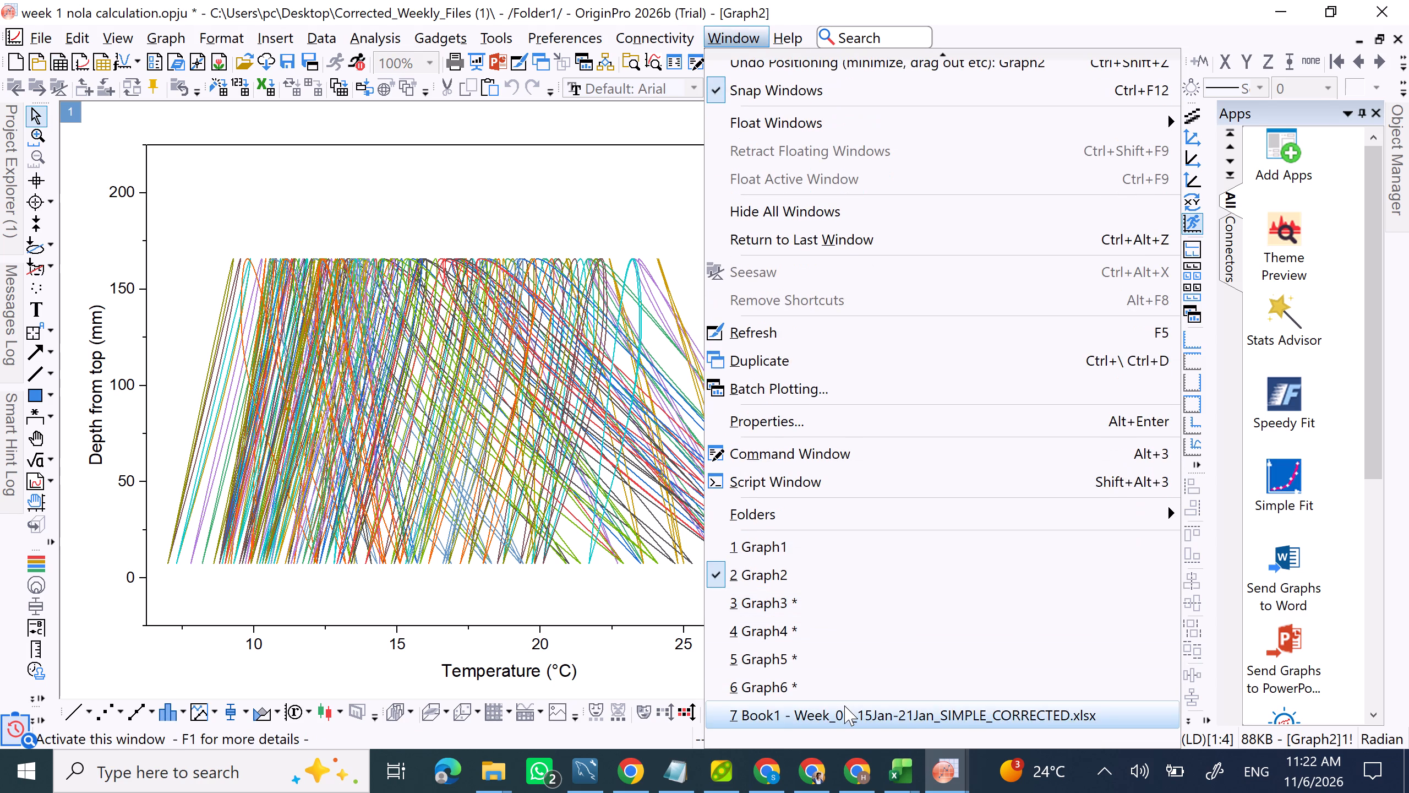
double_click(844, 705)
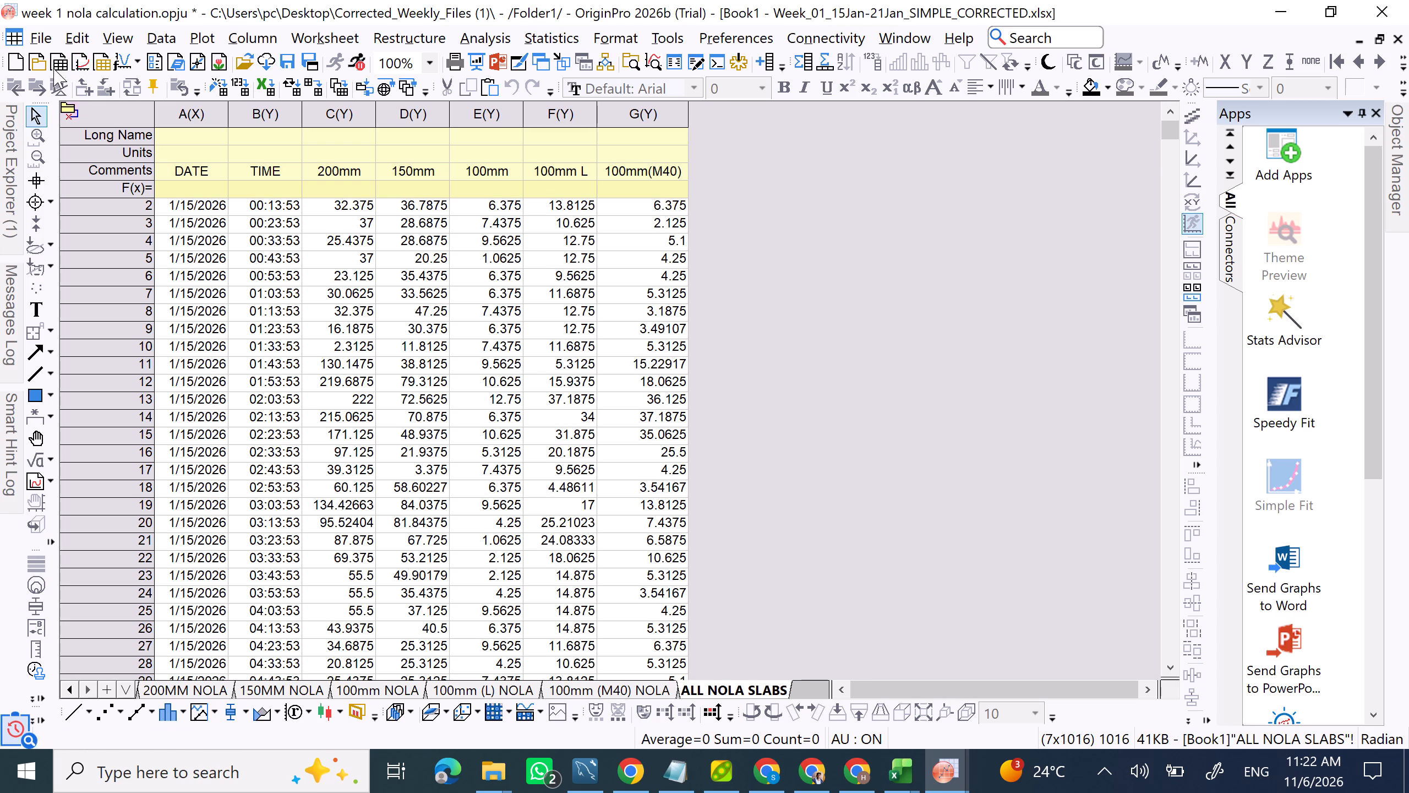
click(39, 35)
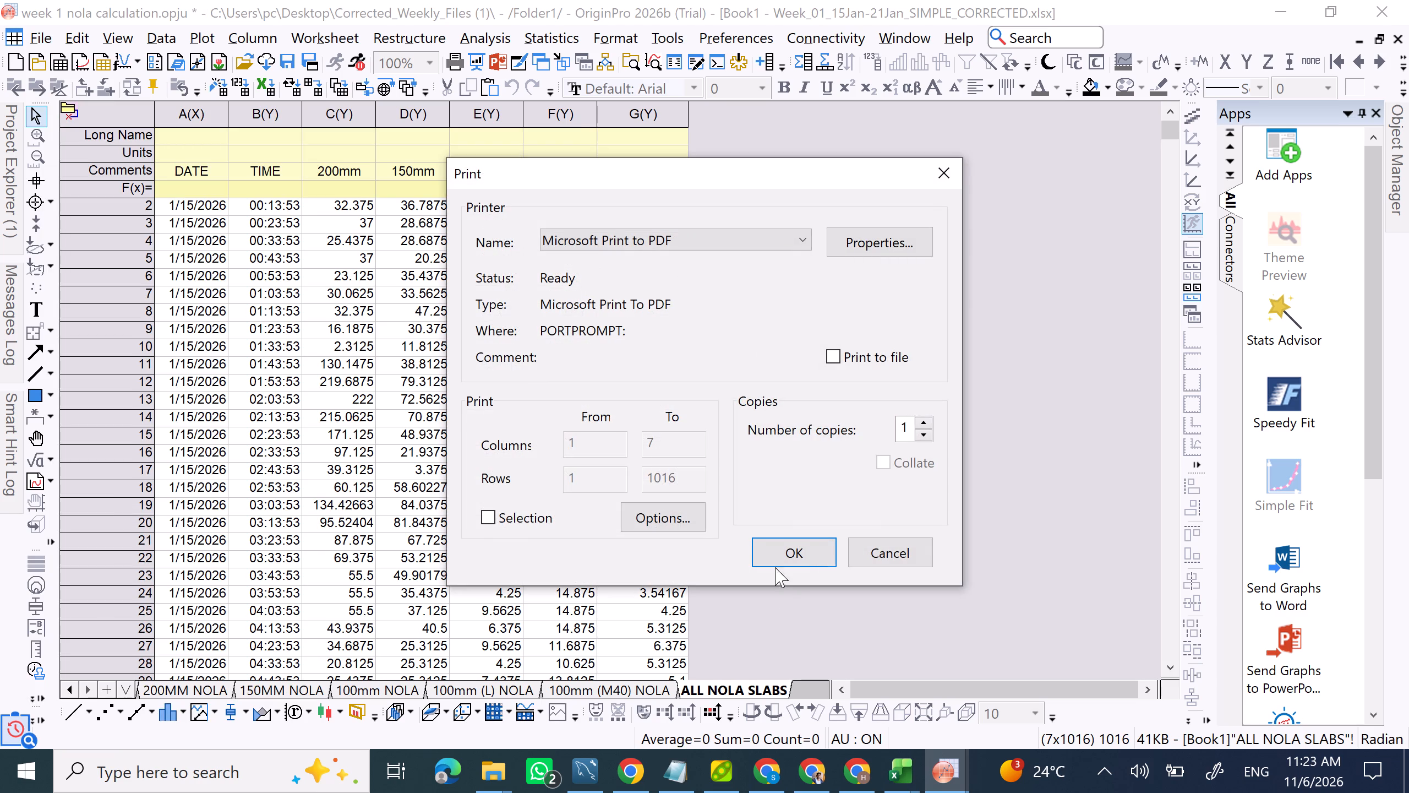
click(793, 548)
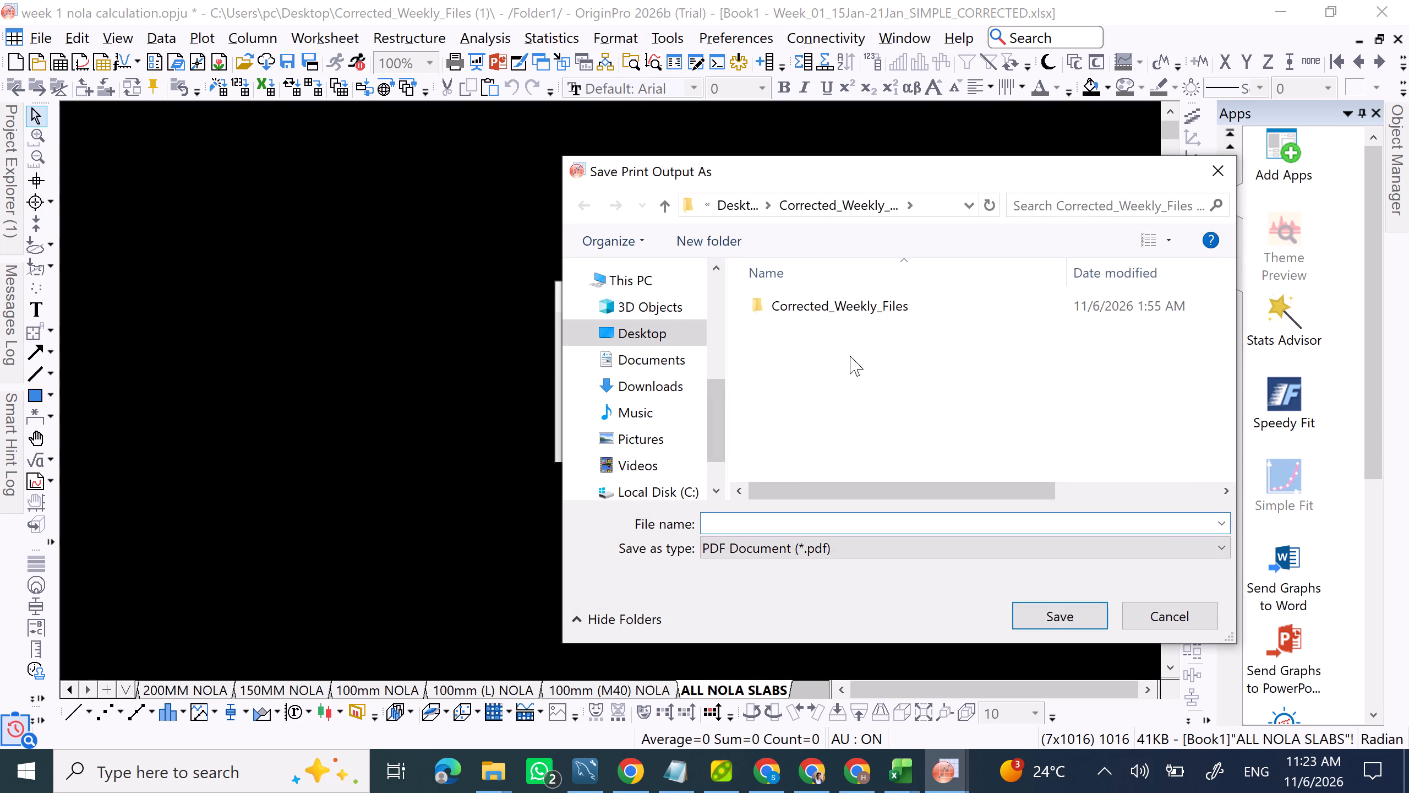
click(646, 382)
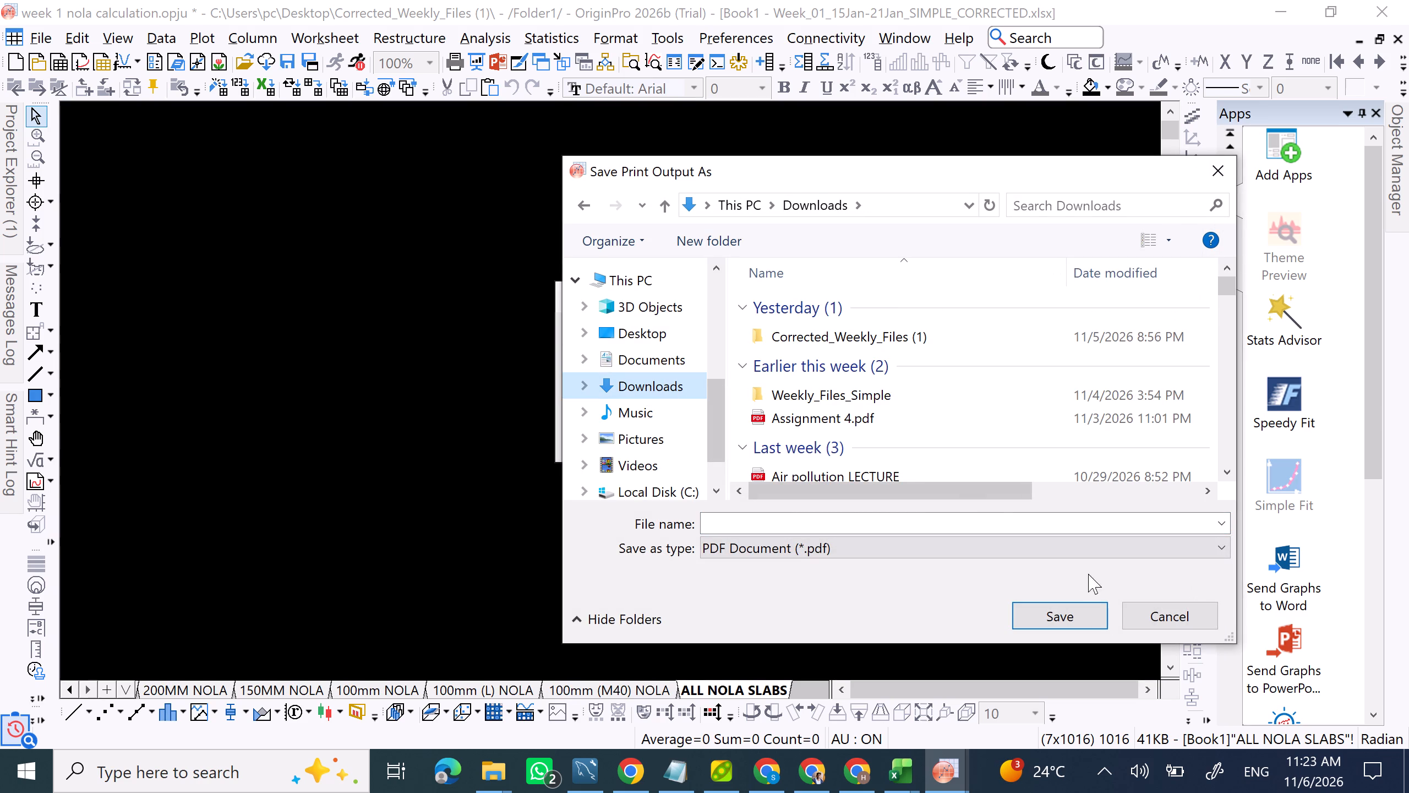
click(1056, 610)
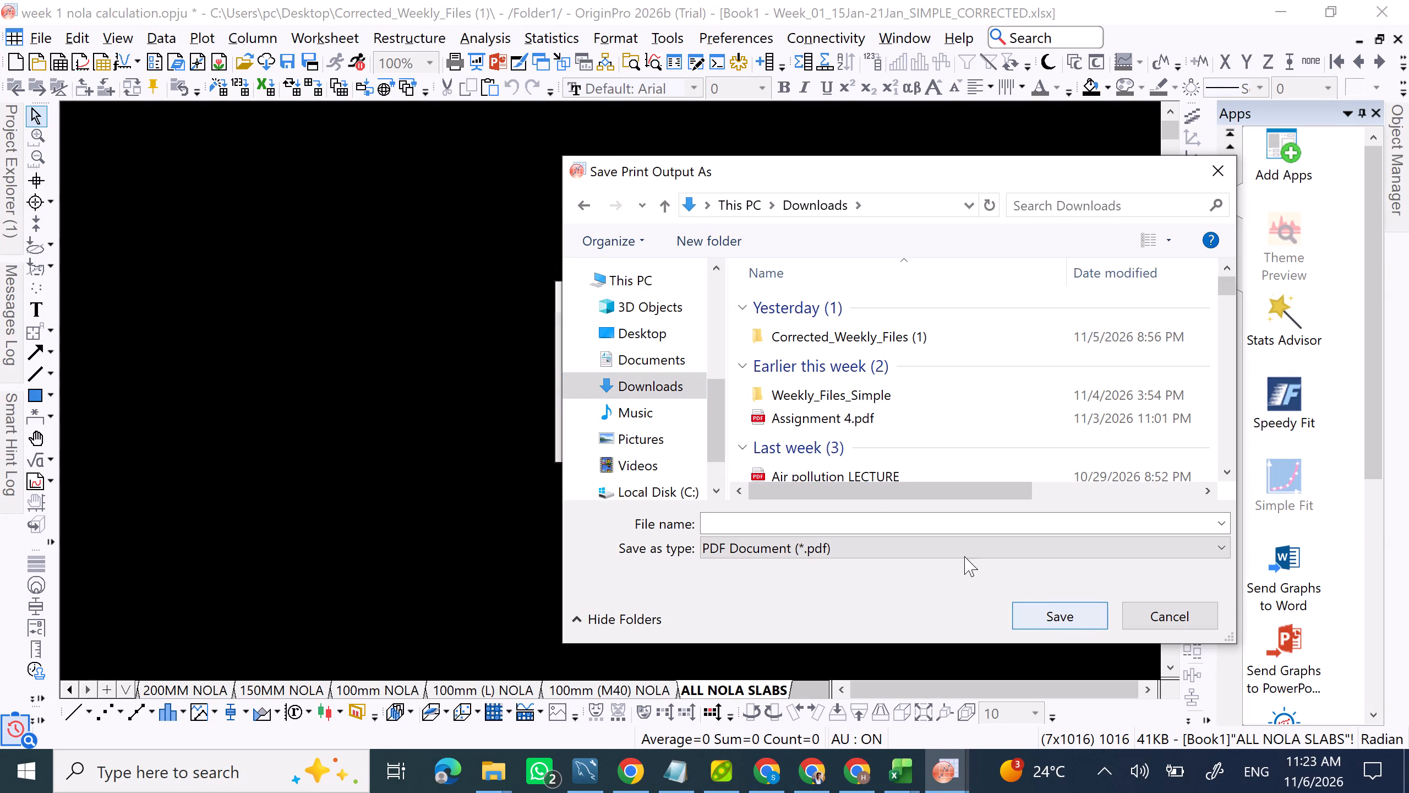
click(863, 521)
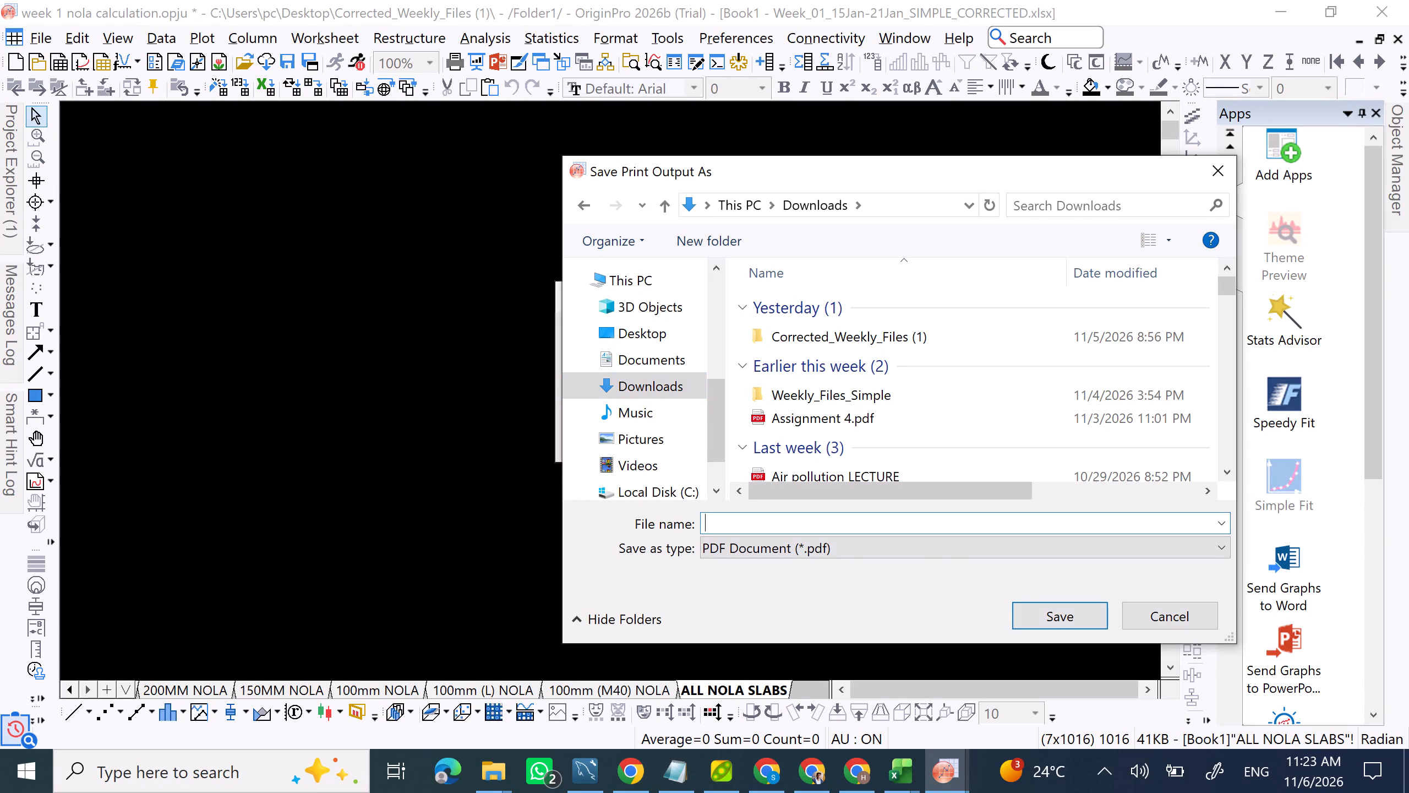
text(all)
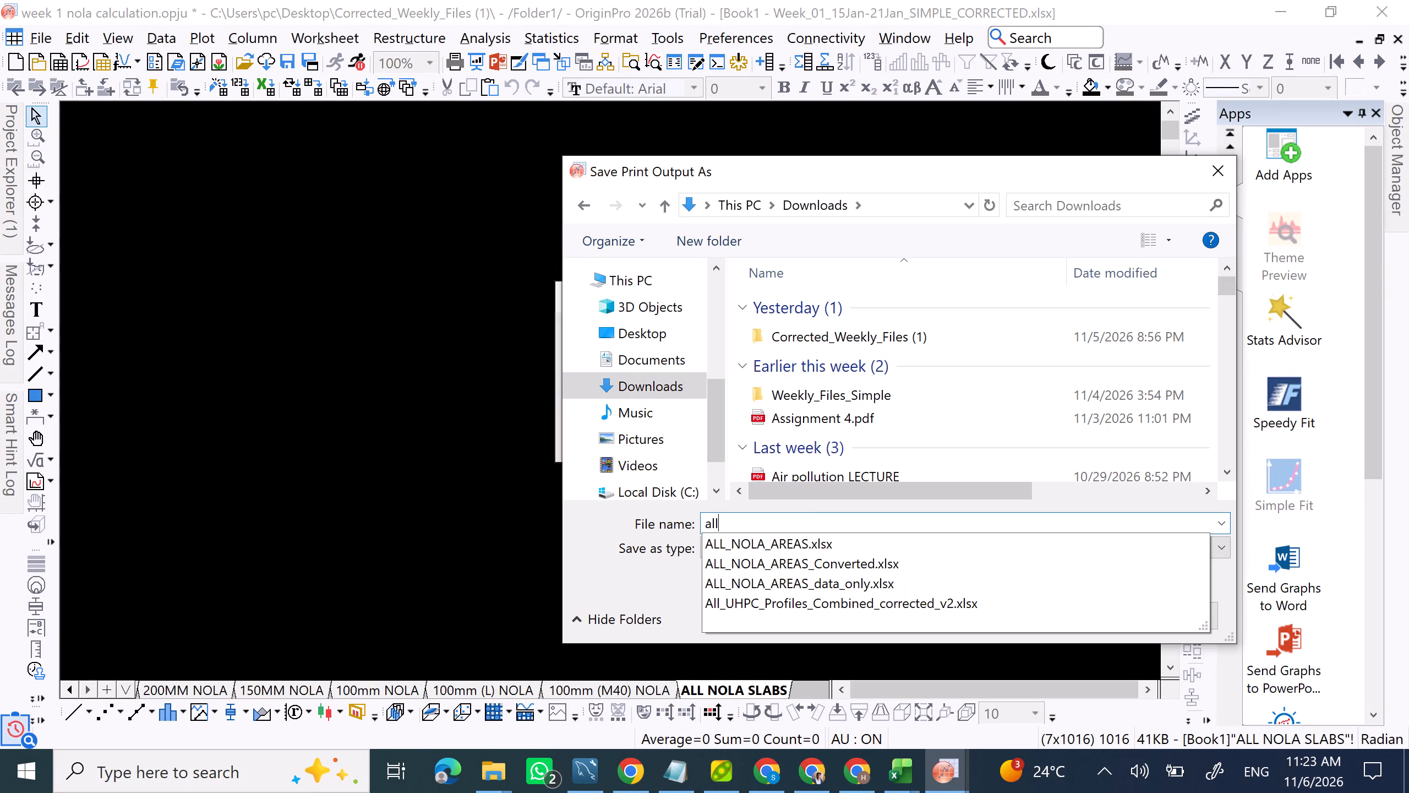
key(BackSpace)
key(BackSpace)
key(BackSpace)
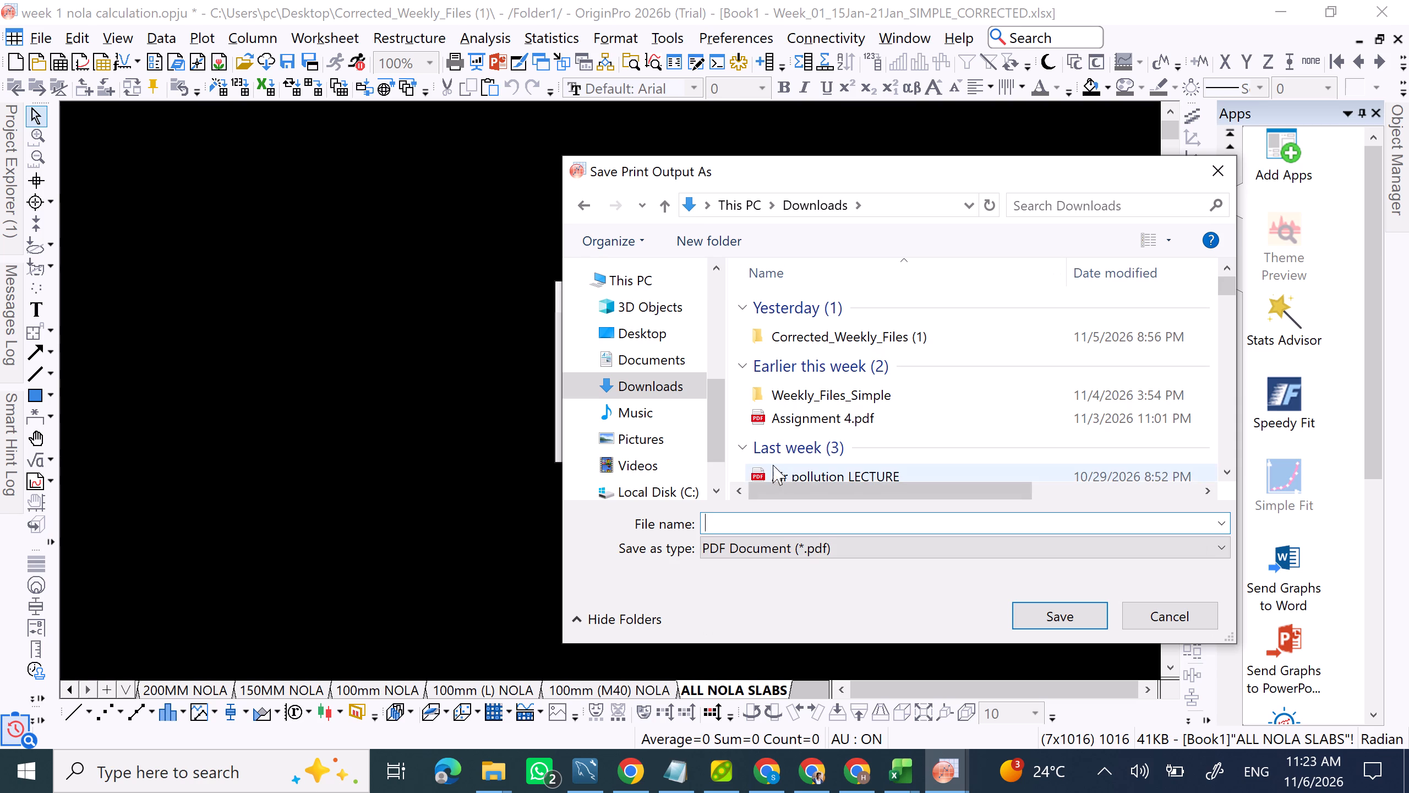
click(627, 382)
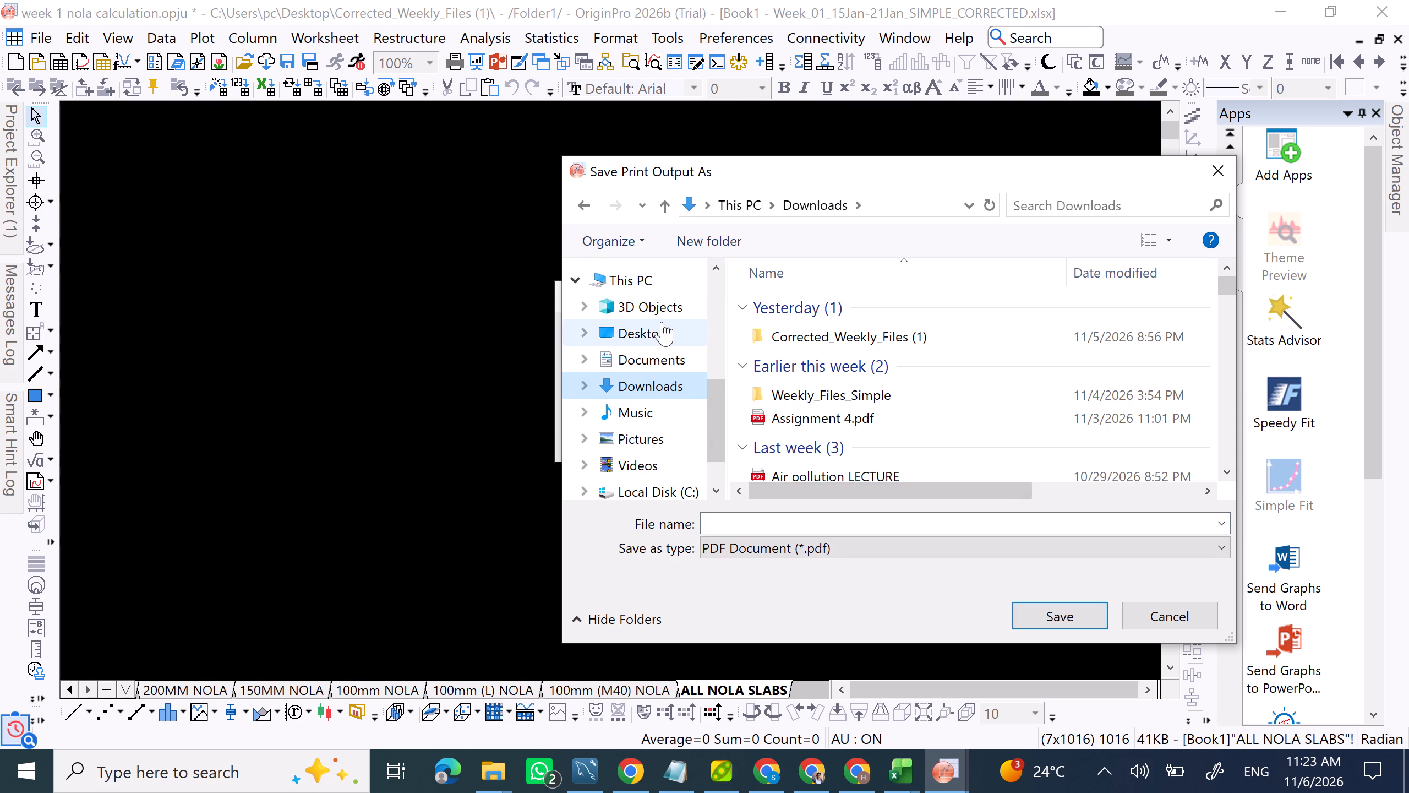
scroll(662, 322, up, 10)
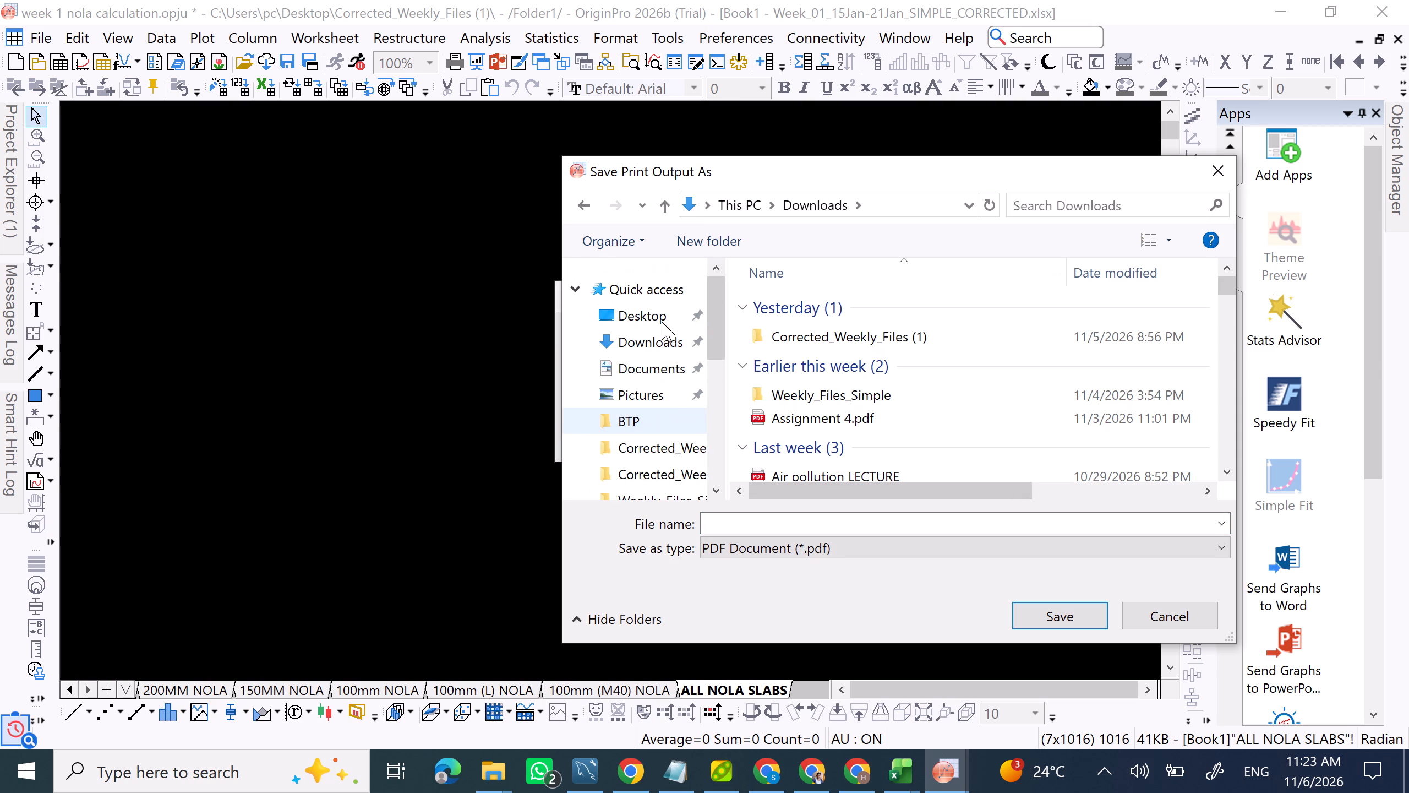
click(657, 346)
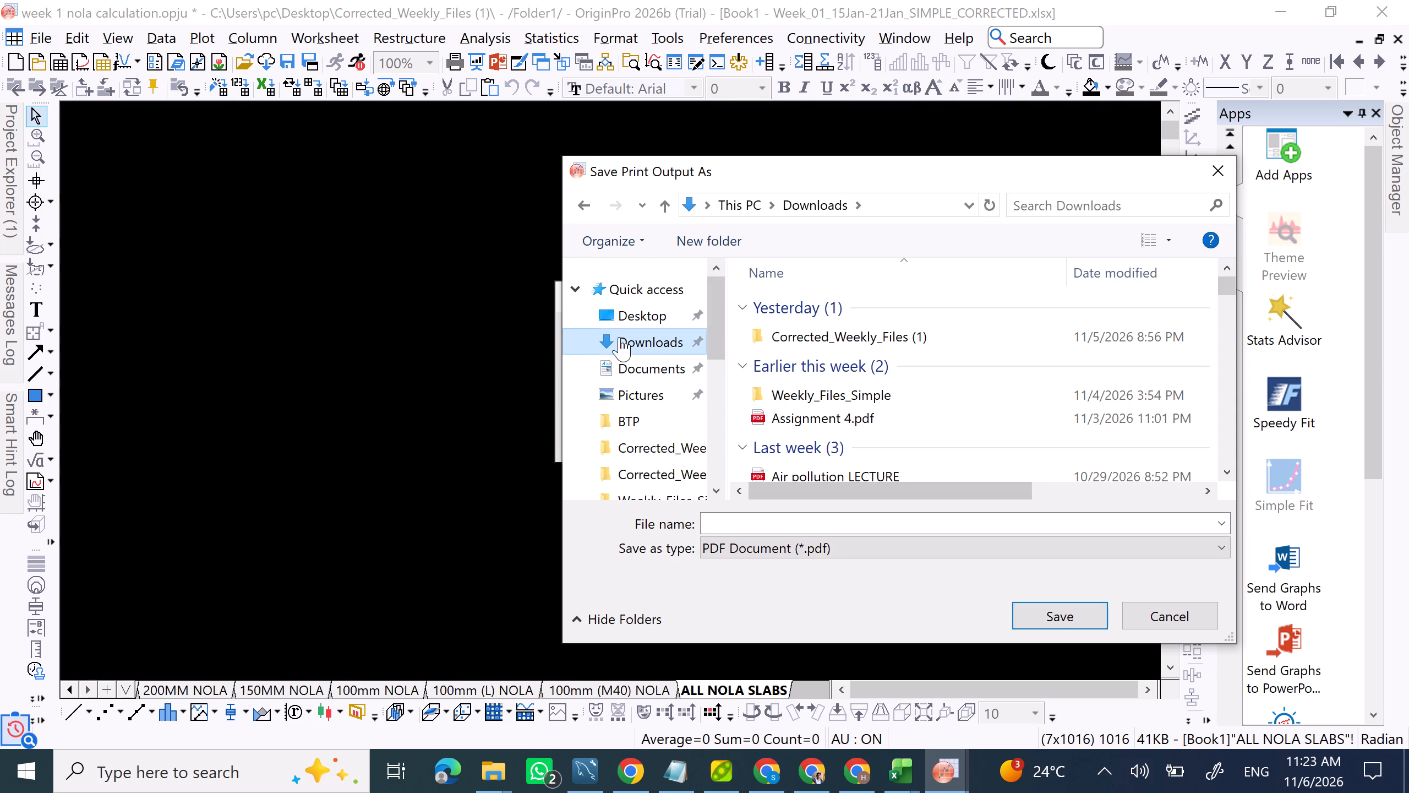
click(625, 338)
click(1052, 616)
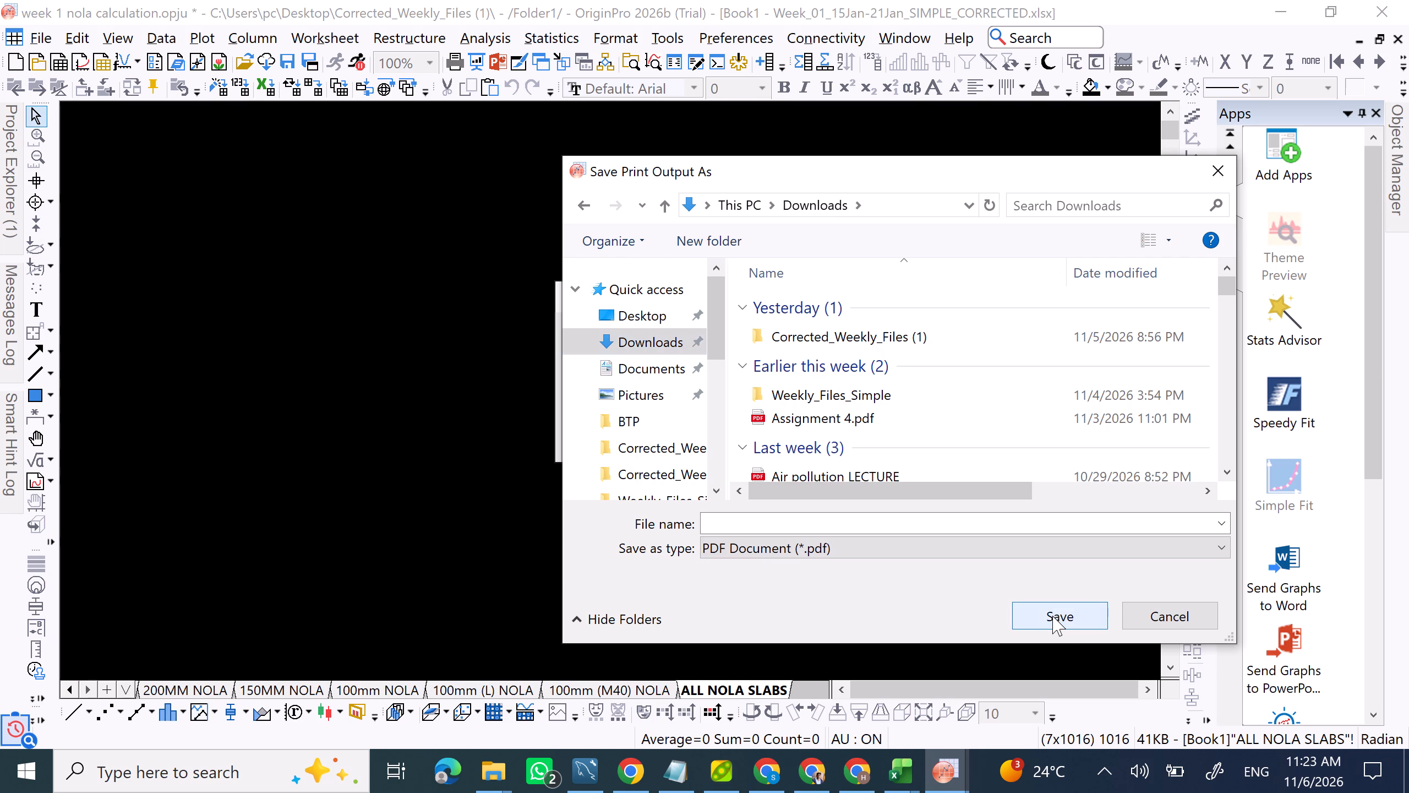
Name the PDF print output "week 1 nola values" and save it in Downloads.
click(772, 528)
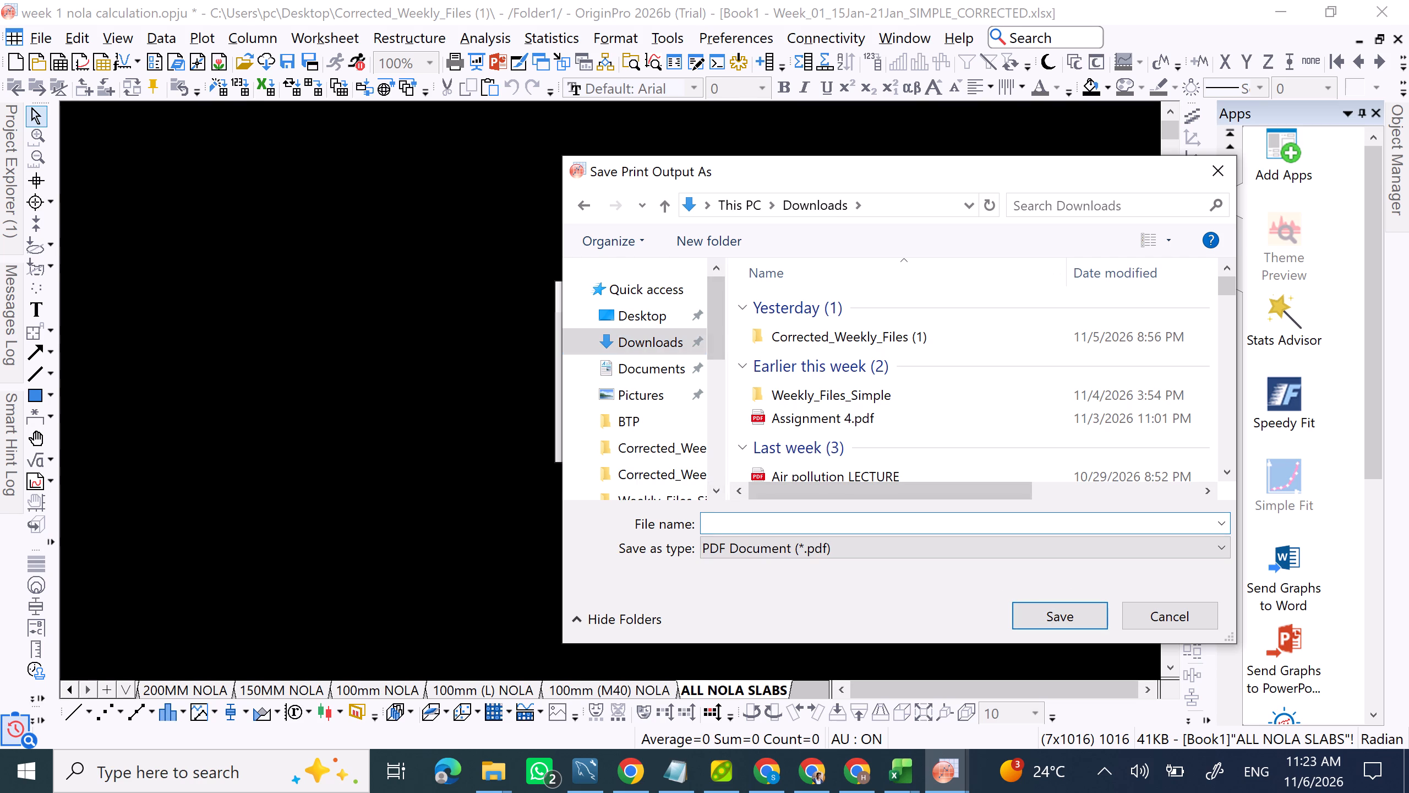
text(week 1)
key(space)
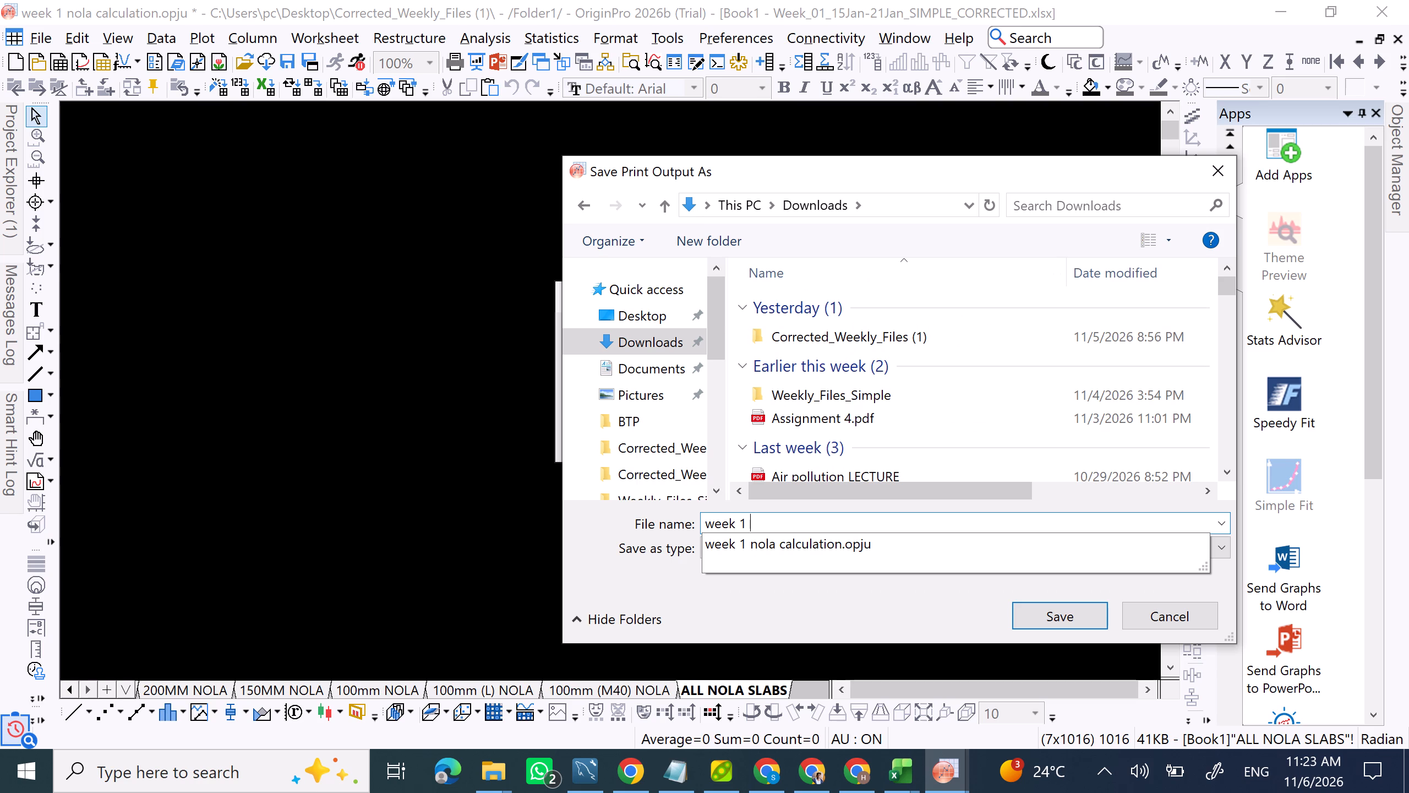
text(nola)
key(space)
text(va;)
key(BackSpace)
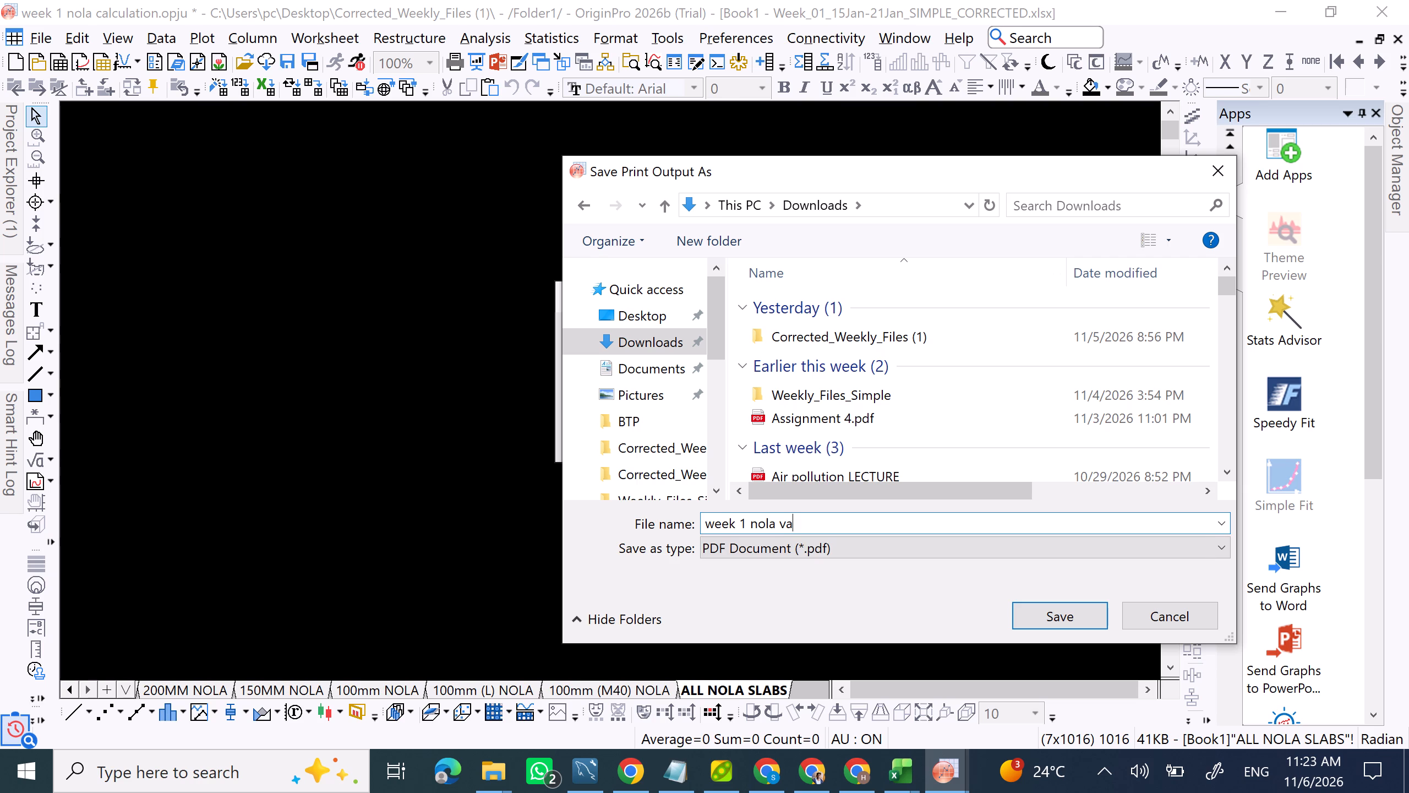
text(lues)
click(1077, 611)
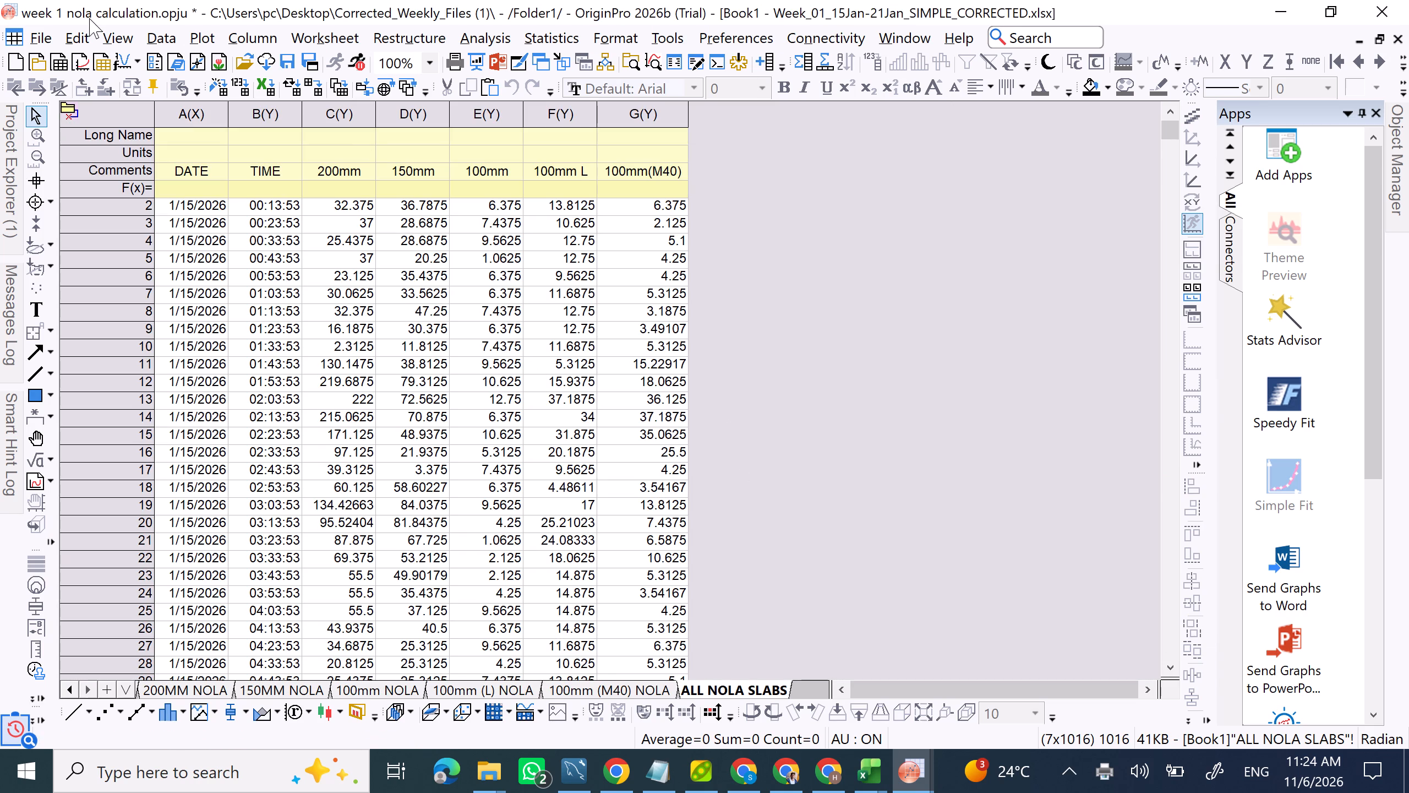
Save the project as "week 1 nola calculation" in its current folder, replacing the existing file.
click(30, 31)
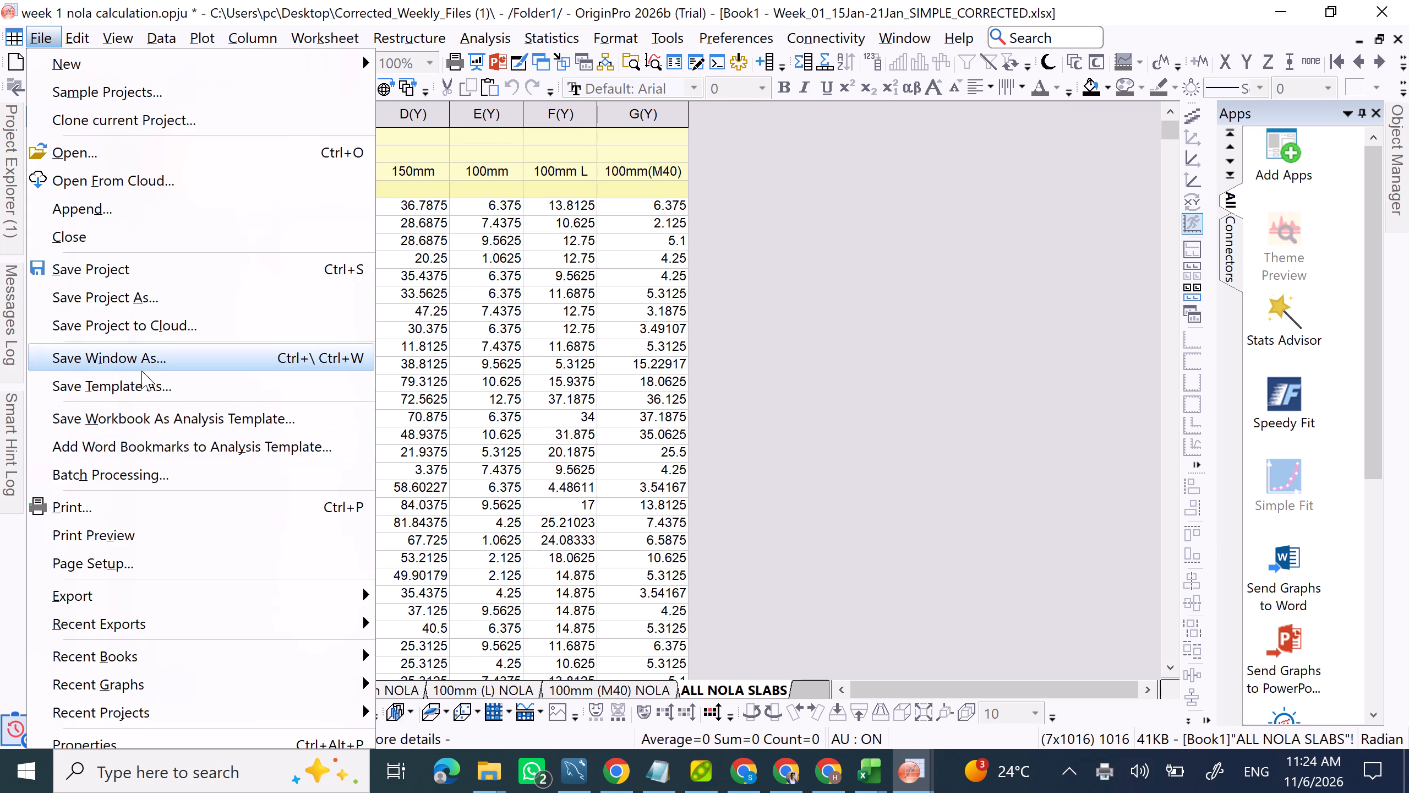
click(152, 302)
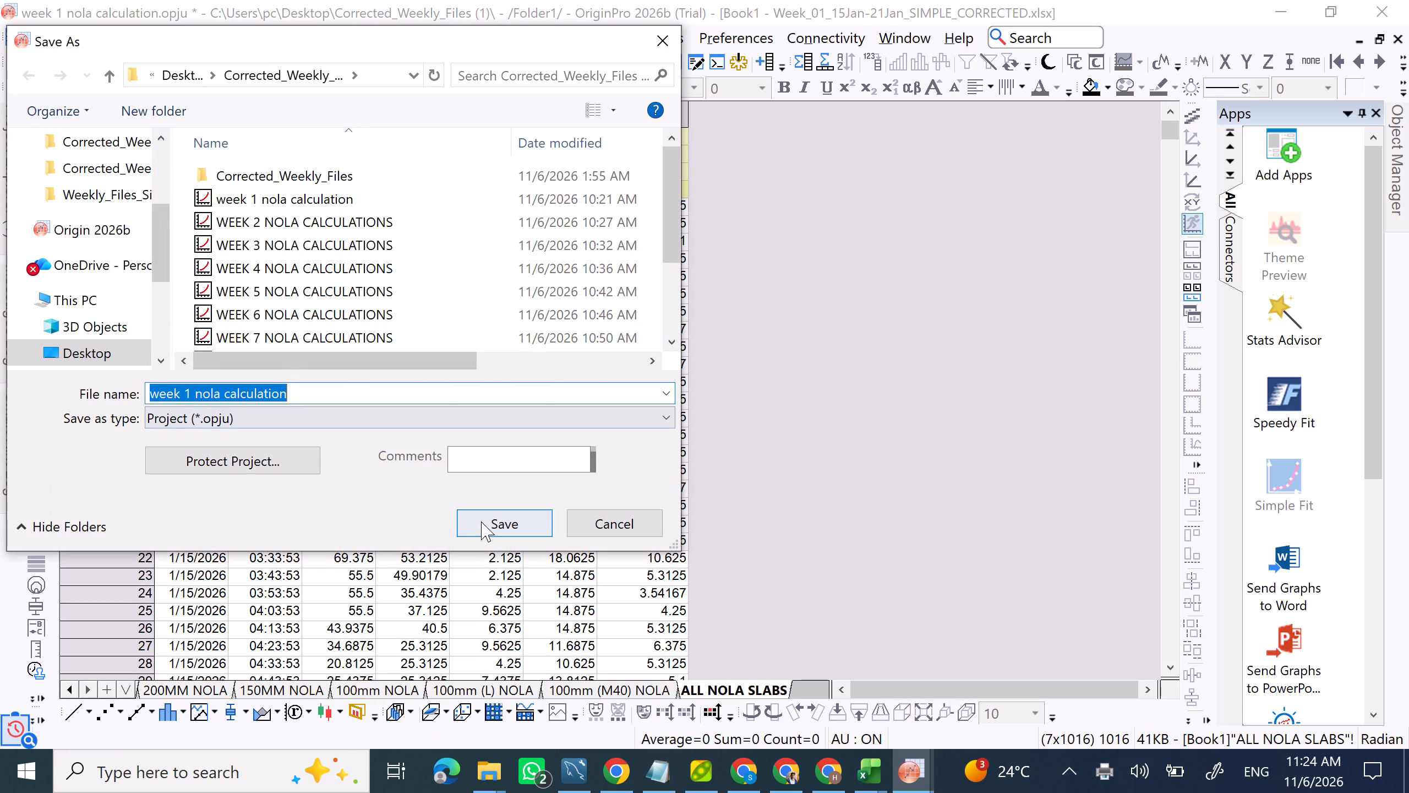
click(481, 522)
click(369, 345)
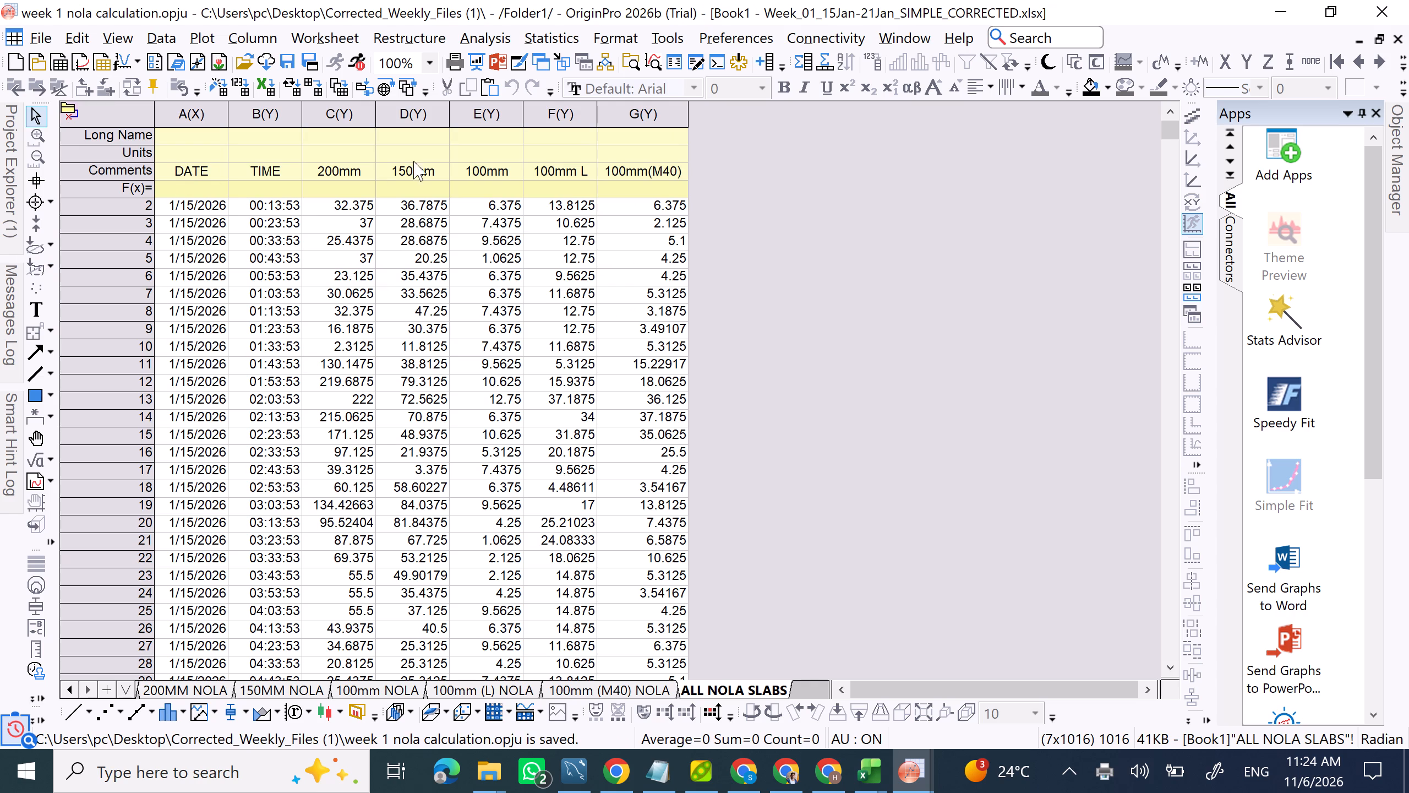
Close the week 1 project and open the WEEK 2 NOLA CALCULATIONS project from the Corrected_Weekly_Files (1) folder.
click(1379, 1)
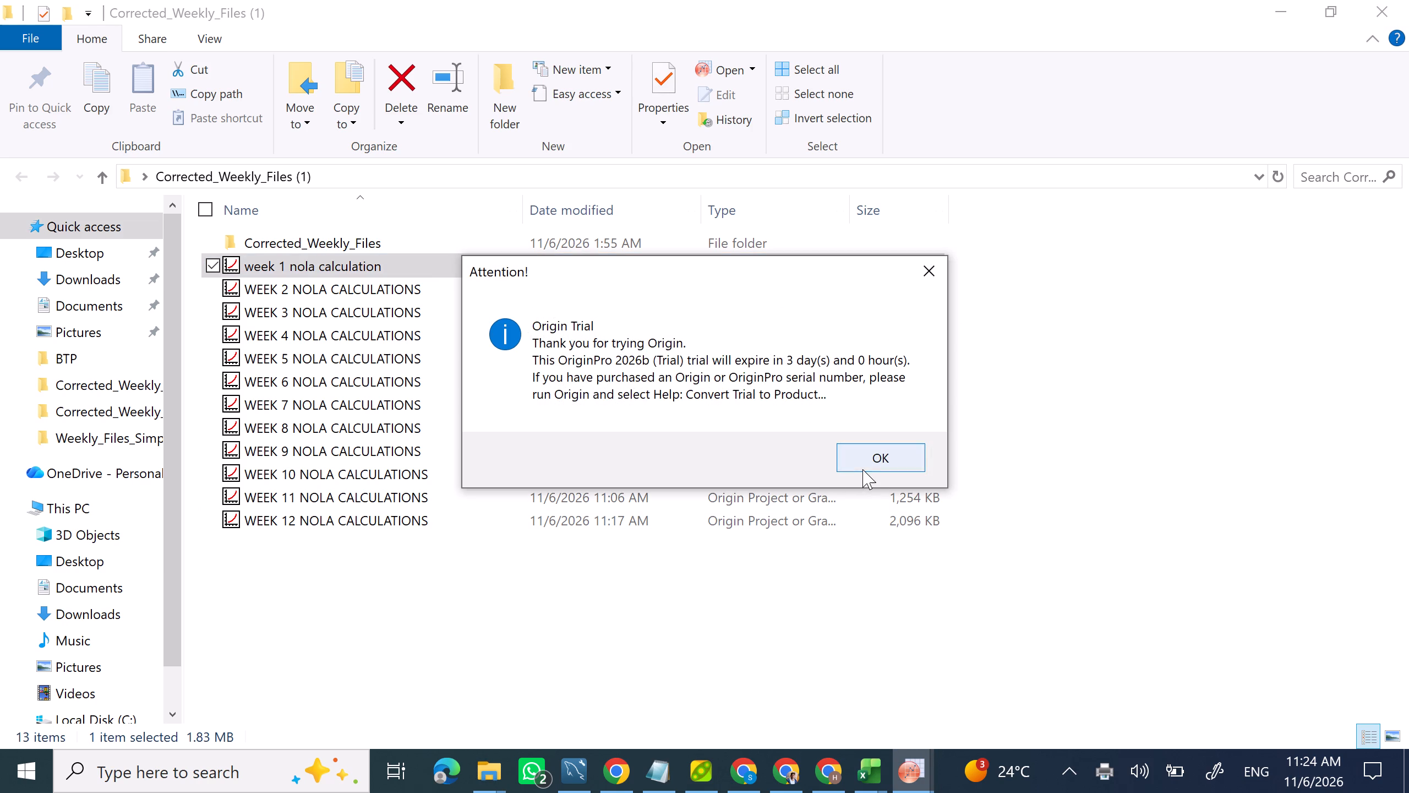
click(868, 446)
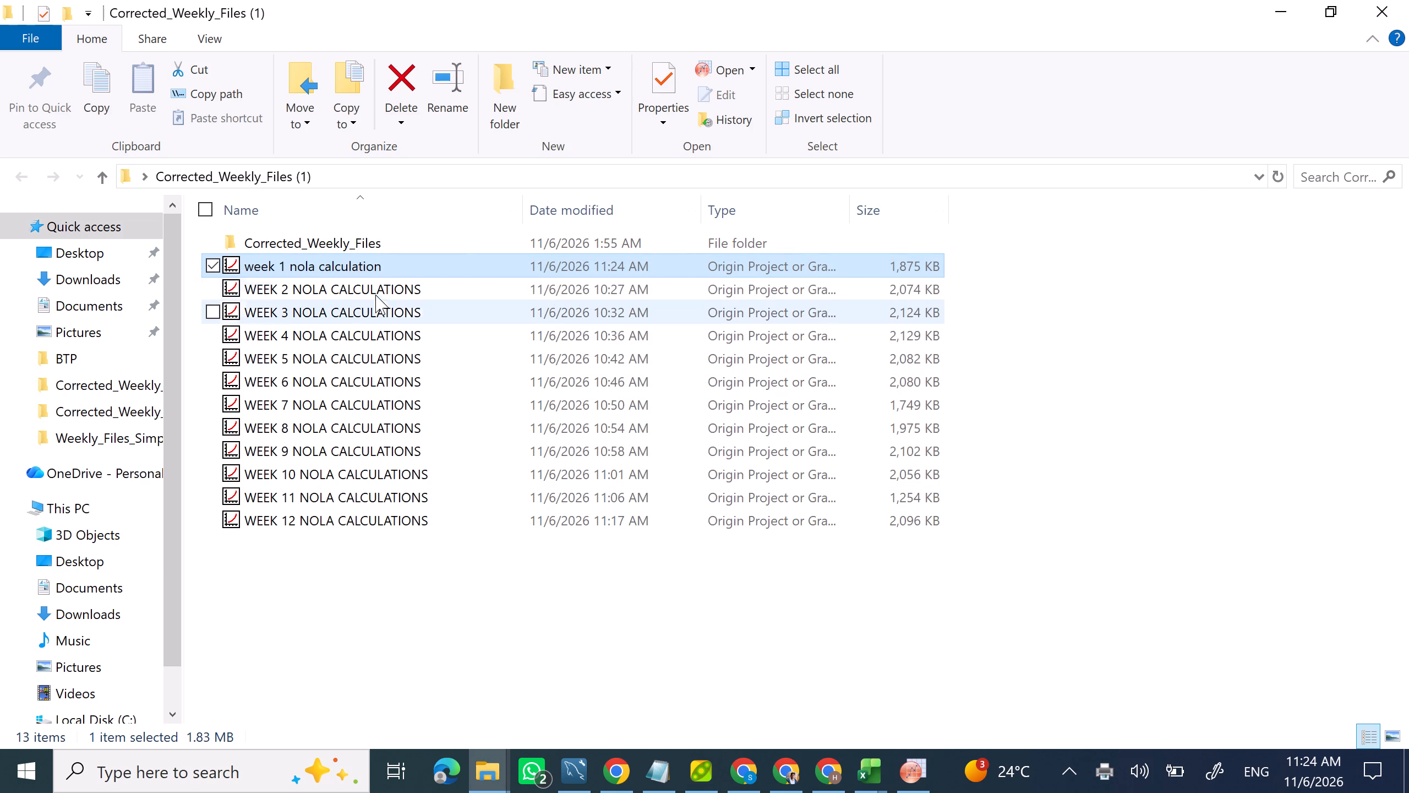
double_click(375, 295)
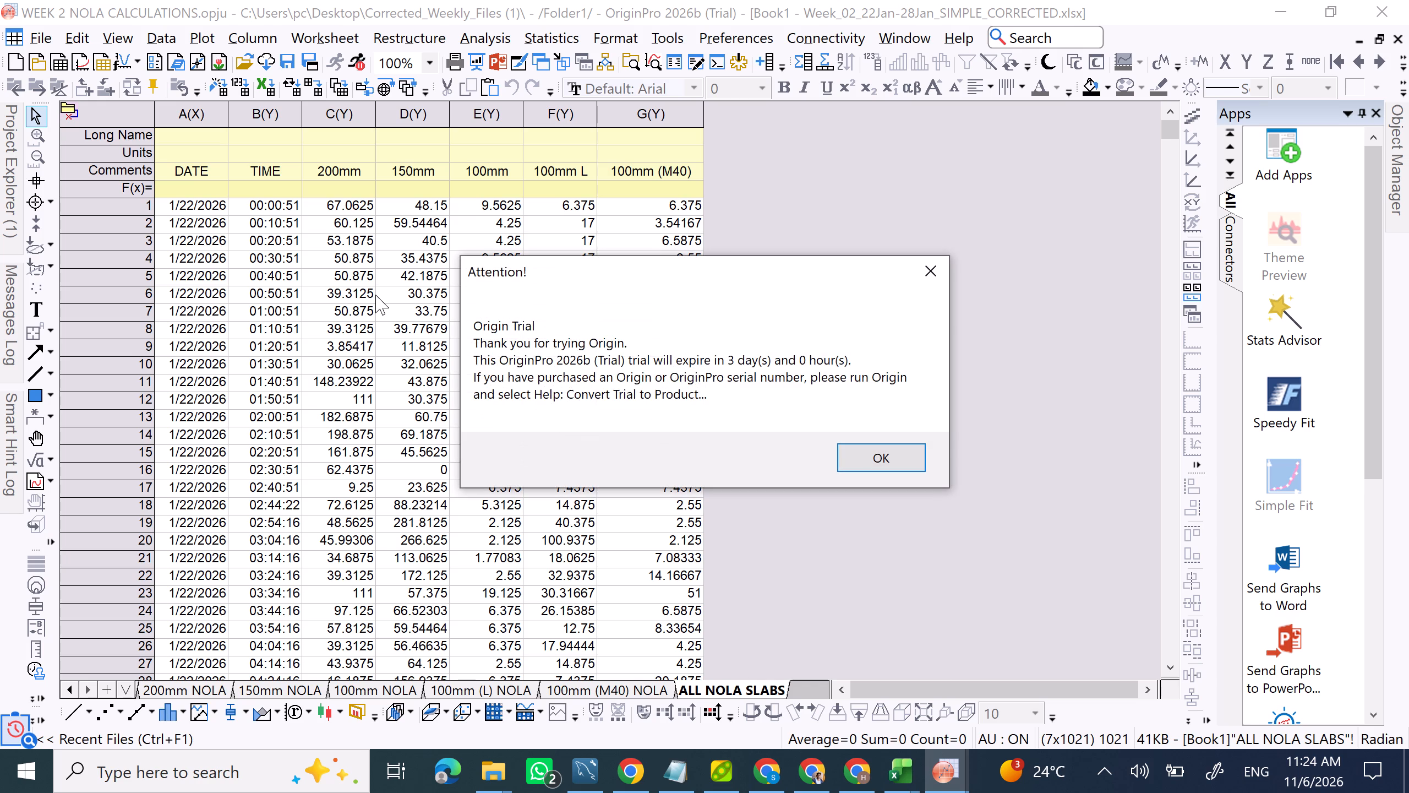
click(873, 464)
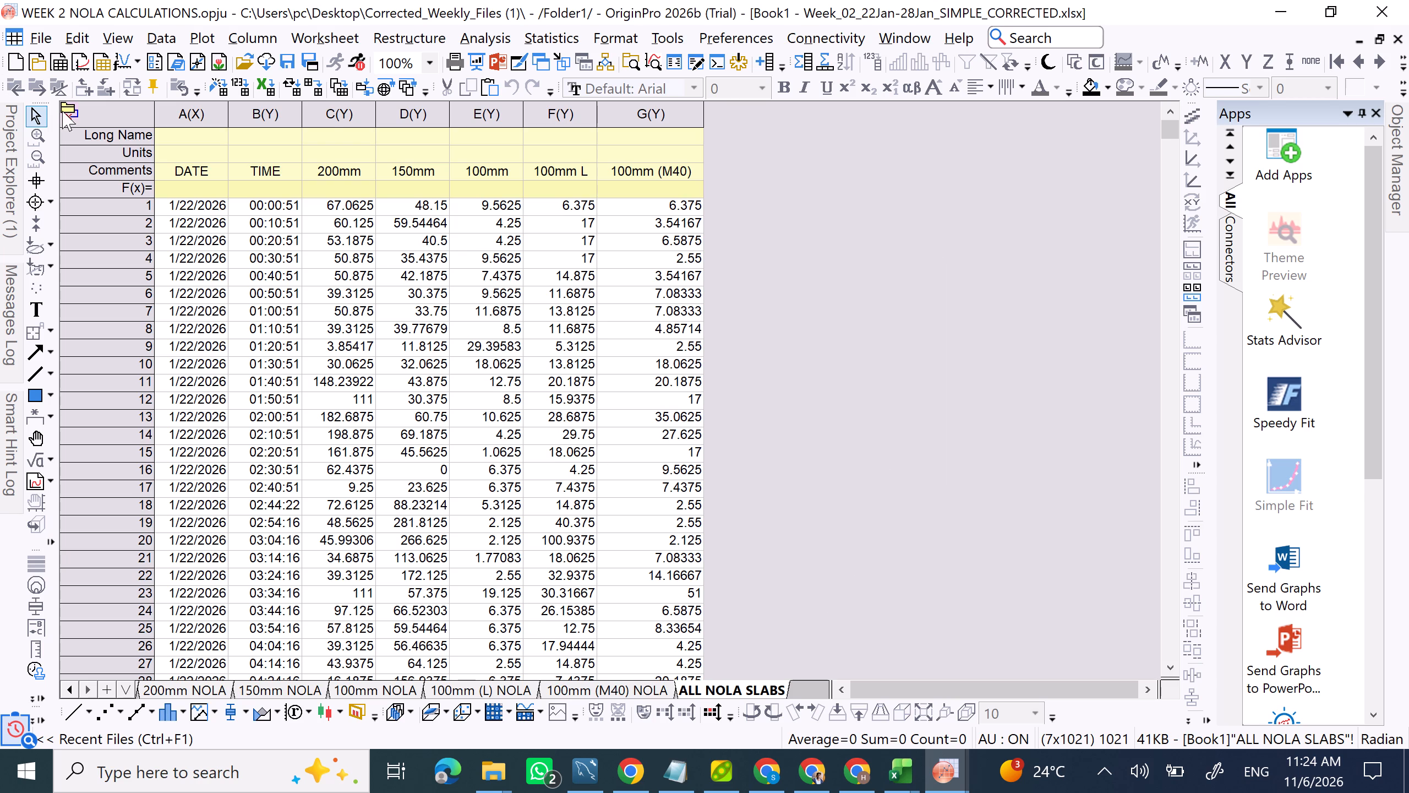
Open Graph1 from Folder1 and replace its X-axis title with the copied text "Temperature (°C)".
double_click(0, 132)
double_click(108, 257)
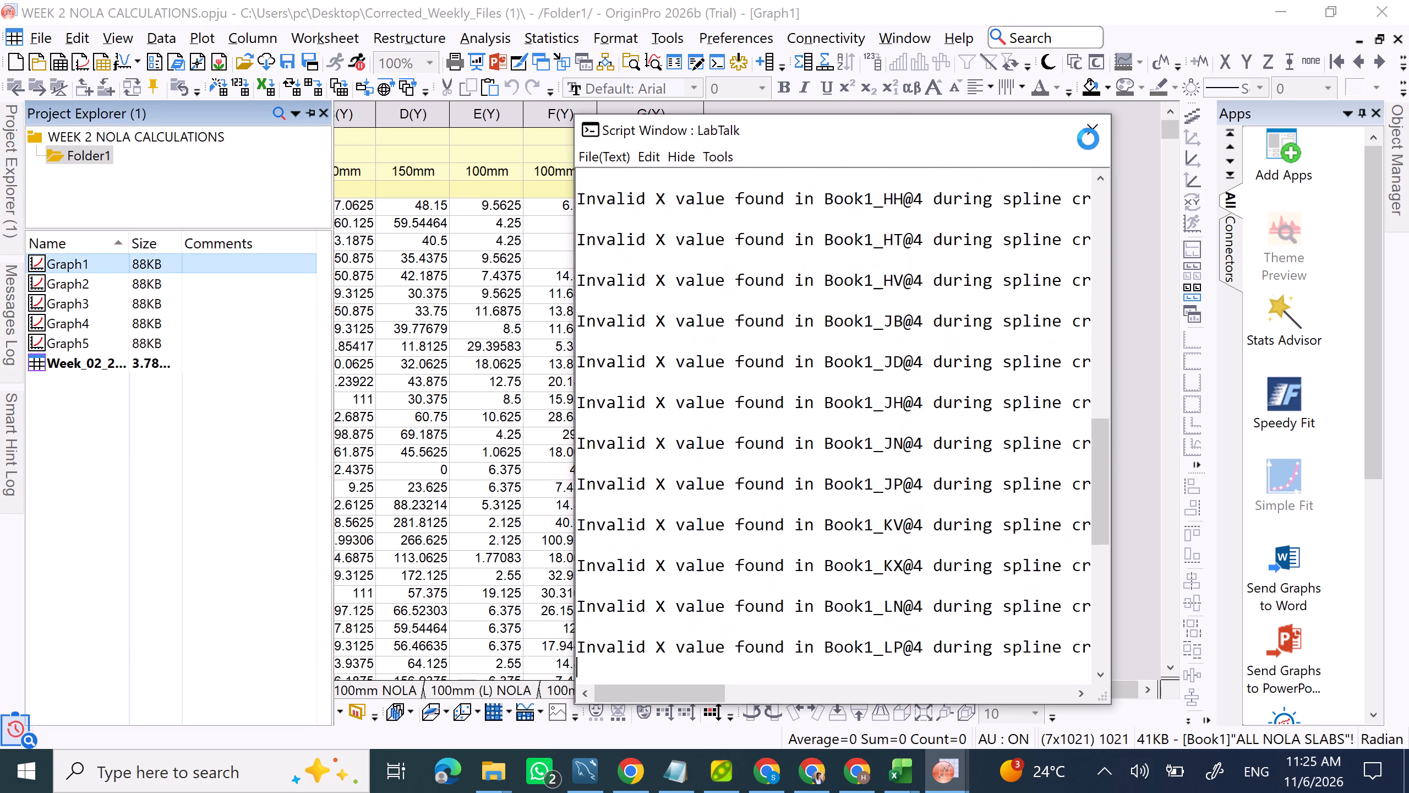
click(1090, 135)
double_click(514, 662)
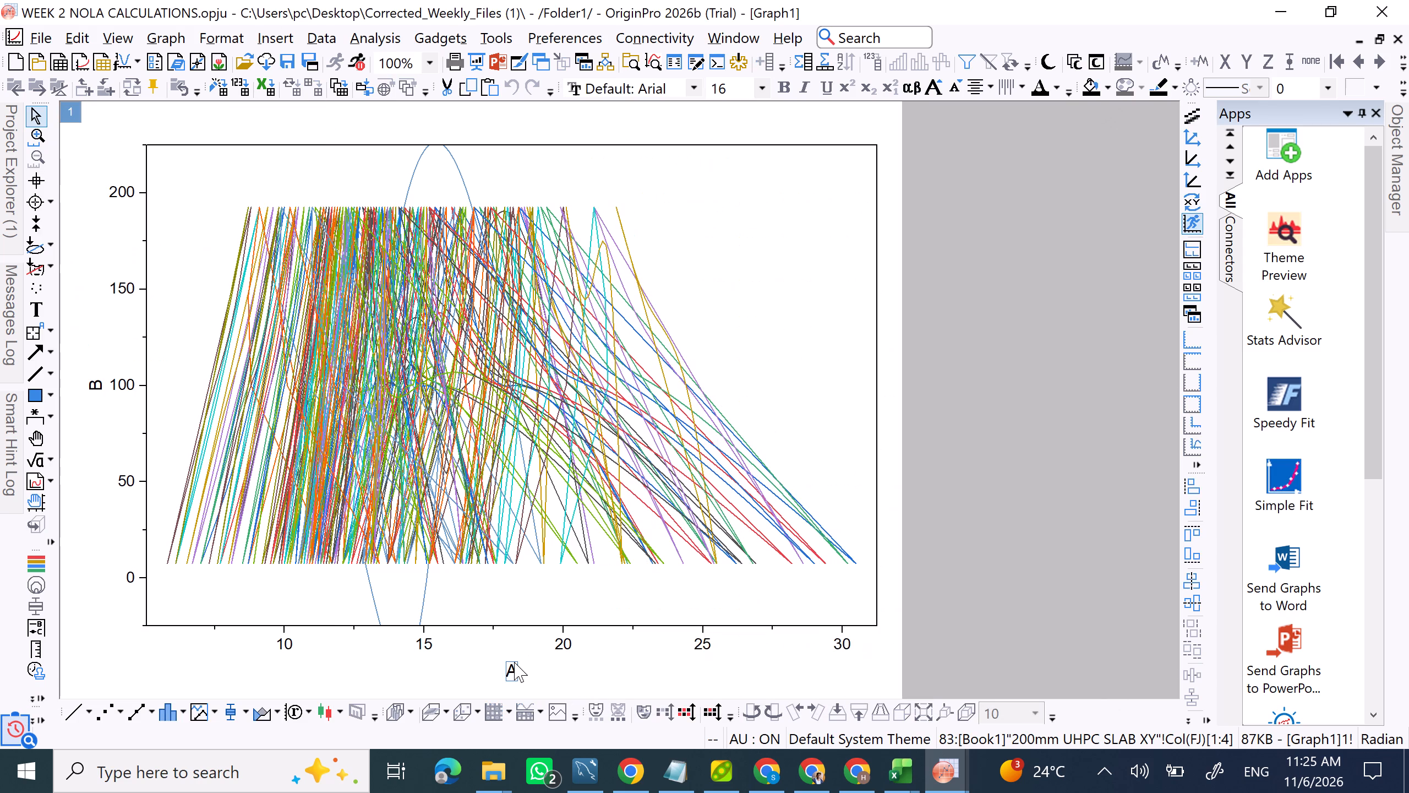
click(538, 667)
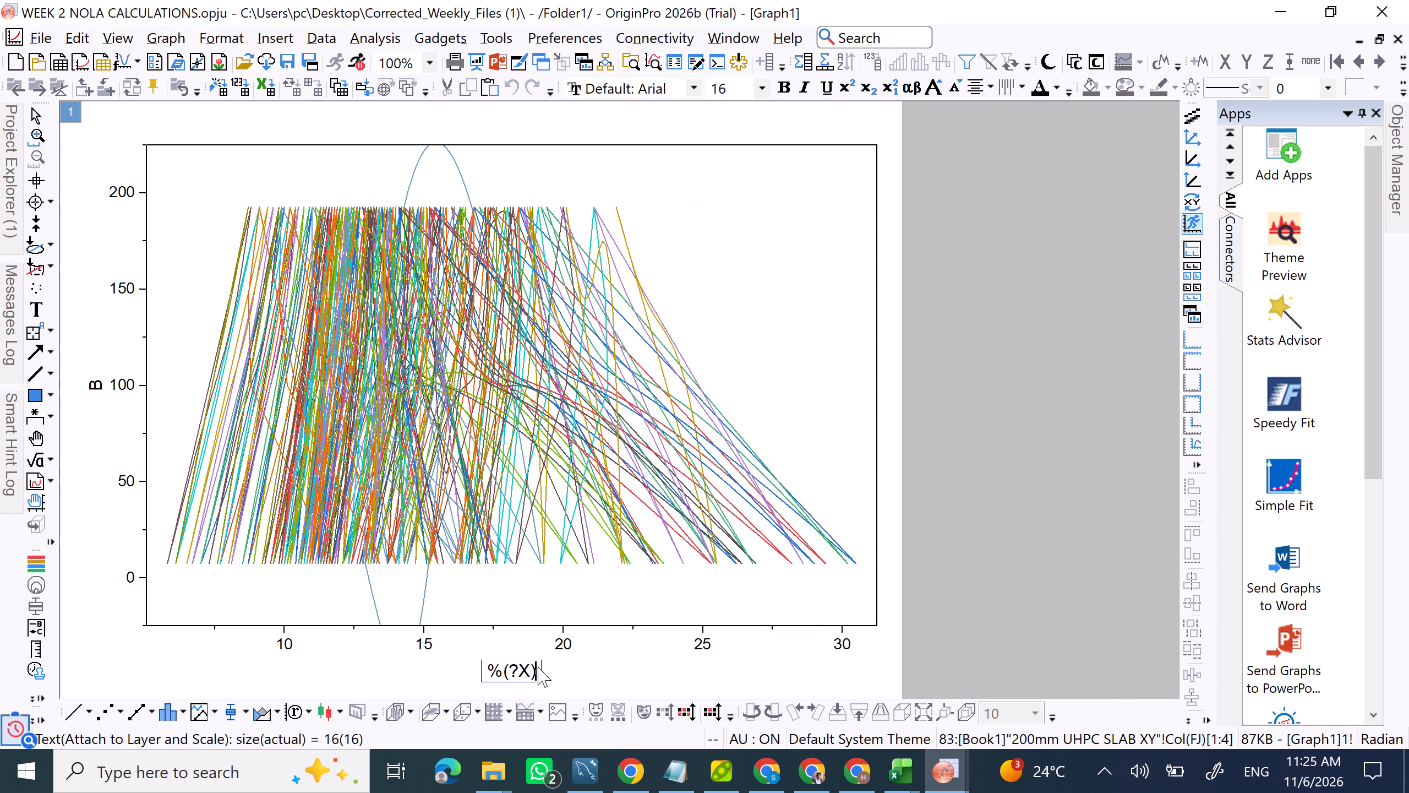
key(BackSpace)
key(BackSpace)
key(BackSpace)
key(BackSpace)
key(BackSpace)
key(ctrl+v)
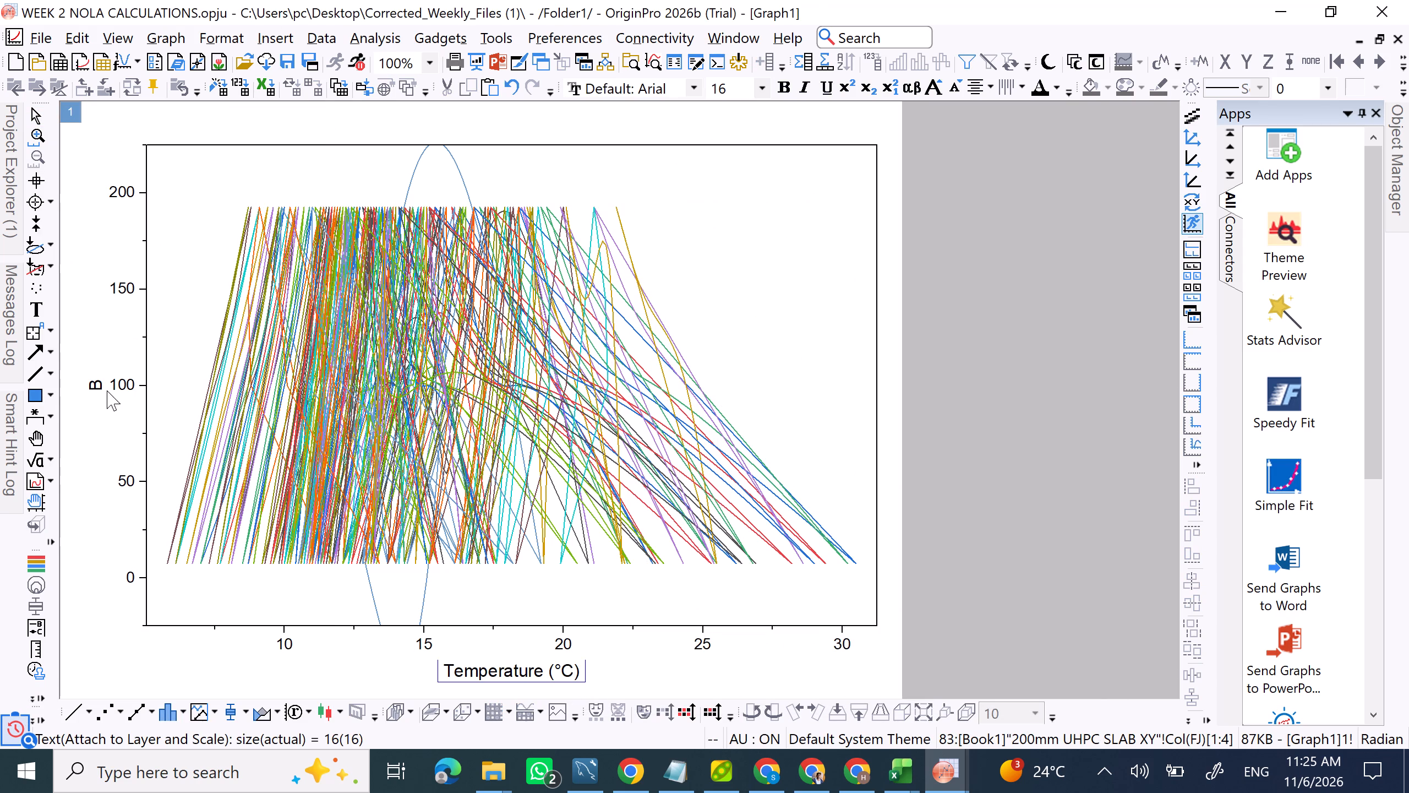
Replace Graph1's Y-axis title with "Depth from Top (mm)".
double_click(100, 384)
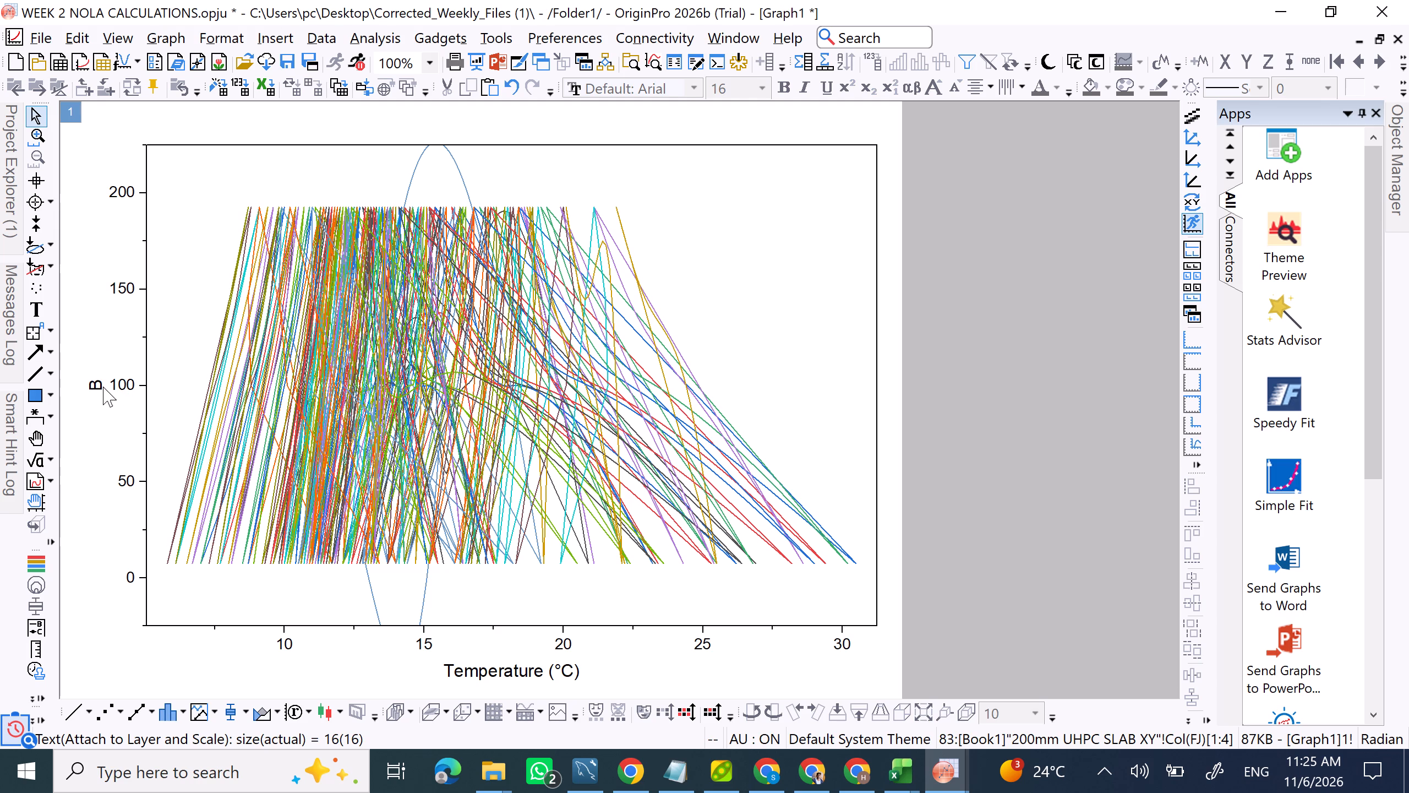
double_click(100, 385)
click(119, 390)
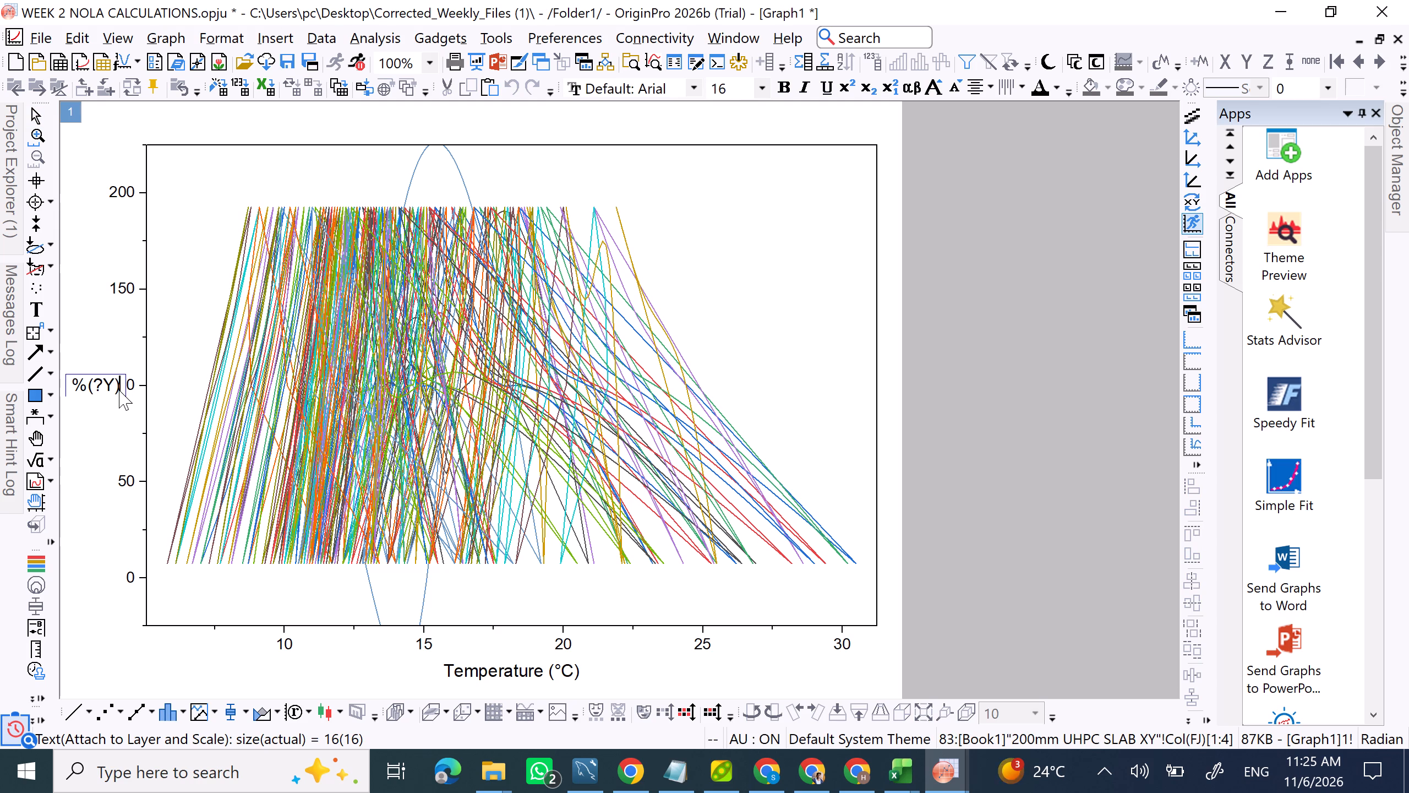
key(BackSpace)
key(BackSpace)
key(BackSpace)
key(BackSpace)
key(BackSpace)
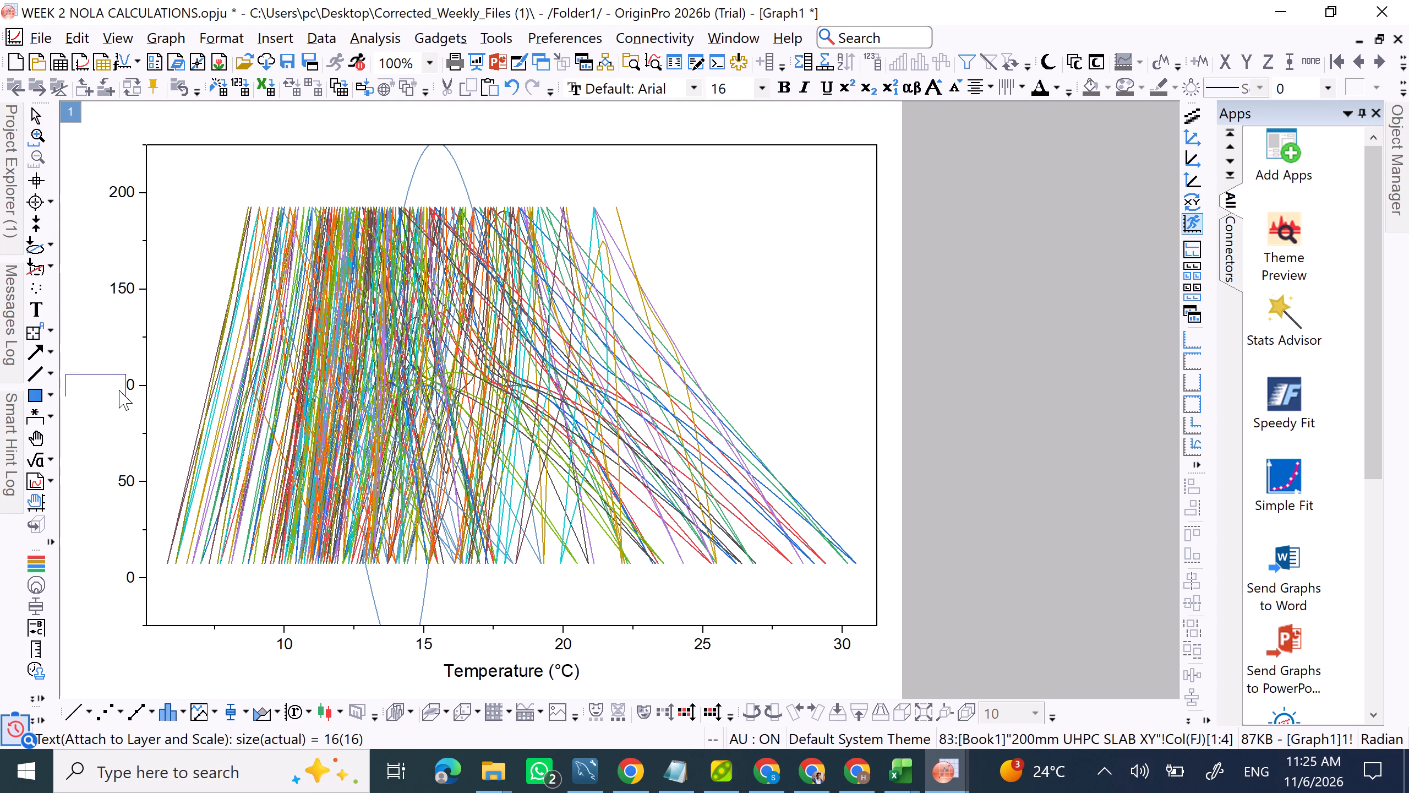
text(Depth from)
key(space)
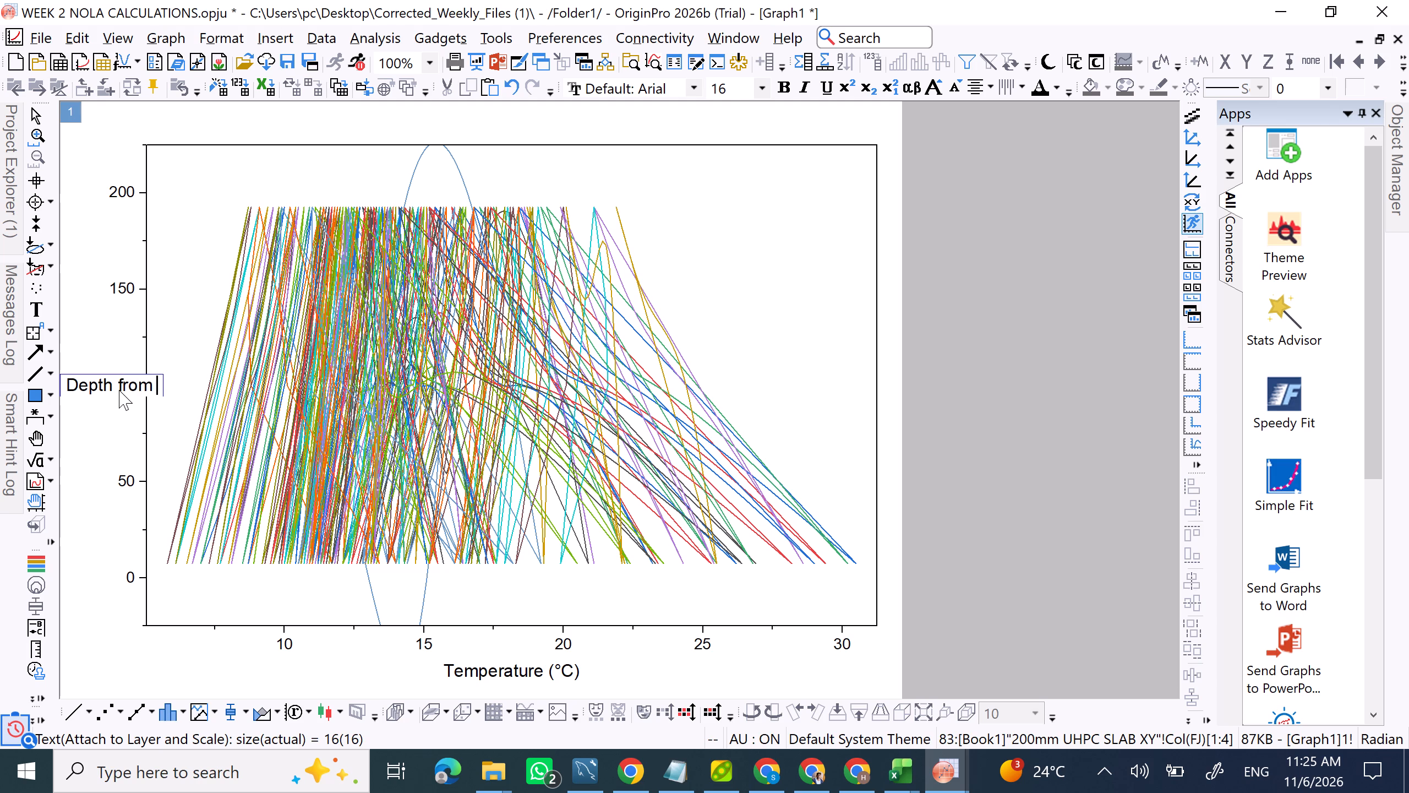
key(shift+t)
text(op)
key(space)
text((mm))
click(161, 343)
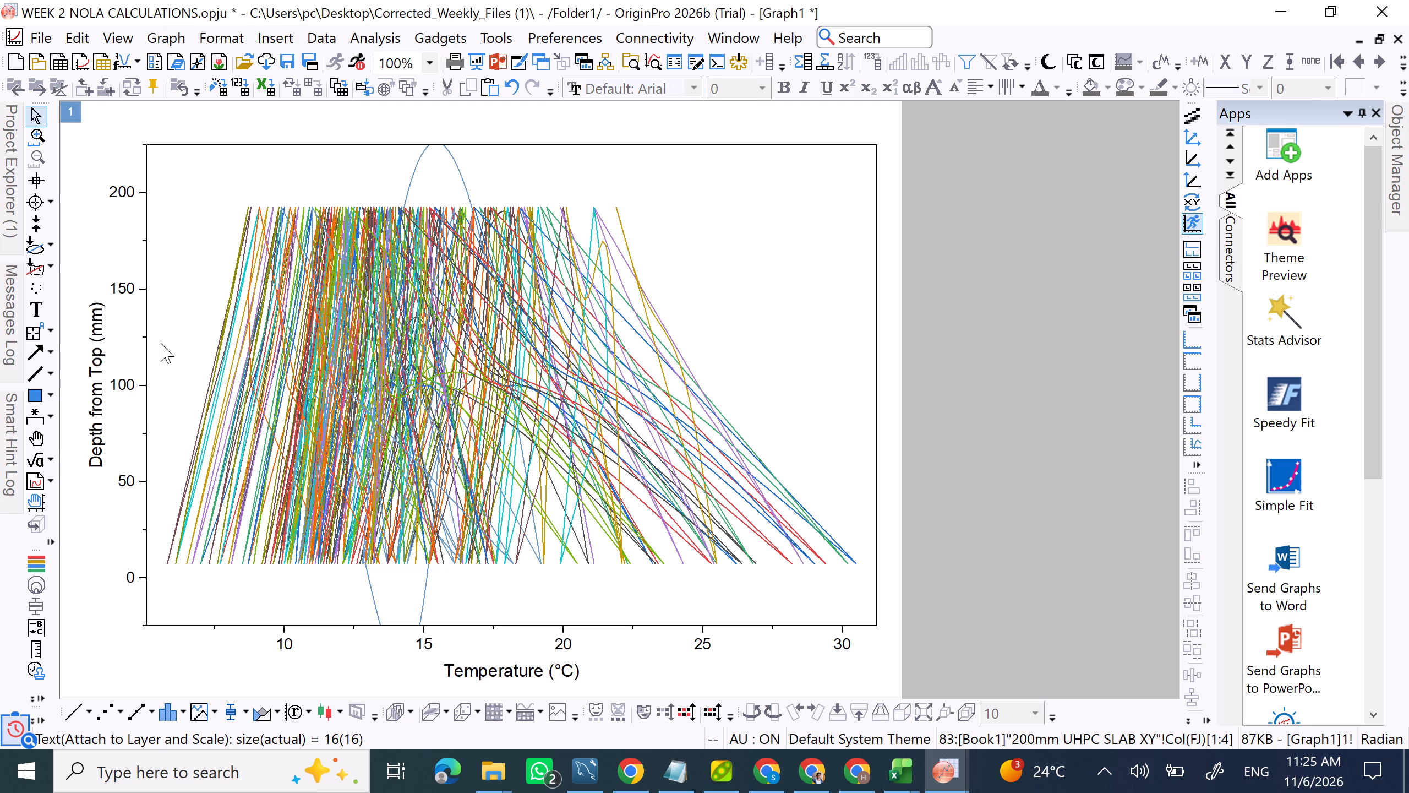
Open Graph2 from Folder1 and replace its X-axis title with the copied text "Temperature (°C)".
click(0, 177)
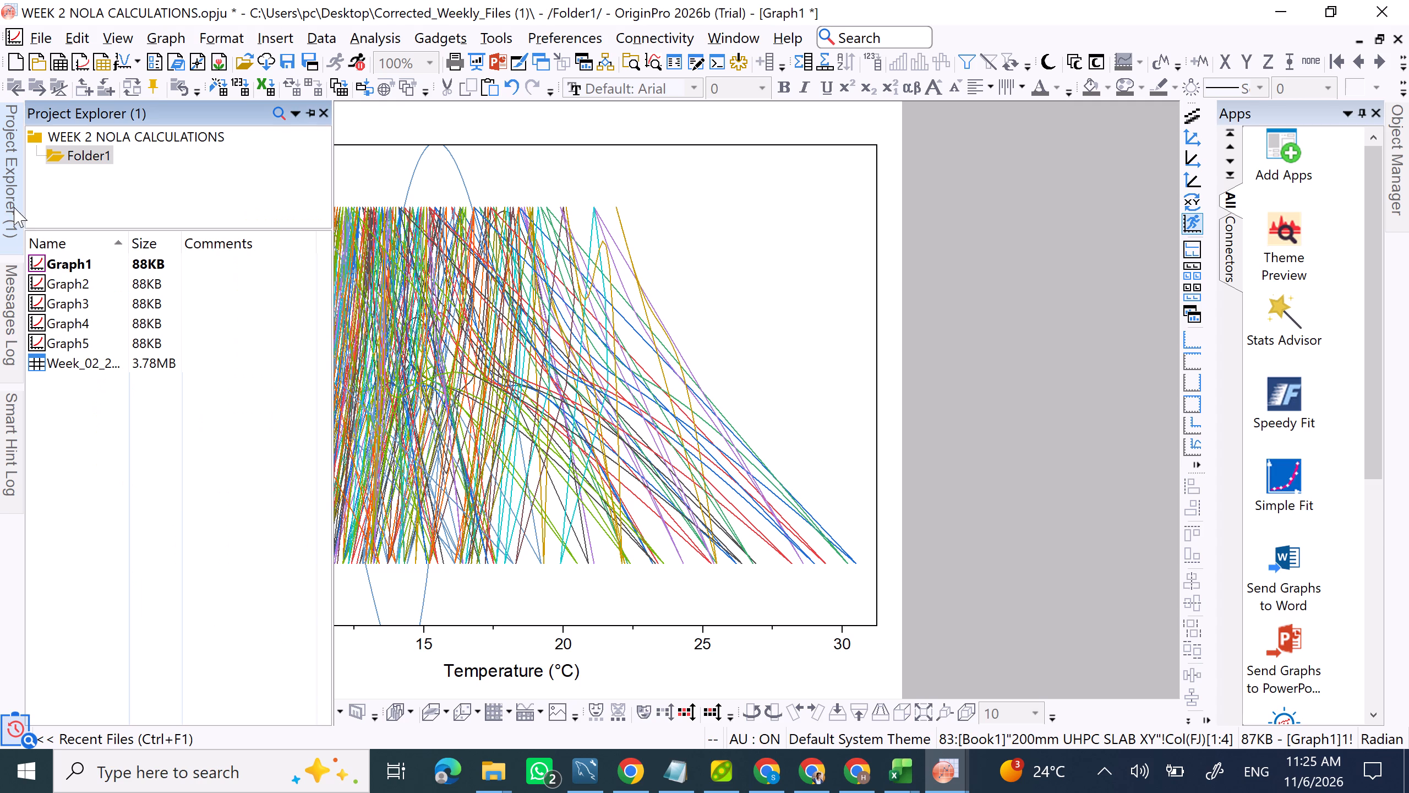
double_click(87, 280)
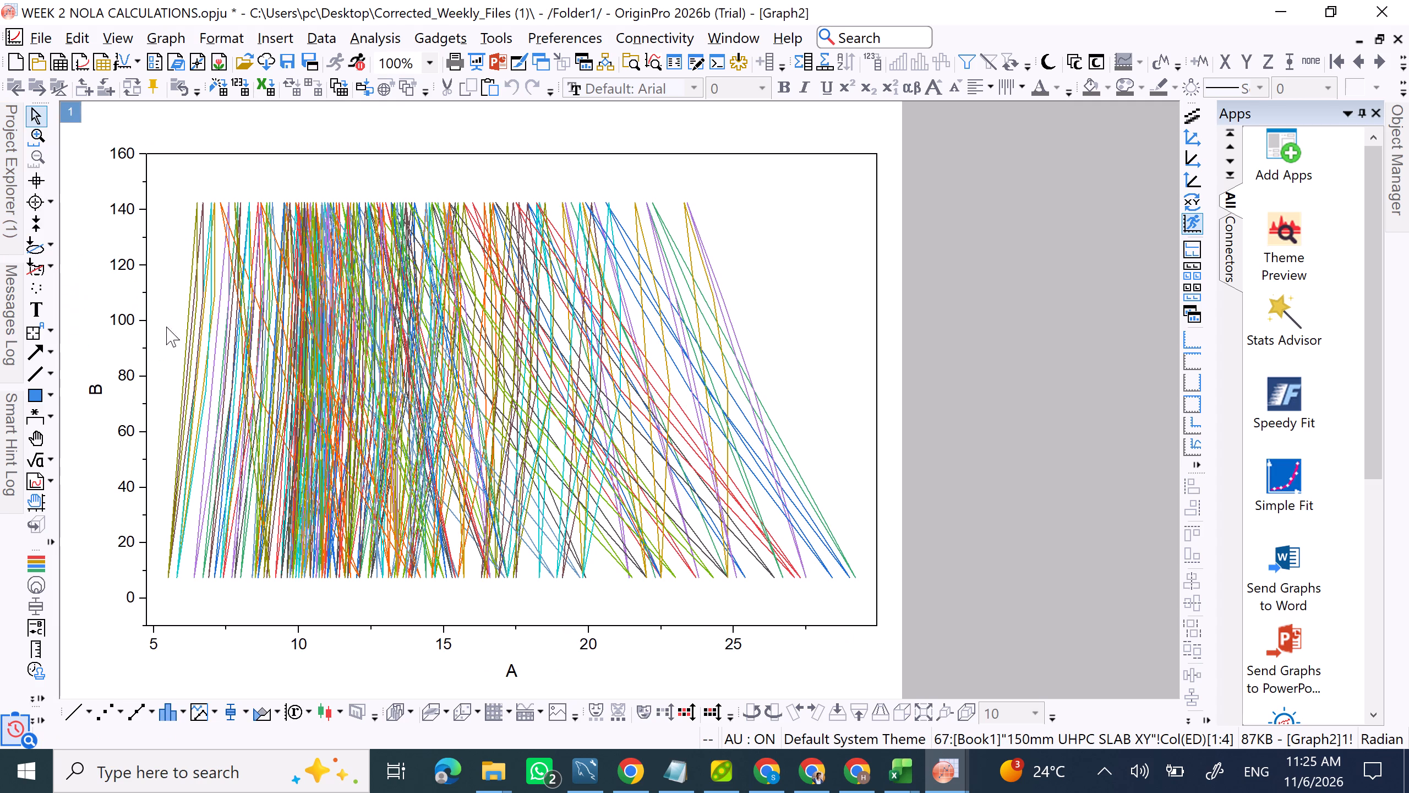
double_click(521, 667)
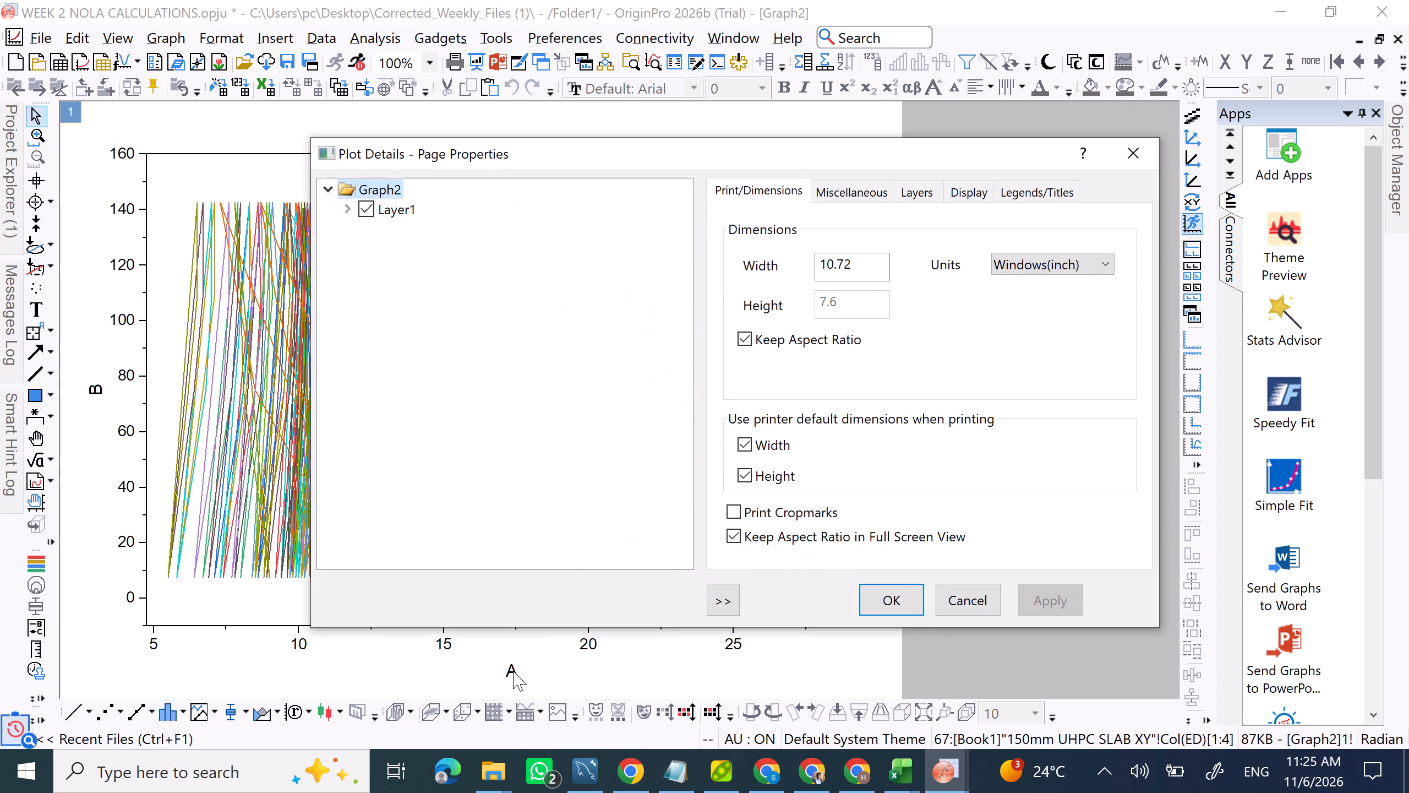
click(941, 599)
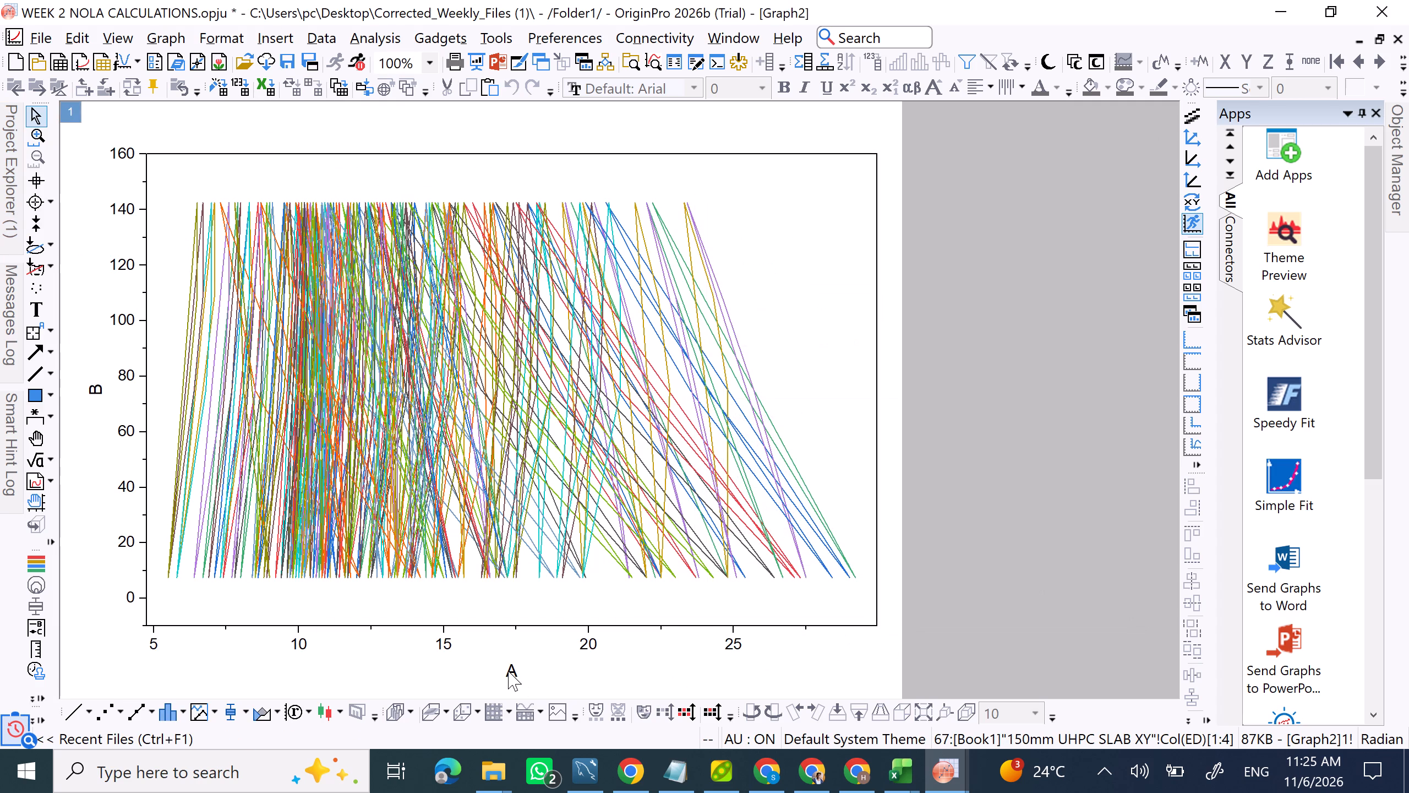
double_click(508, 671)
click(536, 670)
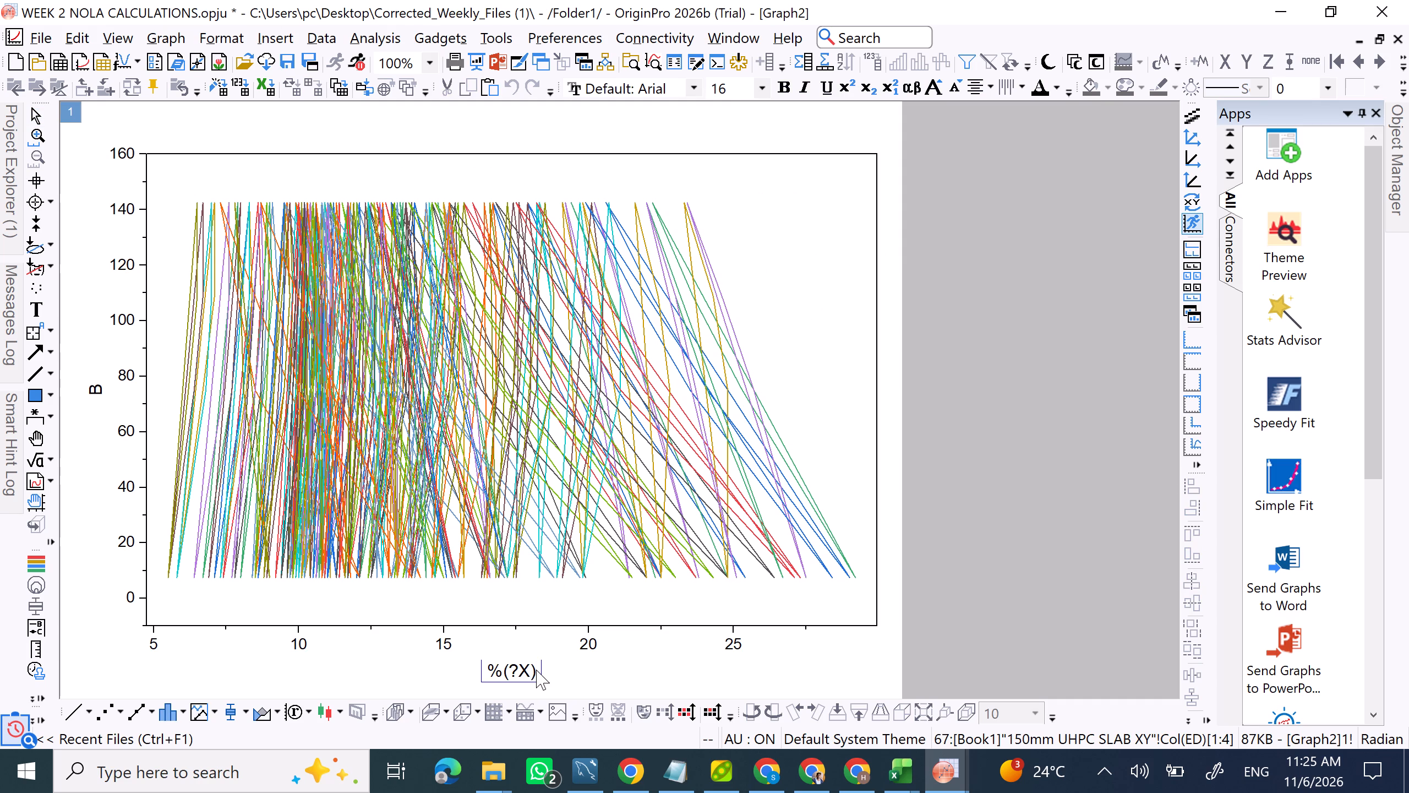
key(BackSpace)
key(BackSpace)
key(BackSpace)
key(BackSpace)
key(BackSpace)
key(BackSpace)
key(ctrl+v)
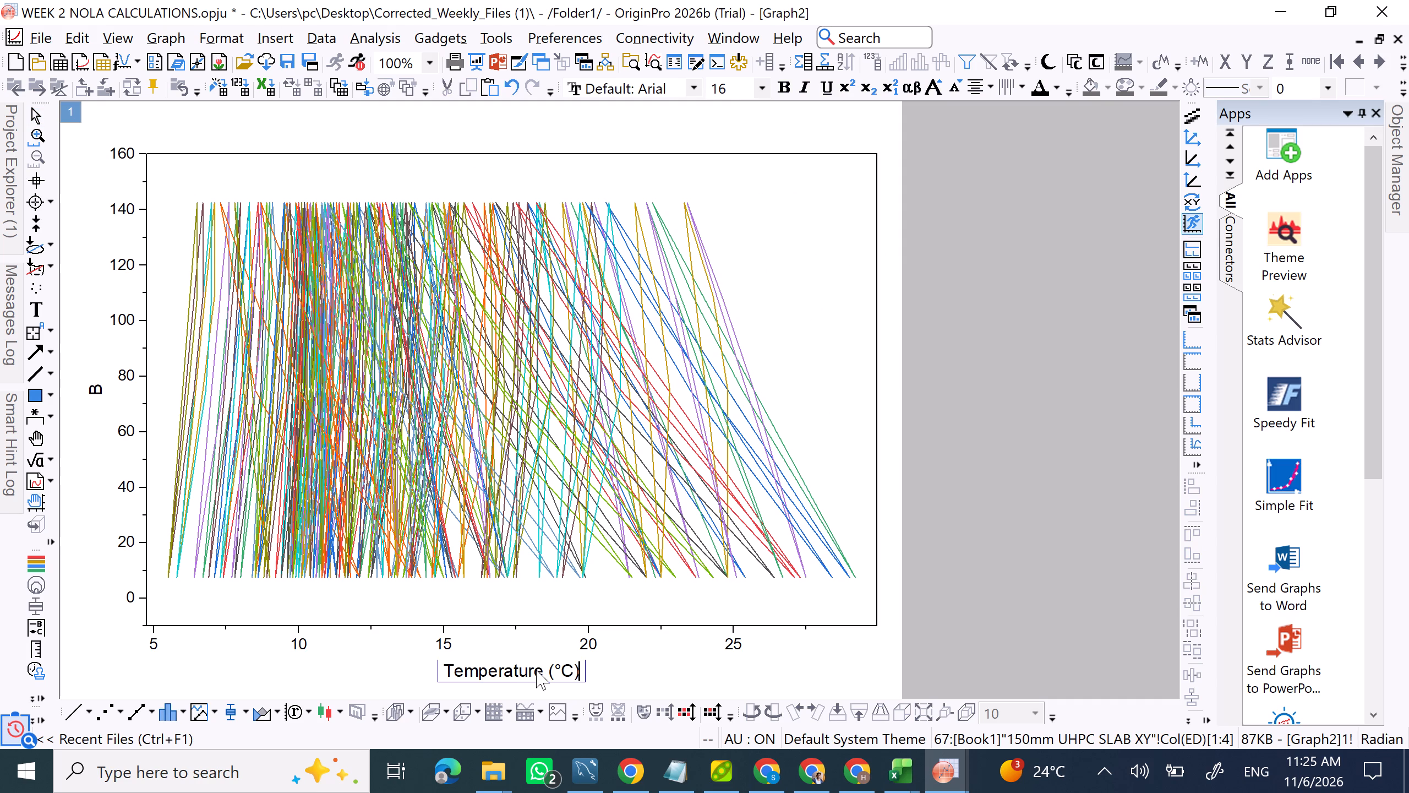
Replace Graph2's Y-axis title with "Depth from Top (mm)".
double_click(101, 397)
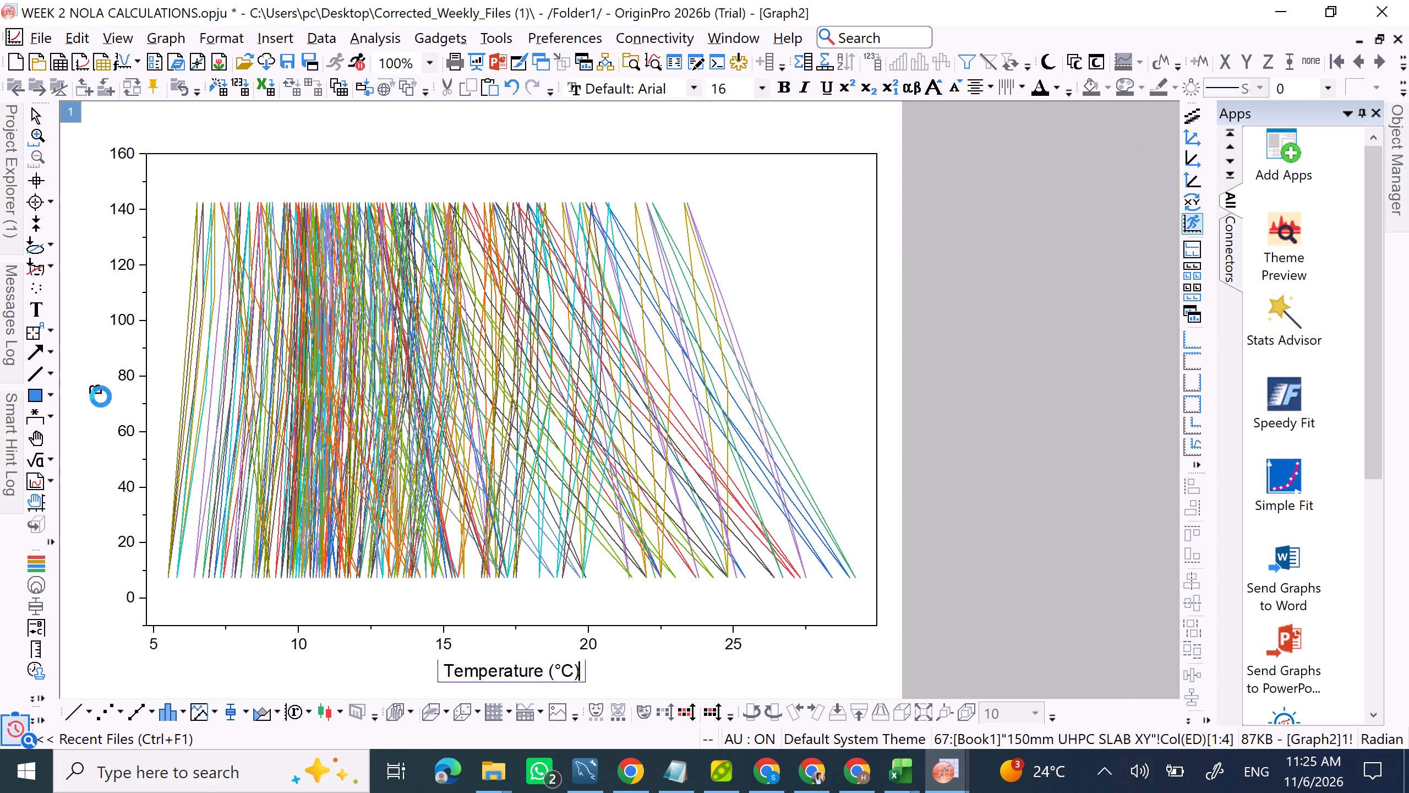
double_click(101, 391)
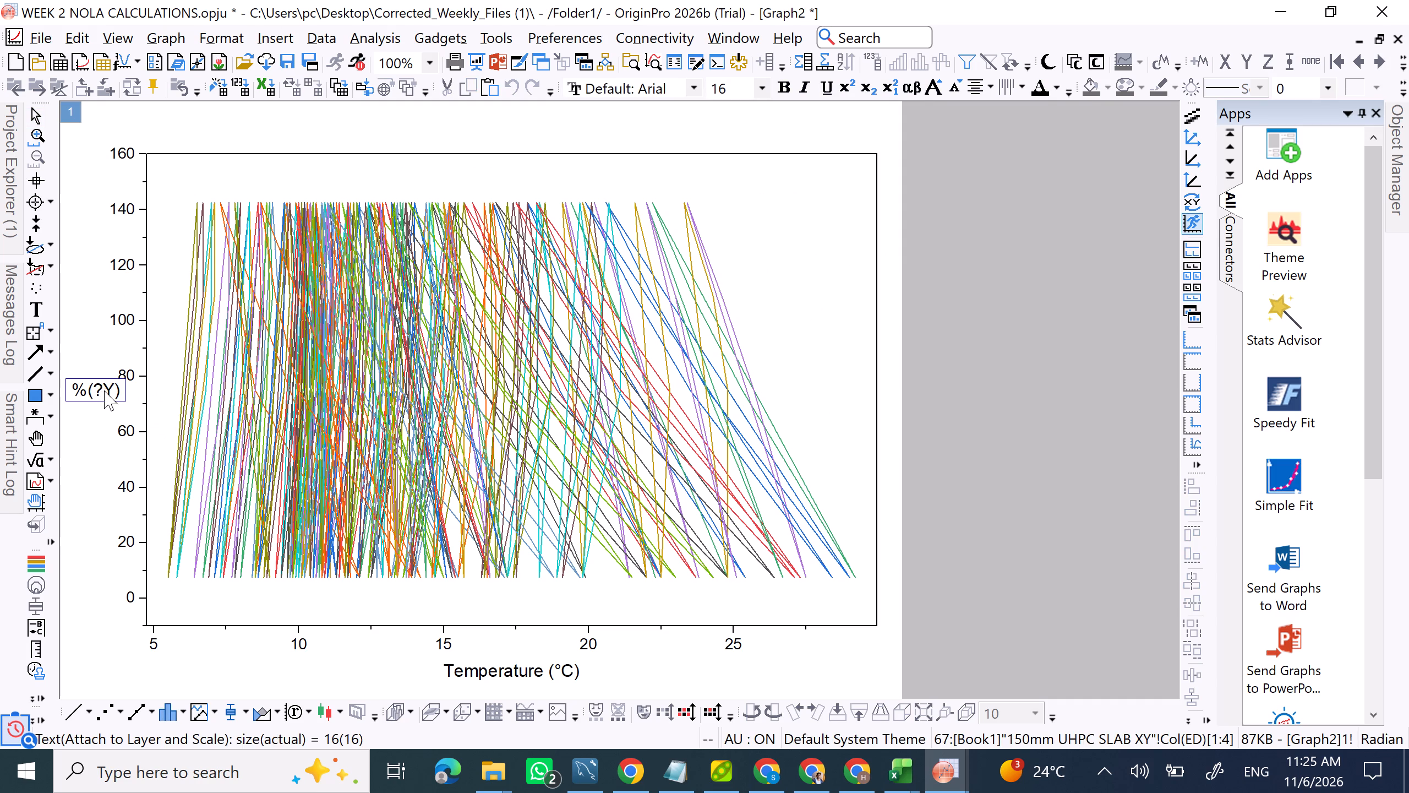
click(123, 394)
key(BackSpace)
key(BackSpace)
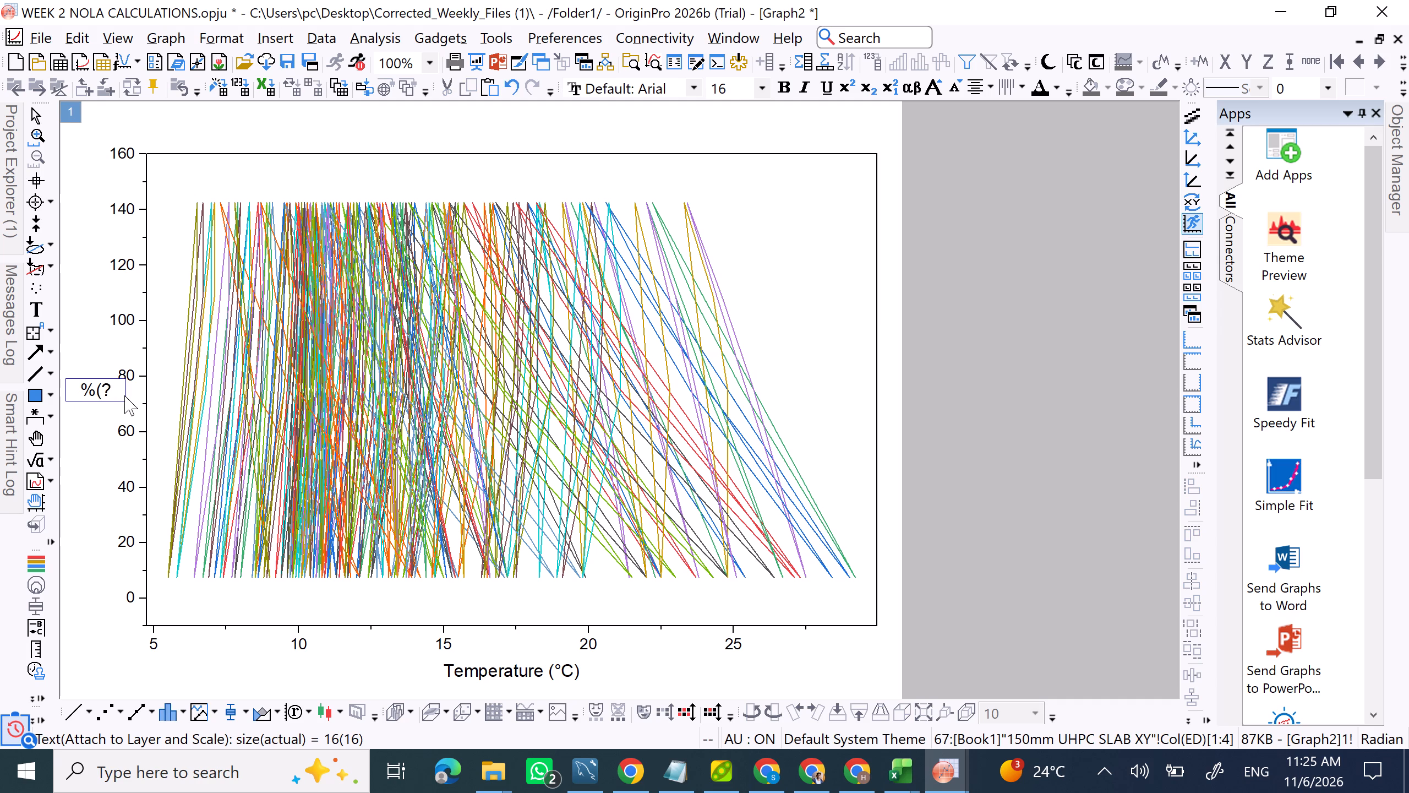
key(BackSpace)
key(BackSpace)
key(BackSpace)
text(De)
text(pth froim)
key(BackSpace)
key(BackSpace)
text(m)
key(space)
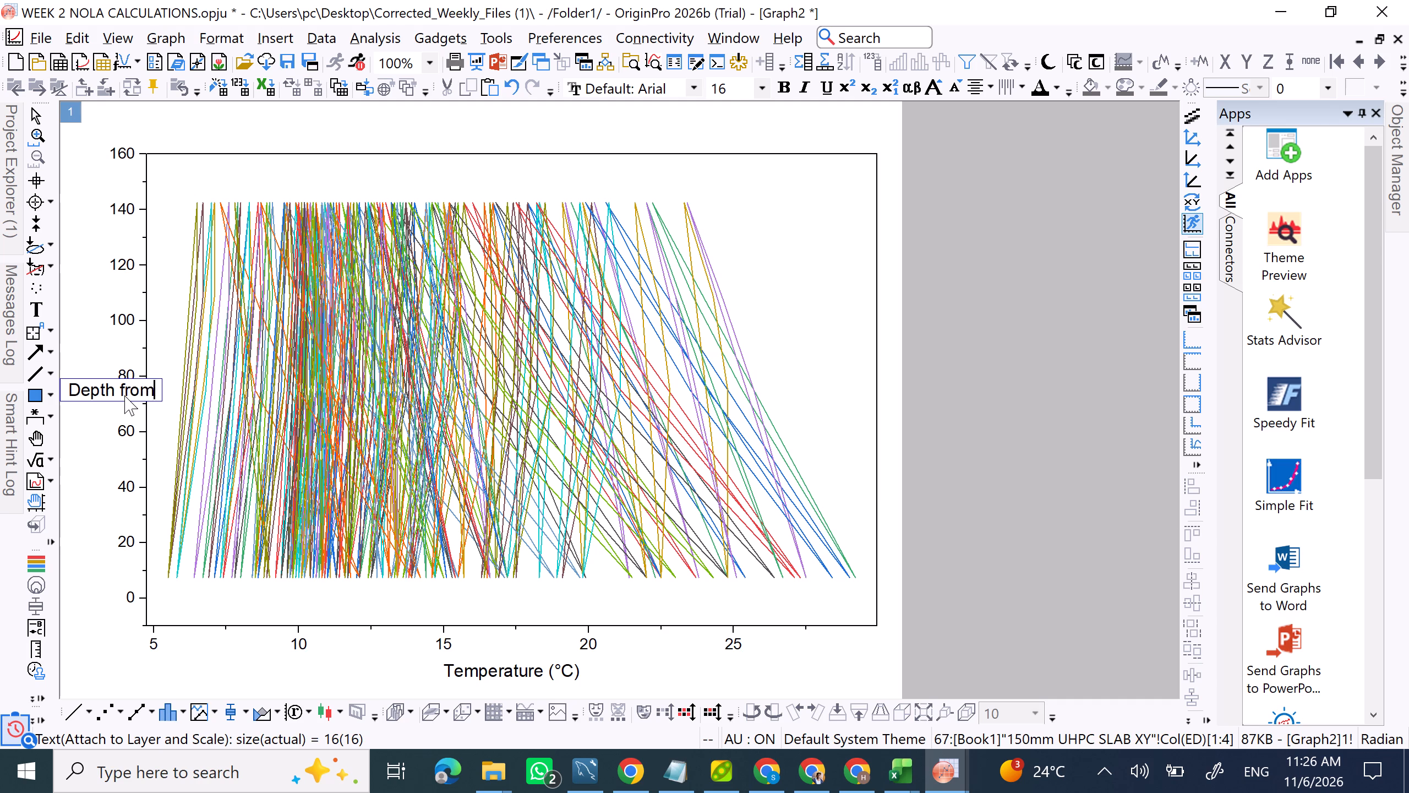
key(t)
key(BackSpace)
text(Top)
key(space)
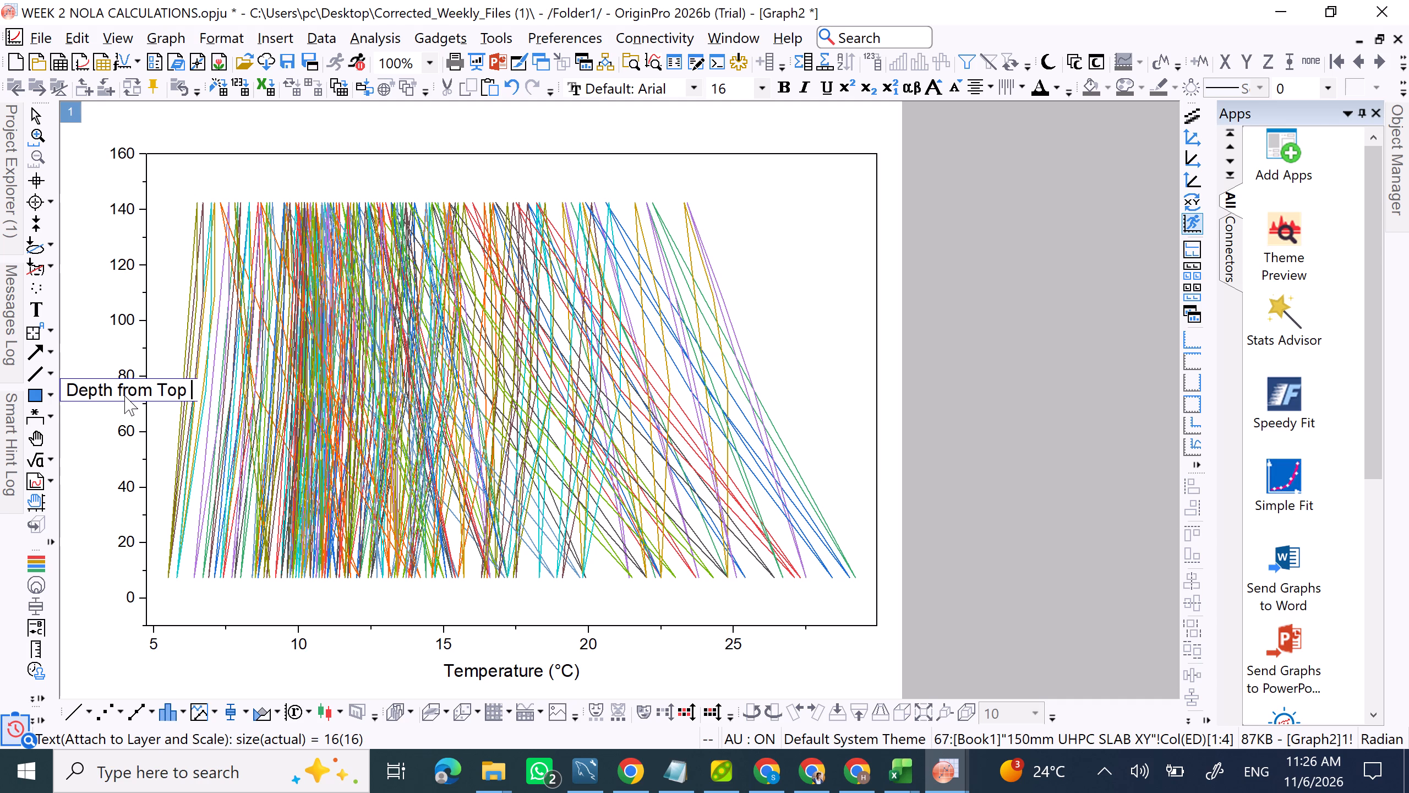
text((mm)
key(shift+parenright)
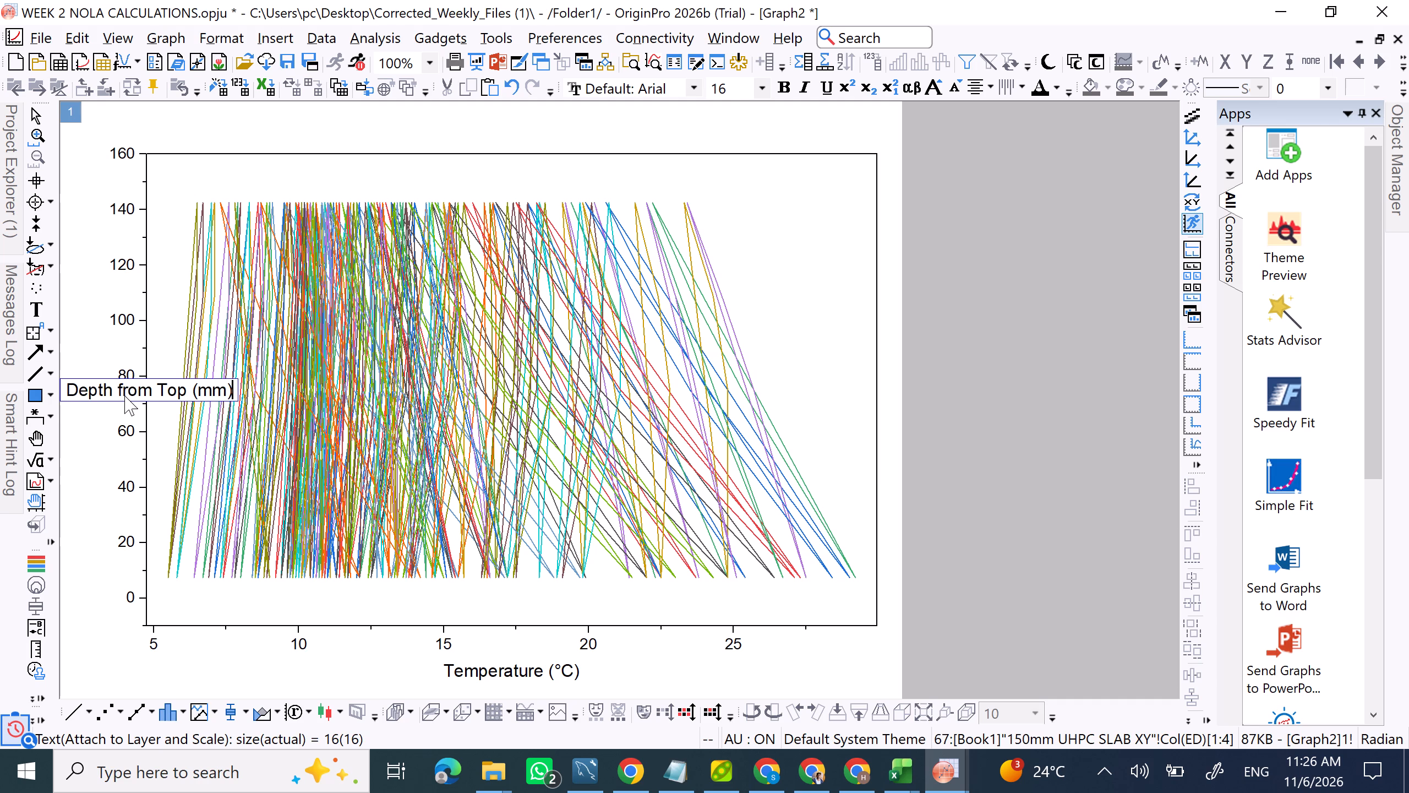
click(155, 338)
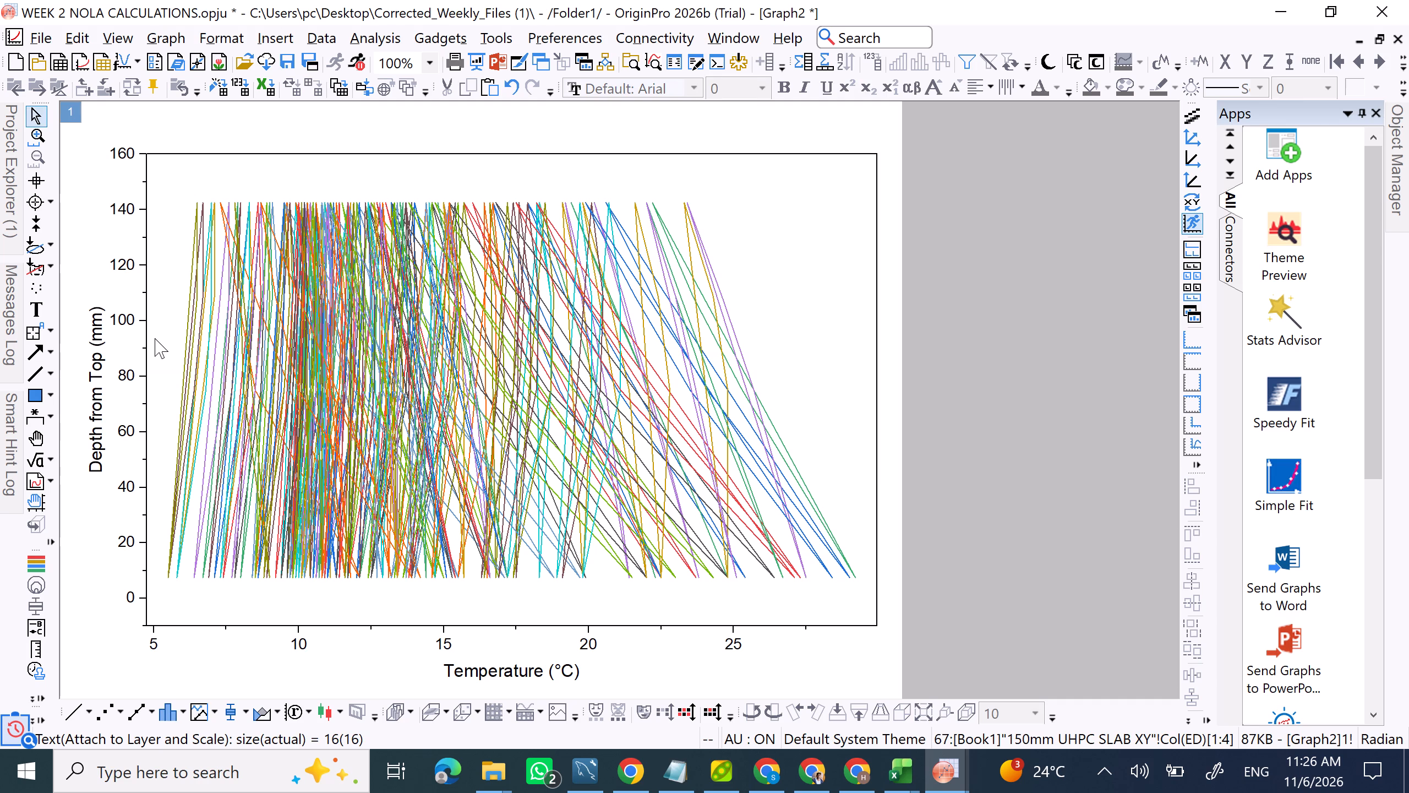
Open Graph3 from Folder1 and replace its X-axis title with the copied text "Temperature (°C)".
double_click(0, 139)
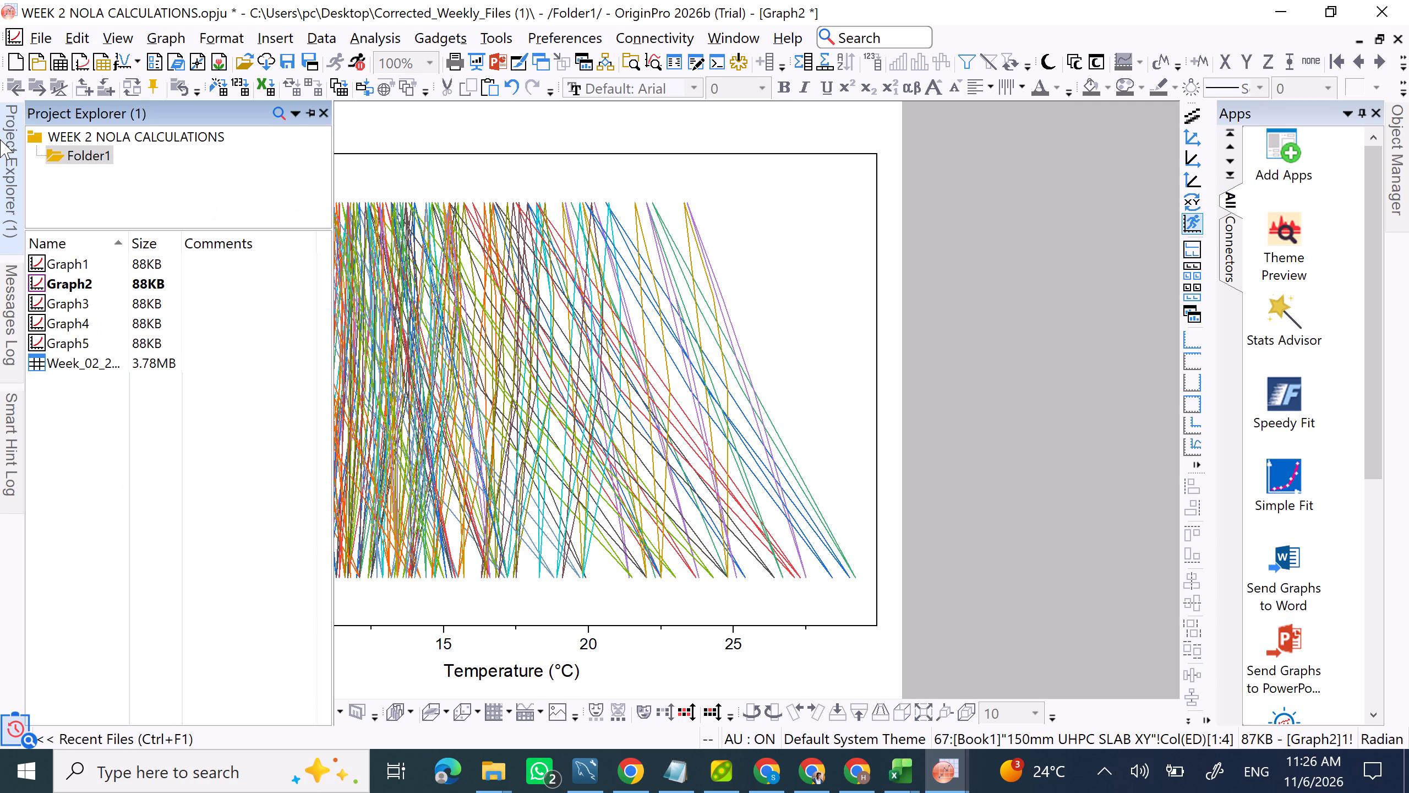
double_click(92, 303)
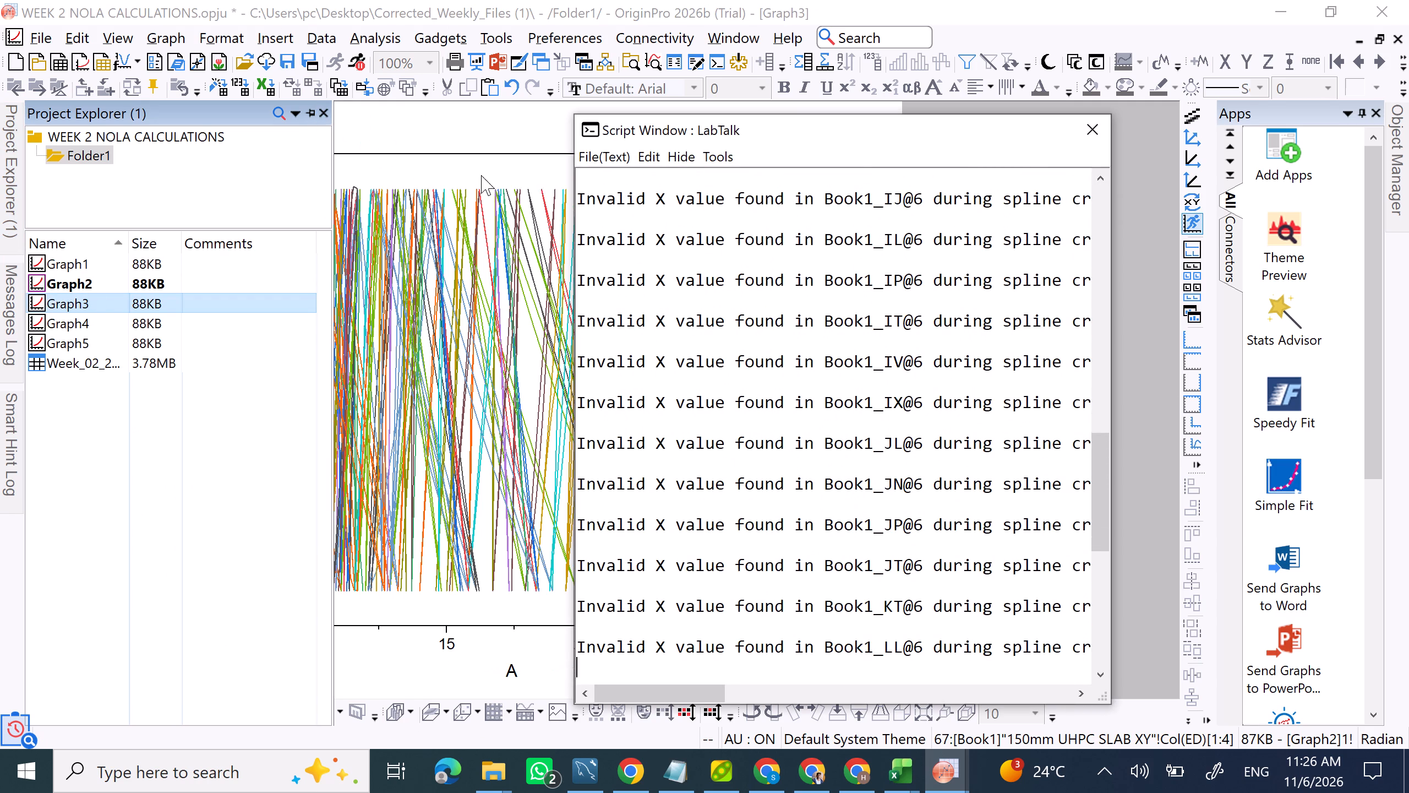
click(1088, 118)
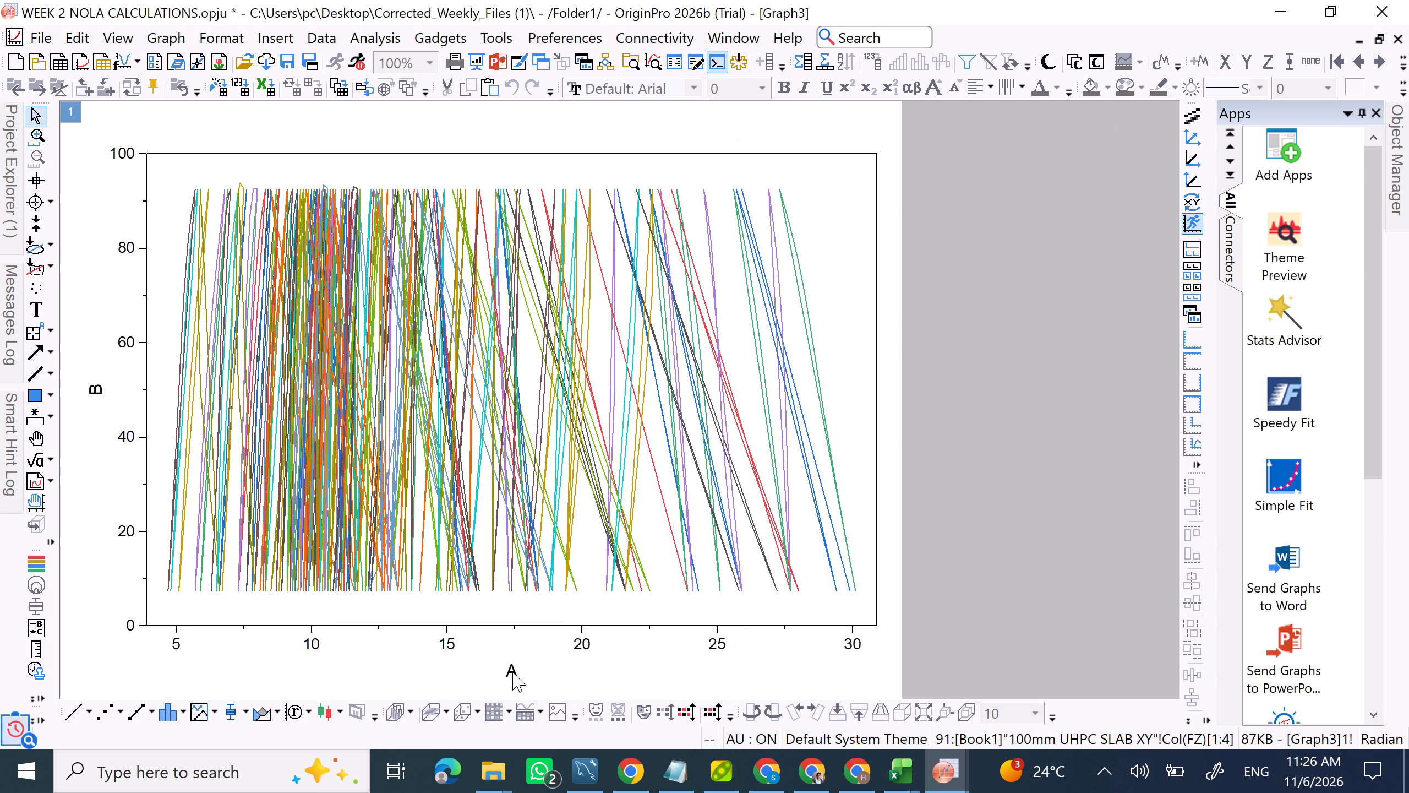
double_click(512, 672)
click(540, 672)
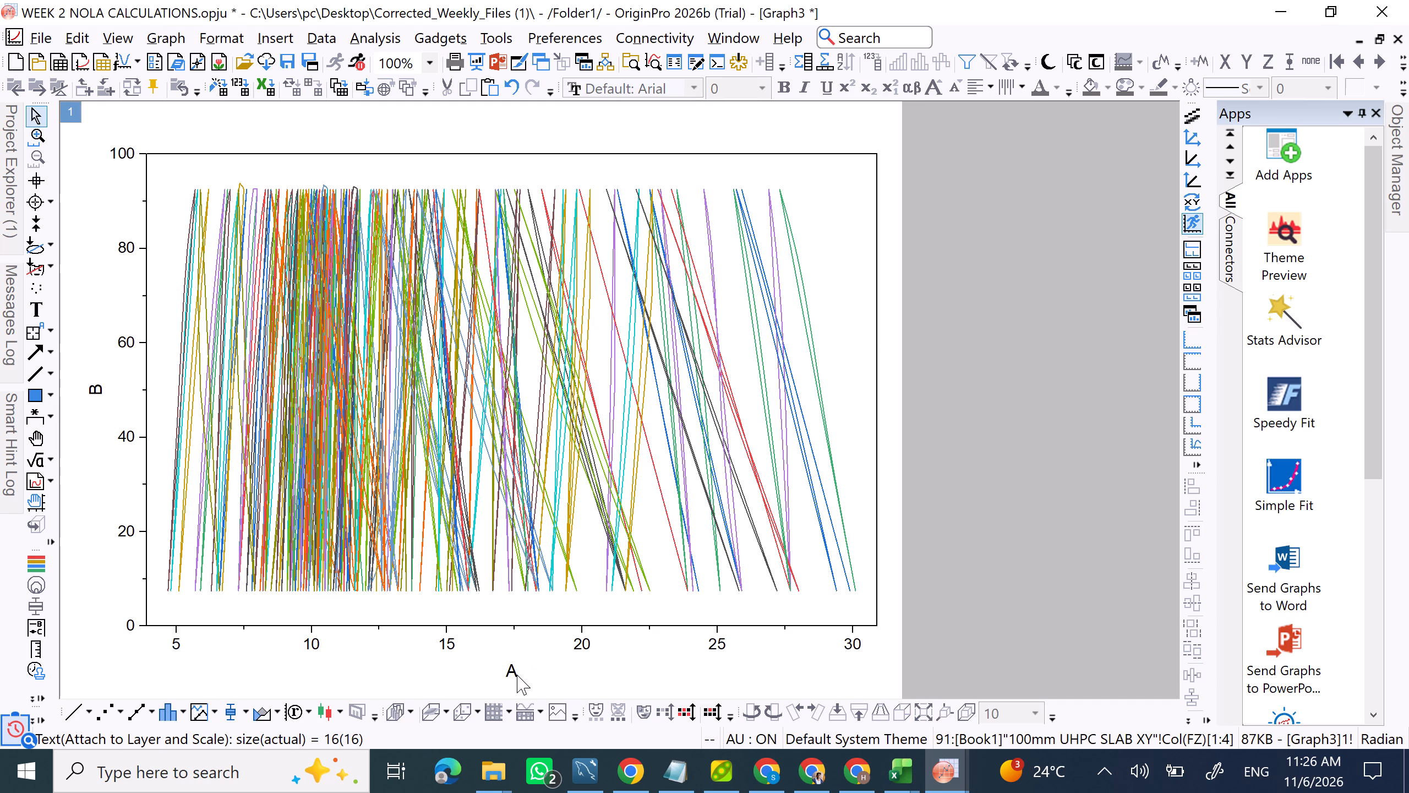
double_click(515, 675)
click(534, 675)
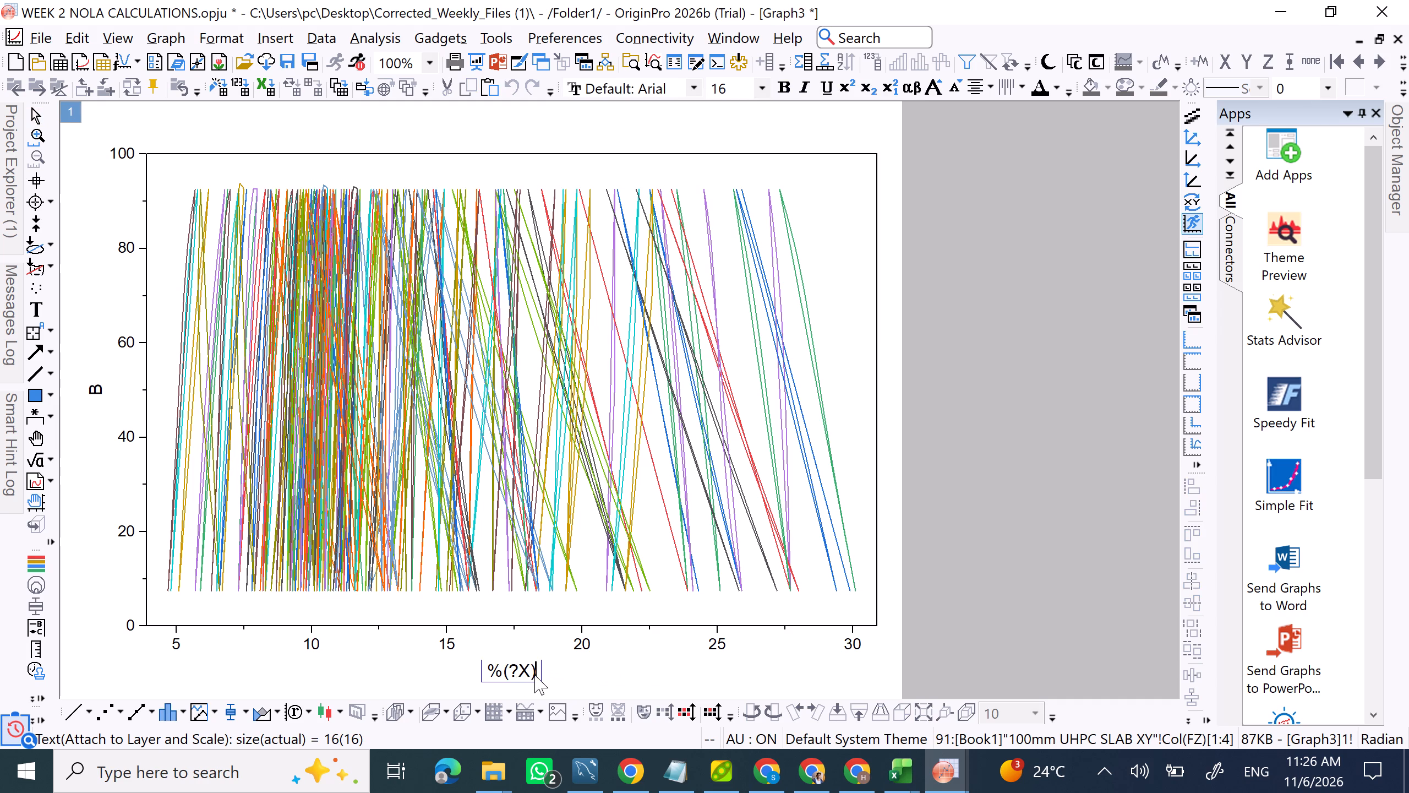
key(BackSpace)
key(BackSpace)
key(BackSpace)
key(BackSpace)
key(BackSpace)
key(ctrl+v)
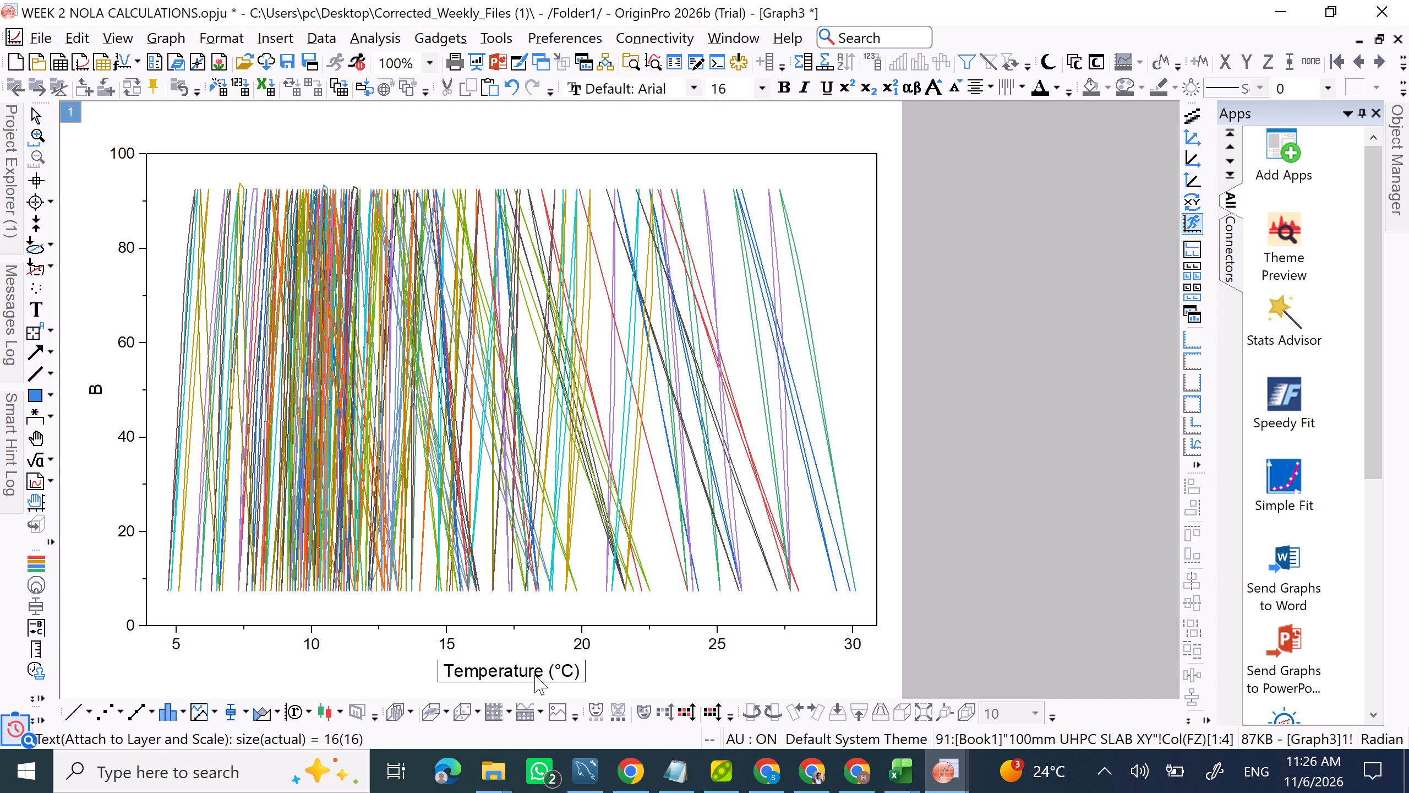
Replace Graph3's Y-axis title with "Depth from Top (mm)".
double_click(104, 388)
double_click(102, 390)
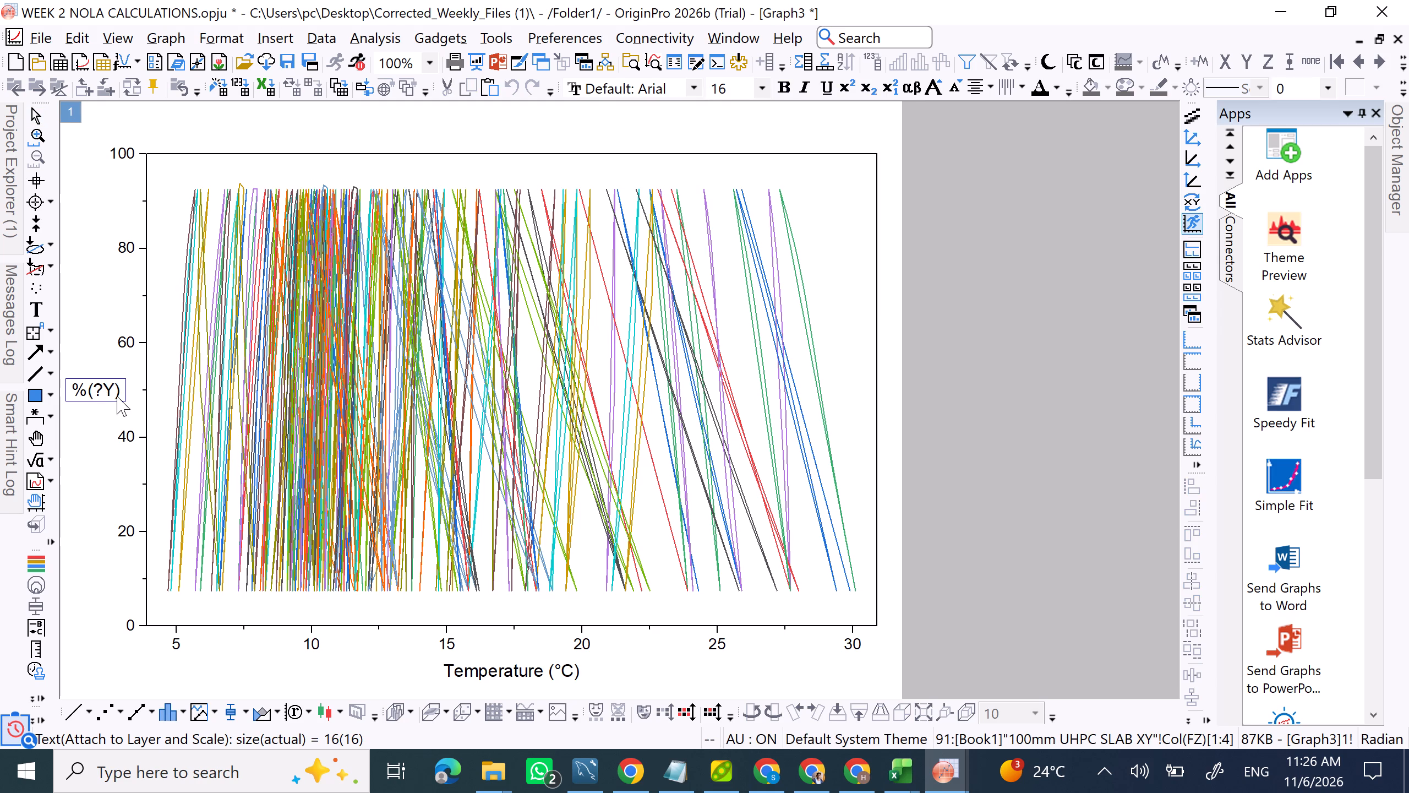
click(117, 396)
click(123, 392)
key(BackSpace)
key(BackSpace)
key(BackSpace)
key(BackSpace)
key(BackSpace)
text(Depth from Top)
key(space)
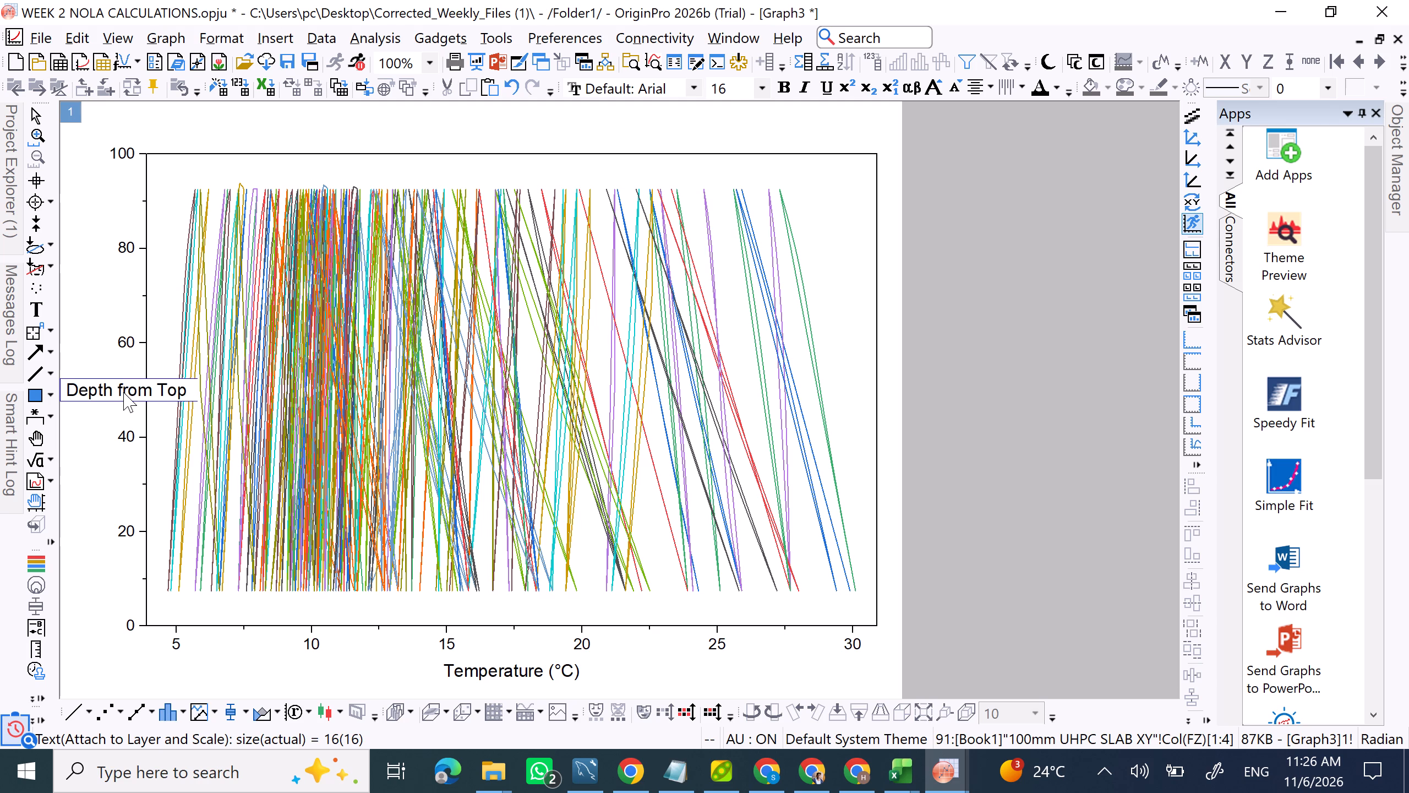
text((mm)
key(shift+parenright)
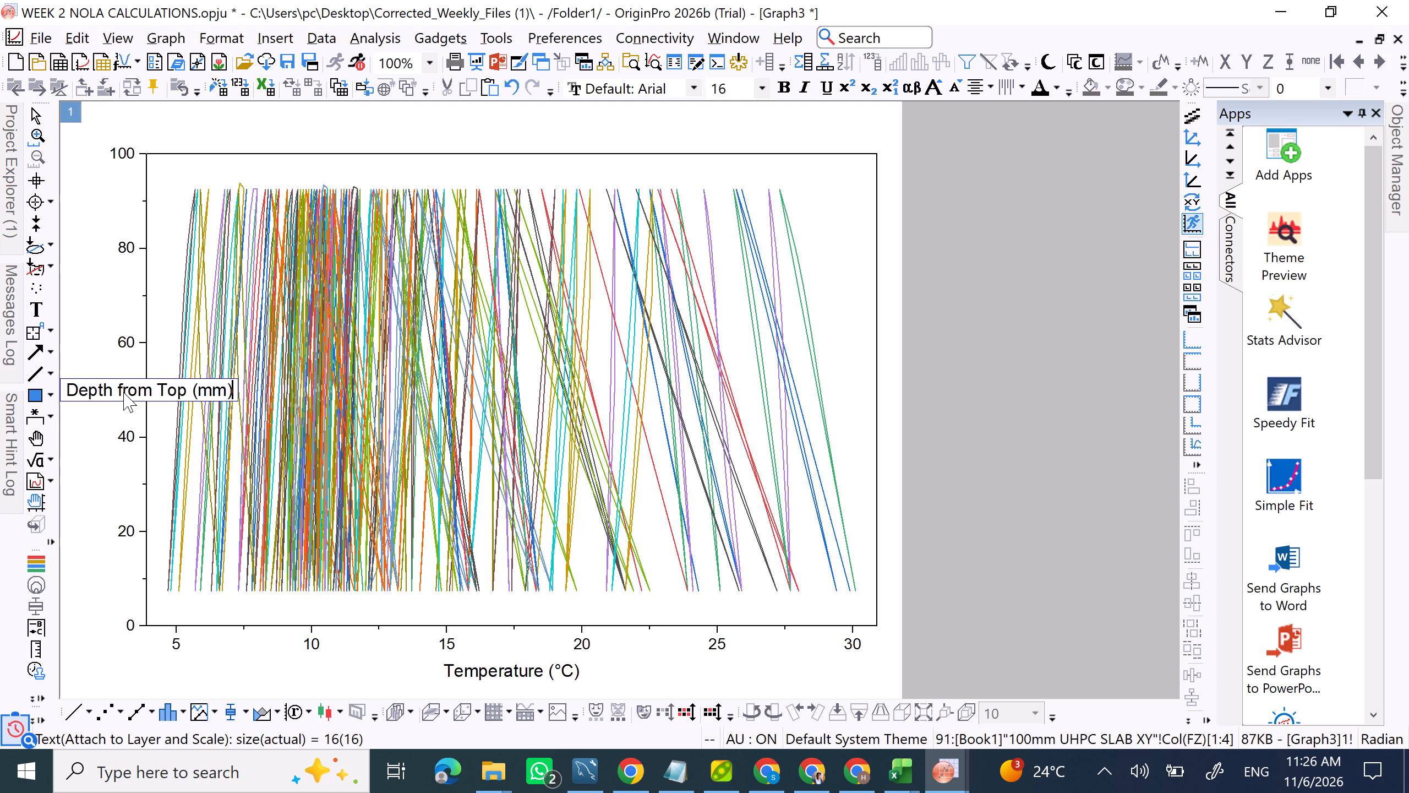
click(158, 308)
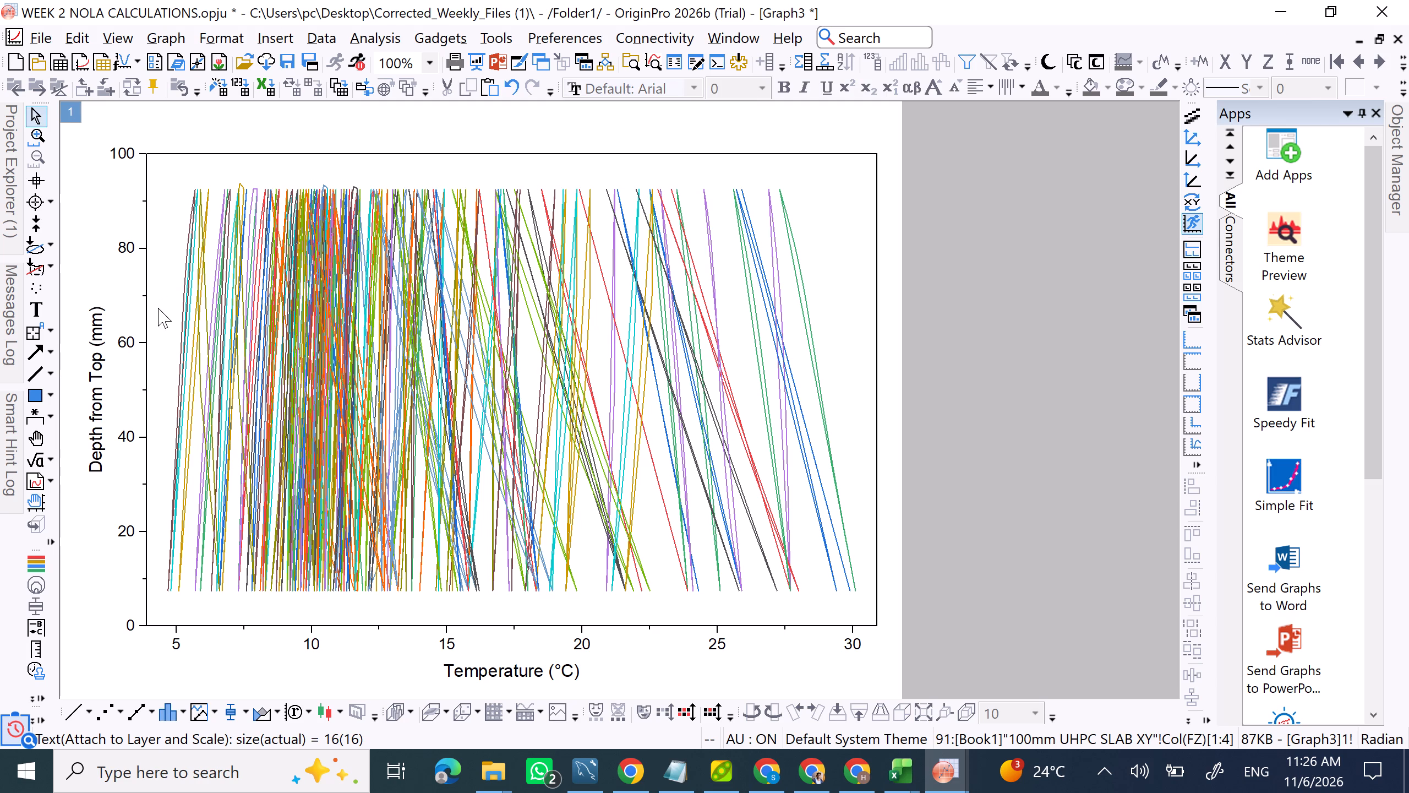
Open Graph4 from Folder1 and replace its X-axis title with the copied text "Temperature (°C)".
click(2, 182)
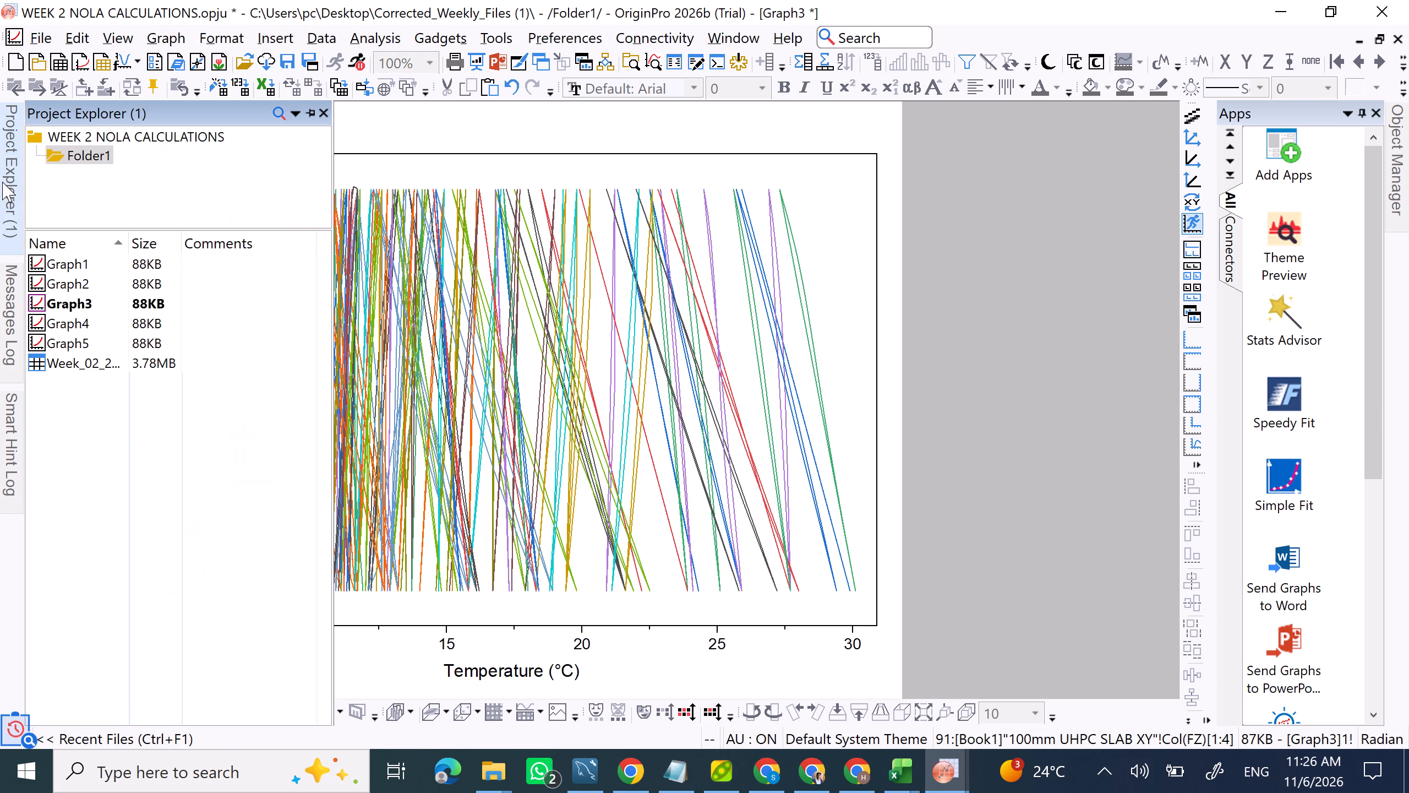
double_click(119, 332)
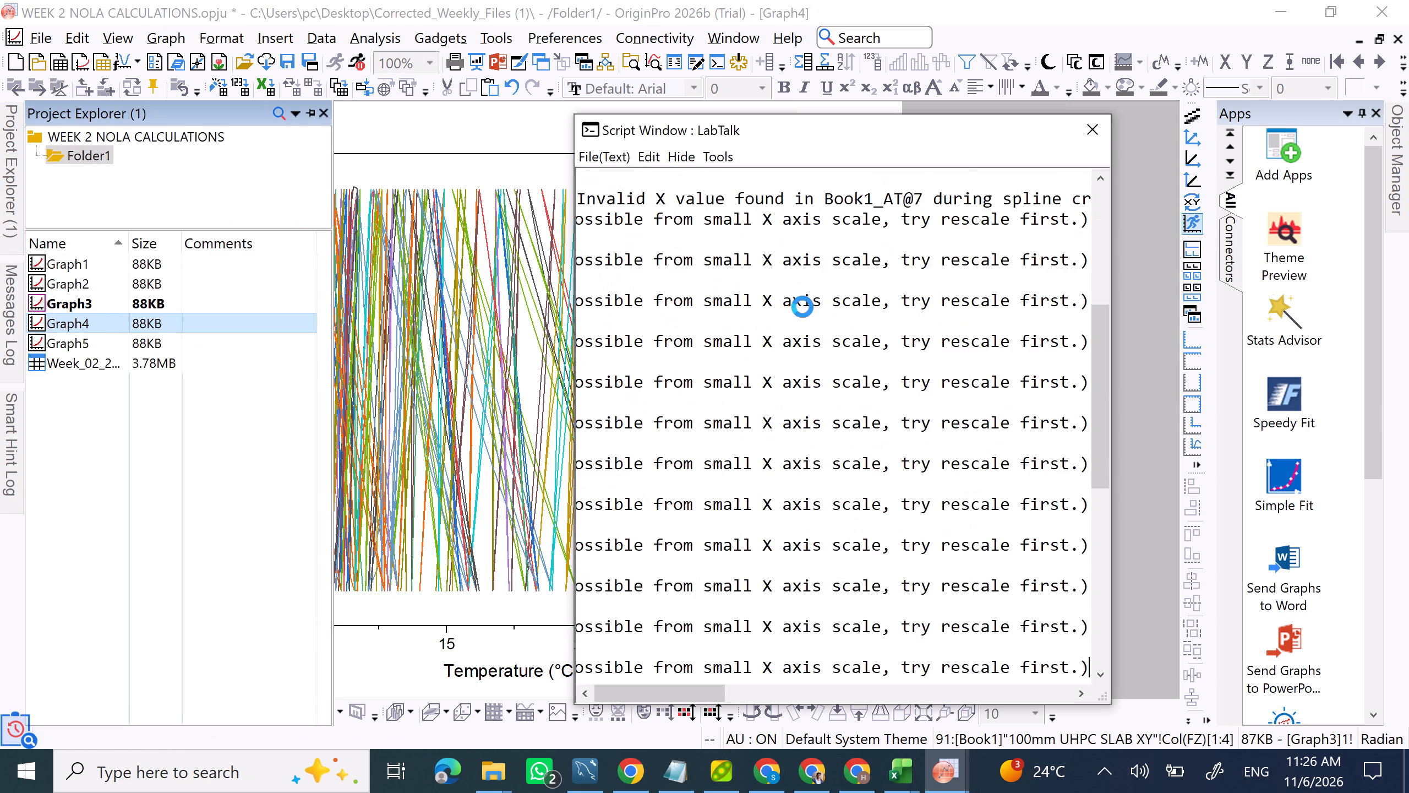
click(1097, 134)
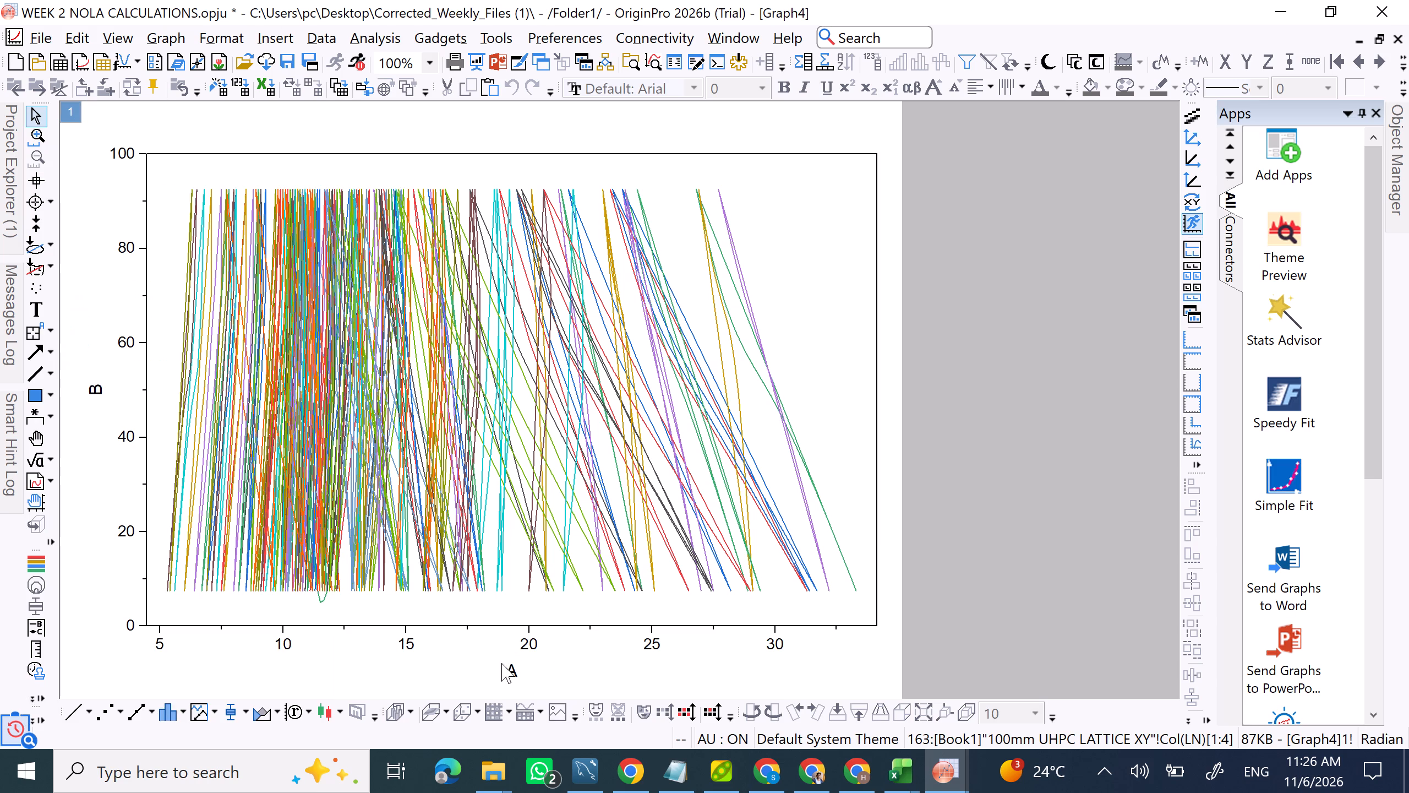
double_click(504, 672)
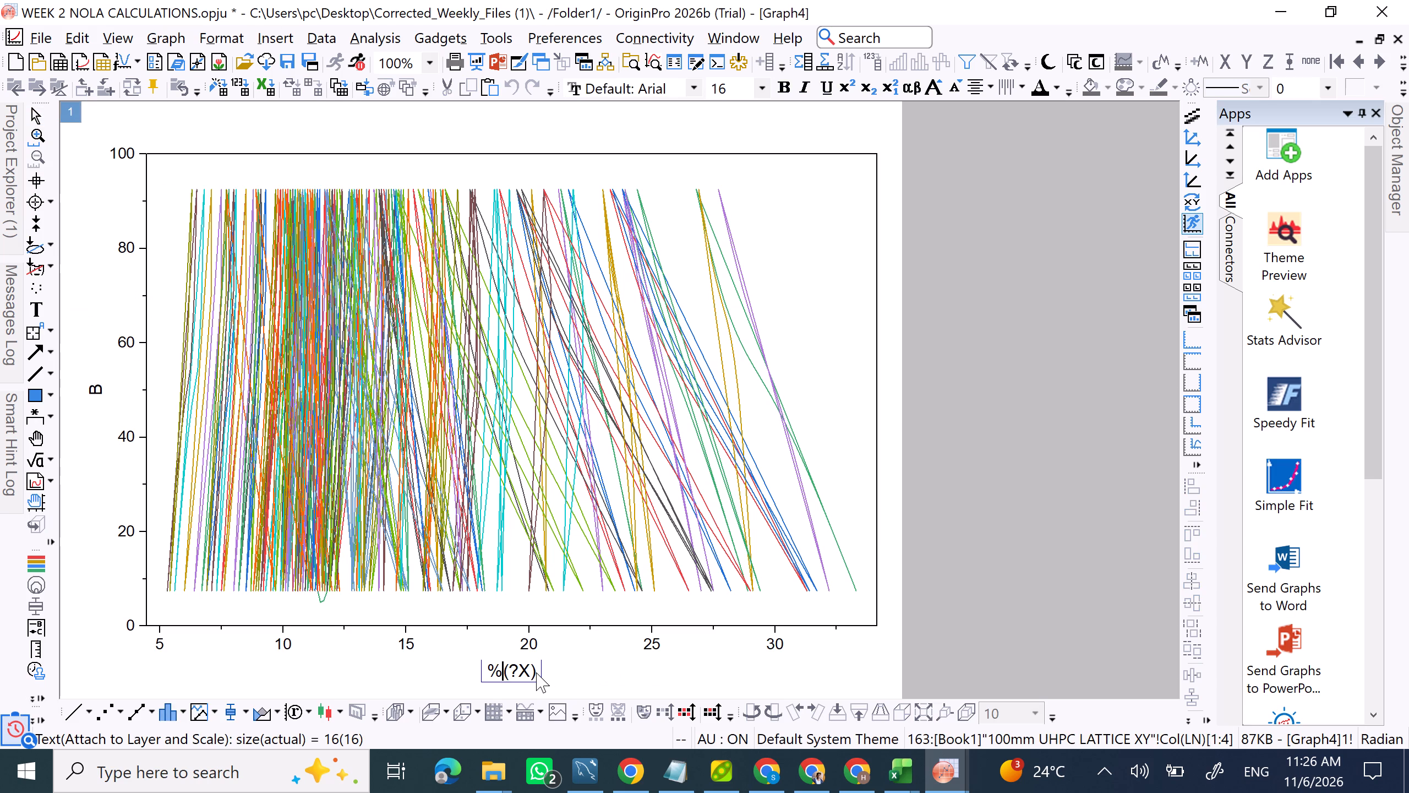
click(535, 671)
key(BackSpace)
key(BackSpace)
key(BackSpace)
key(BackSpace)
key(BackSpace)
key(ctrl+v)
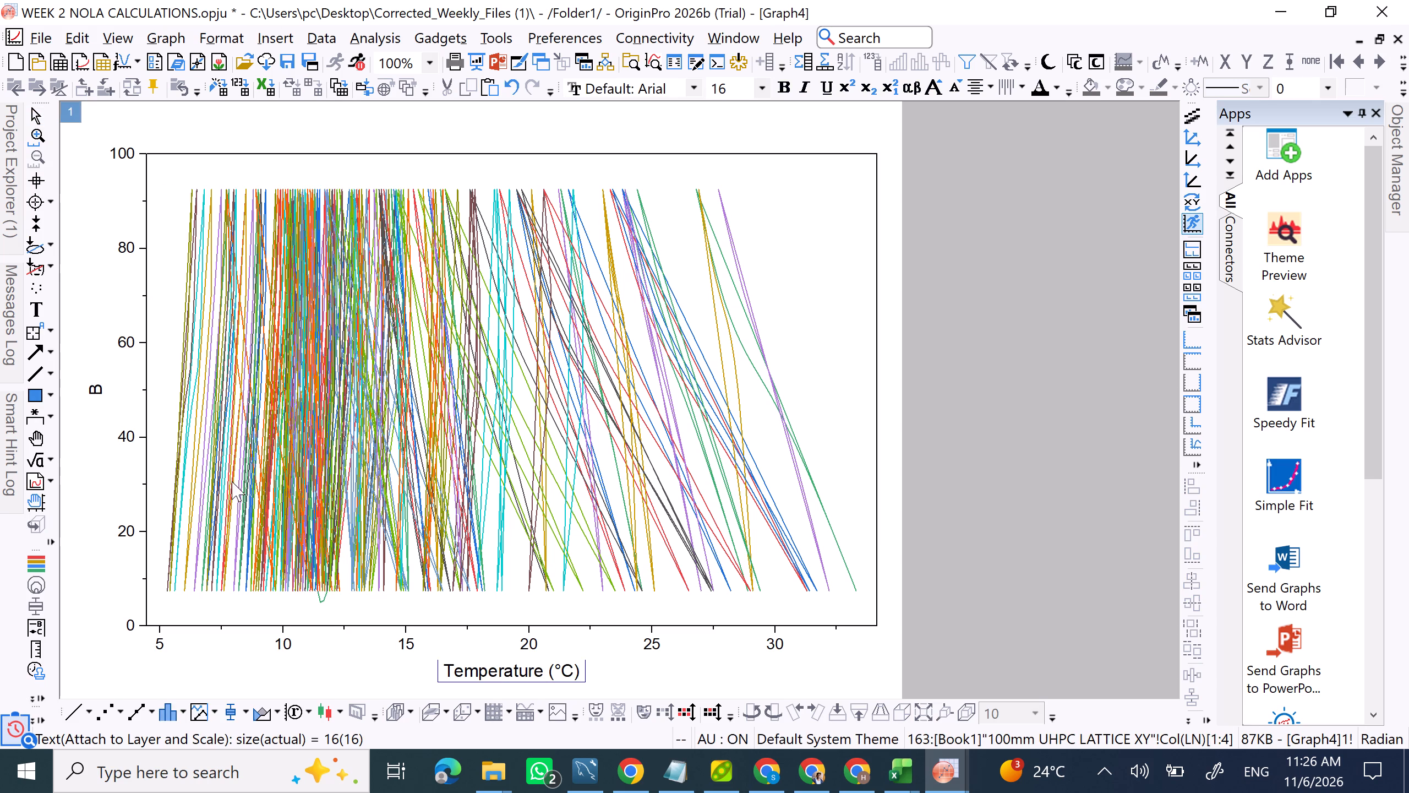
Replace Graph4's Y-axis title with "Depth from Top (mm)".
click(89, 399)
double_click(92, 395)
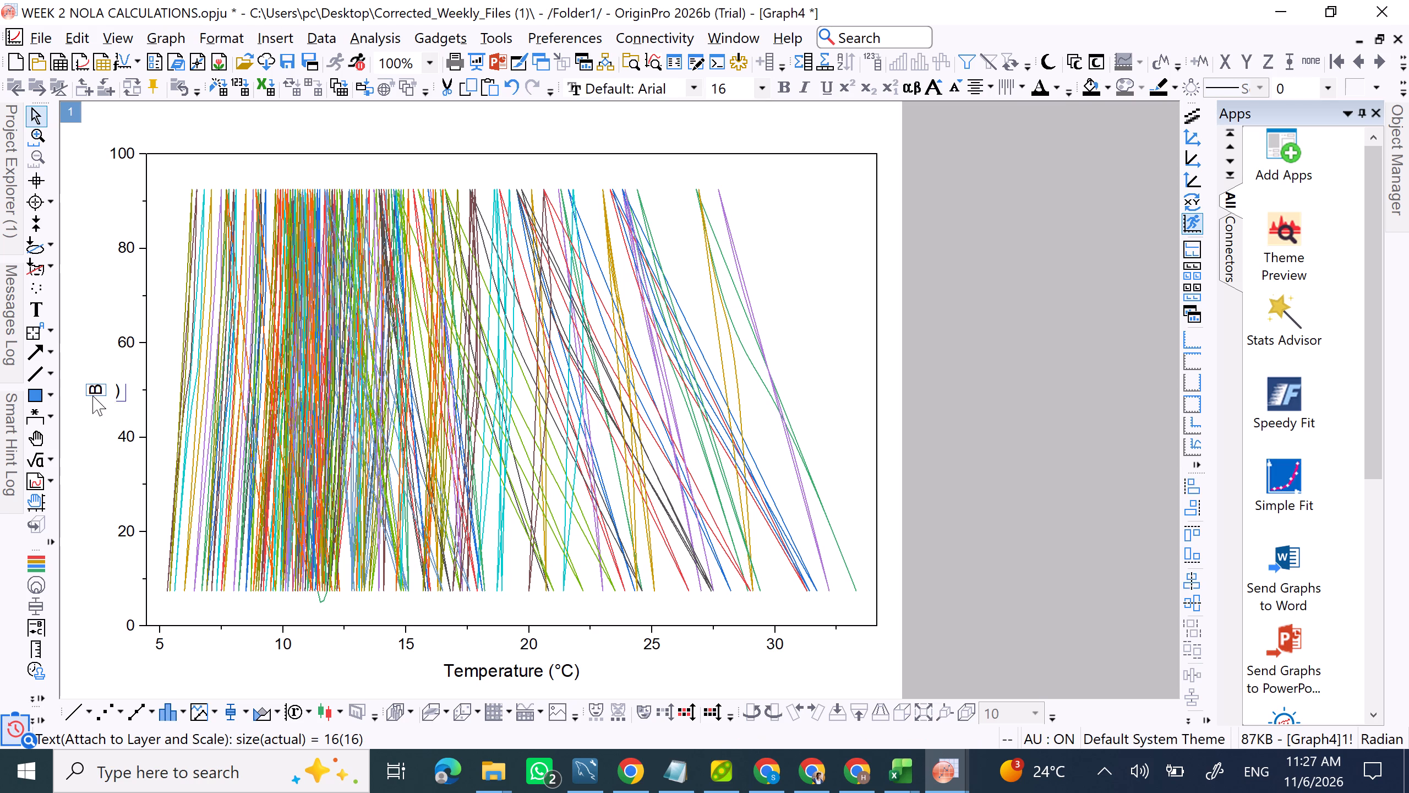
click(124, 393)
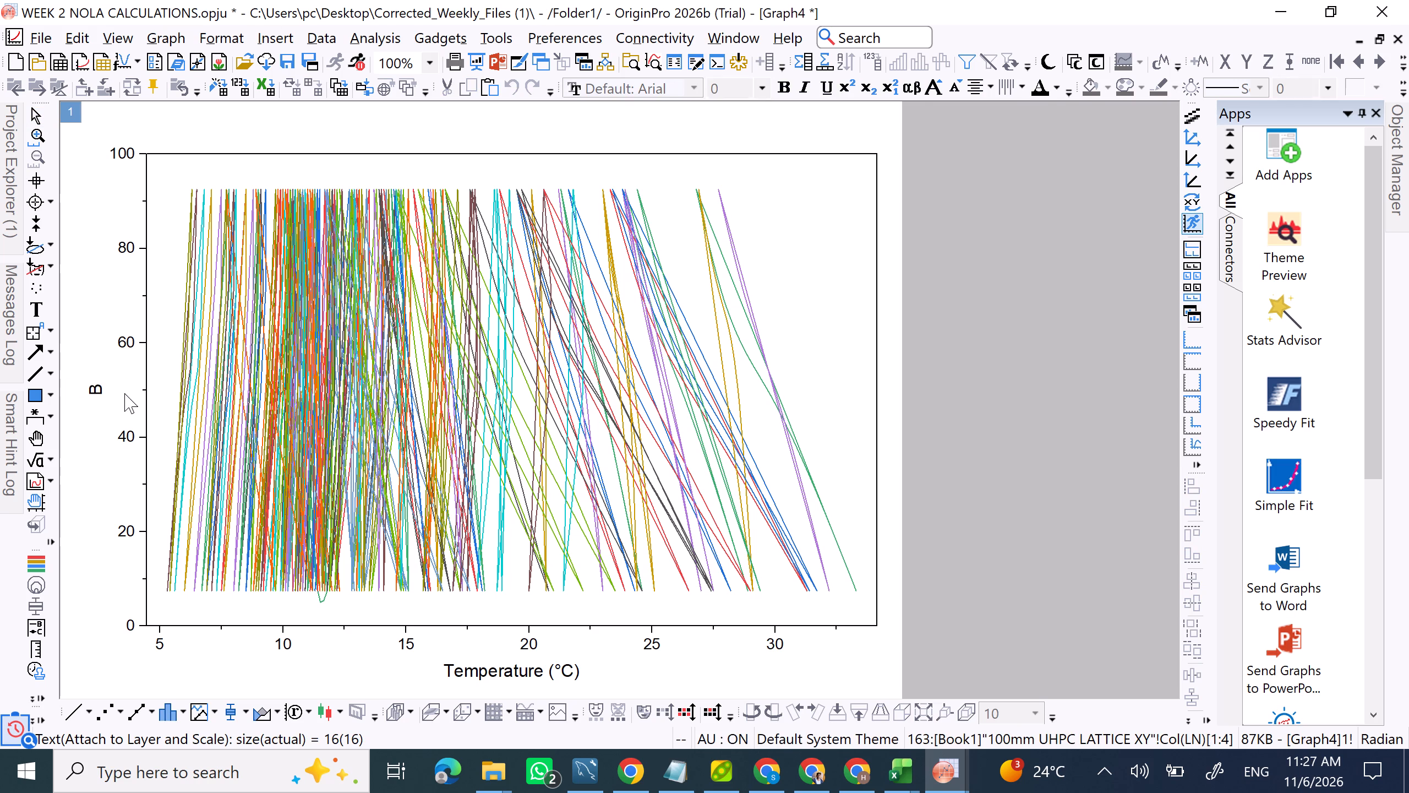
double_click(101, 387)
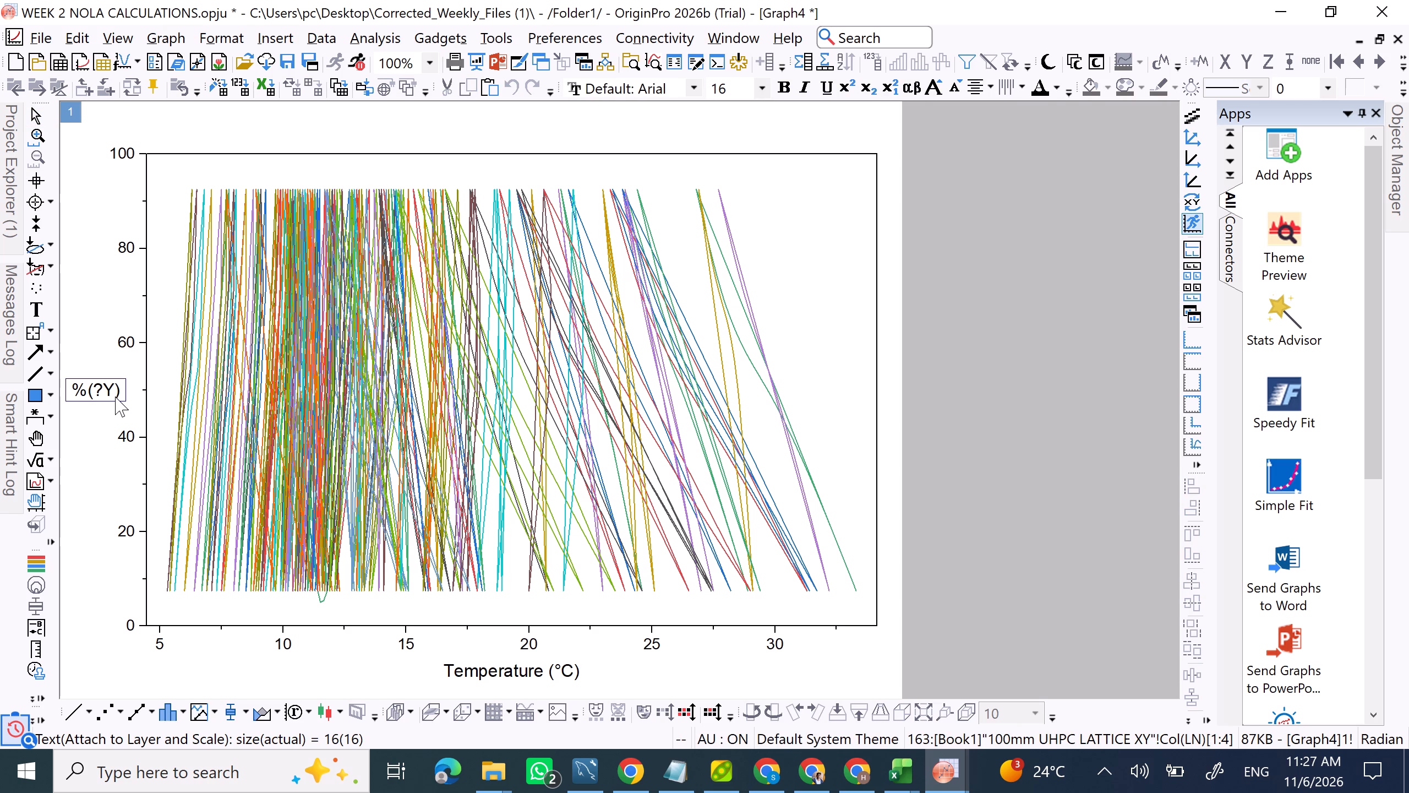
click(120, 398)
key(BackSpace)
key(BackSpace)
key(BackSpace)
key(BackSpace)
key(BackSpace)
key(BackSpace)
text(De)
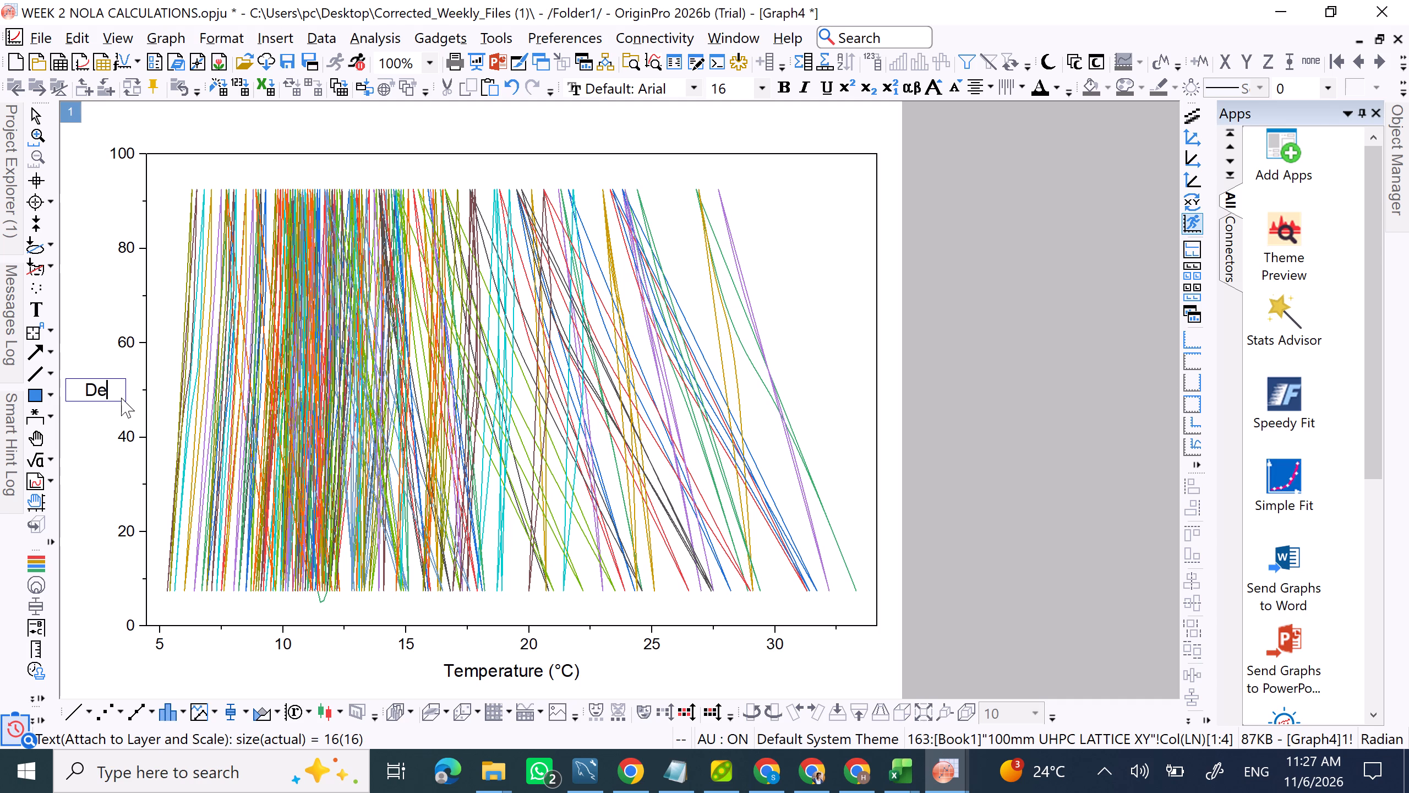
text(pth fr)
text(om Top)
key(space)
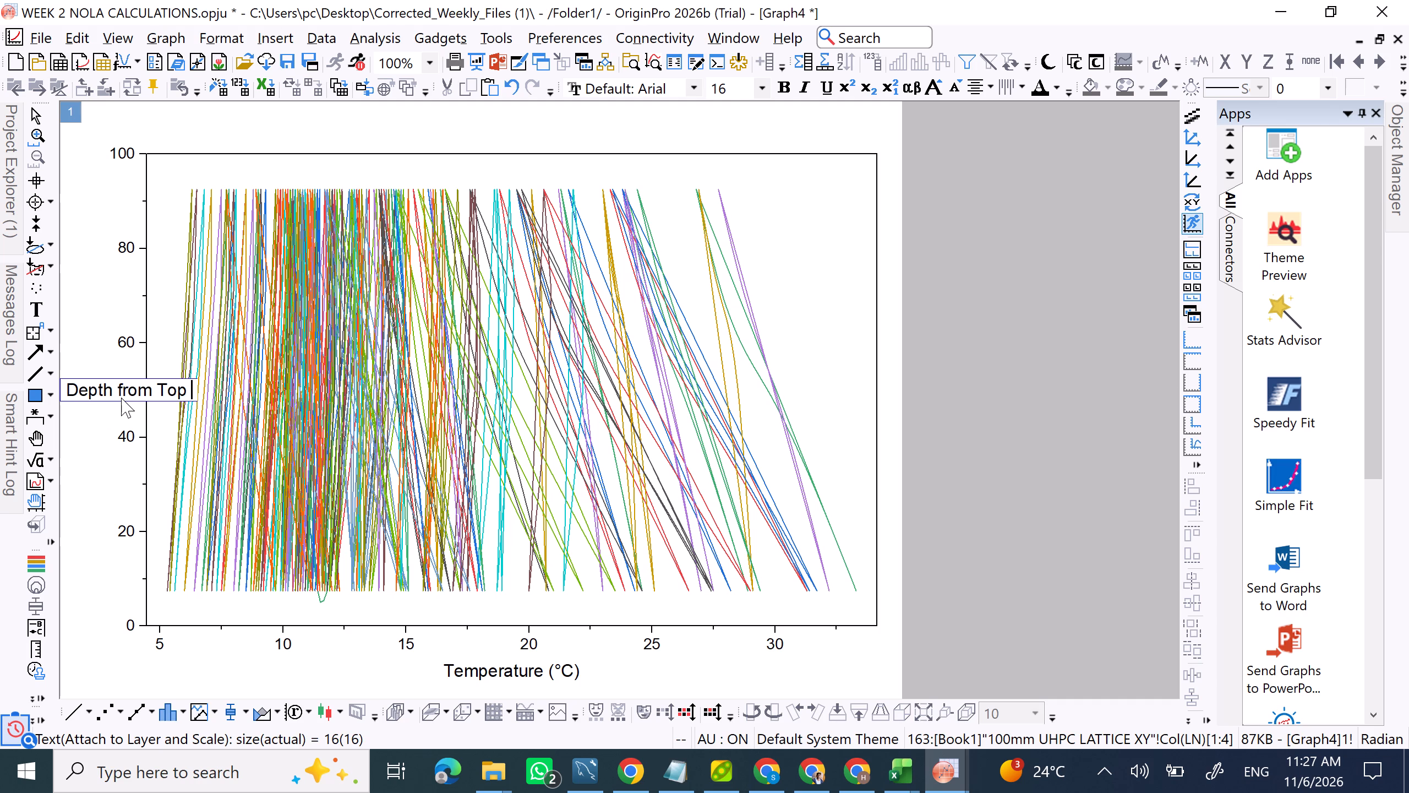
text((mm))
click(170, 331)
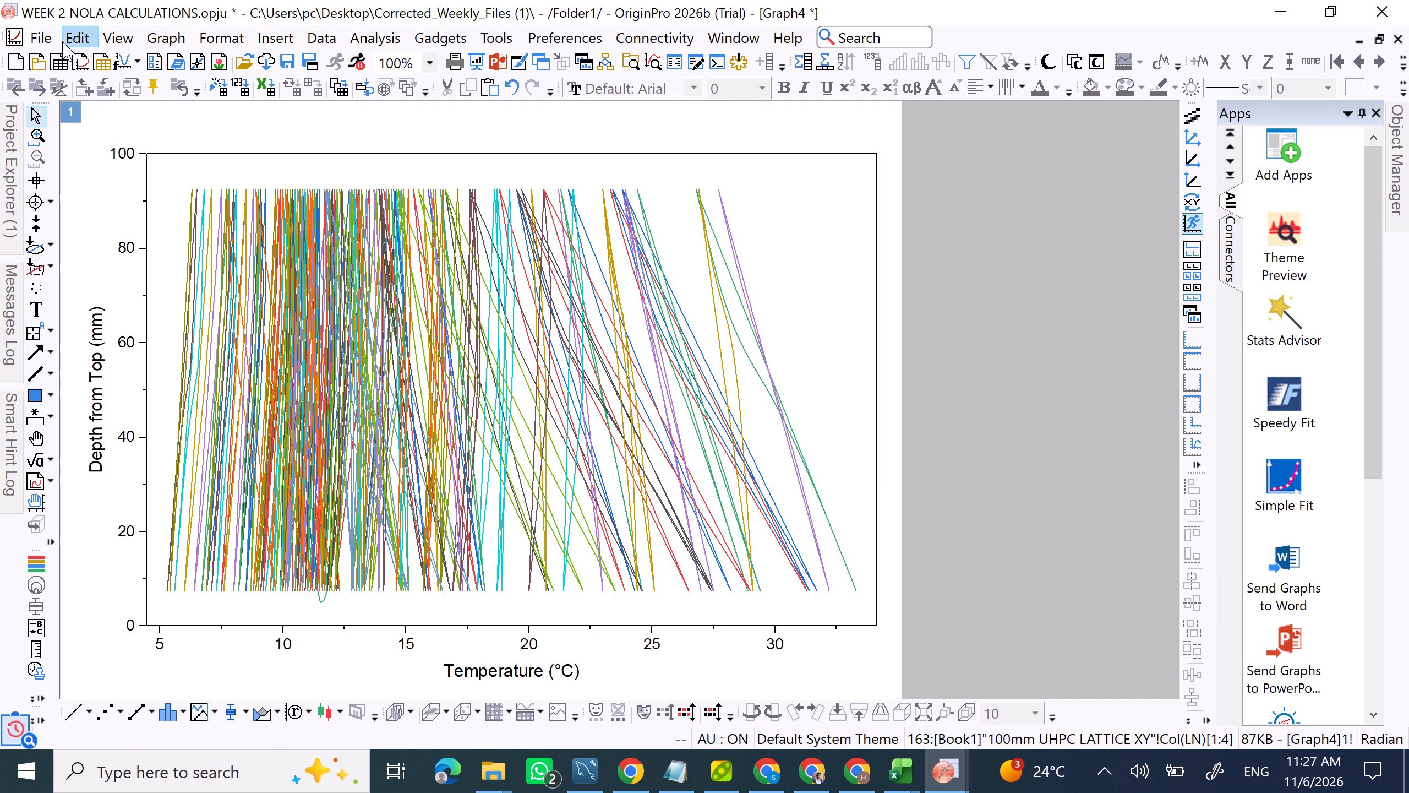
Open Graph5 from Folder1 and dismiss the script window.
click(2, 178)
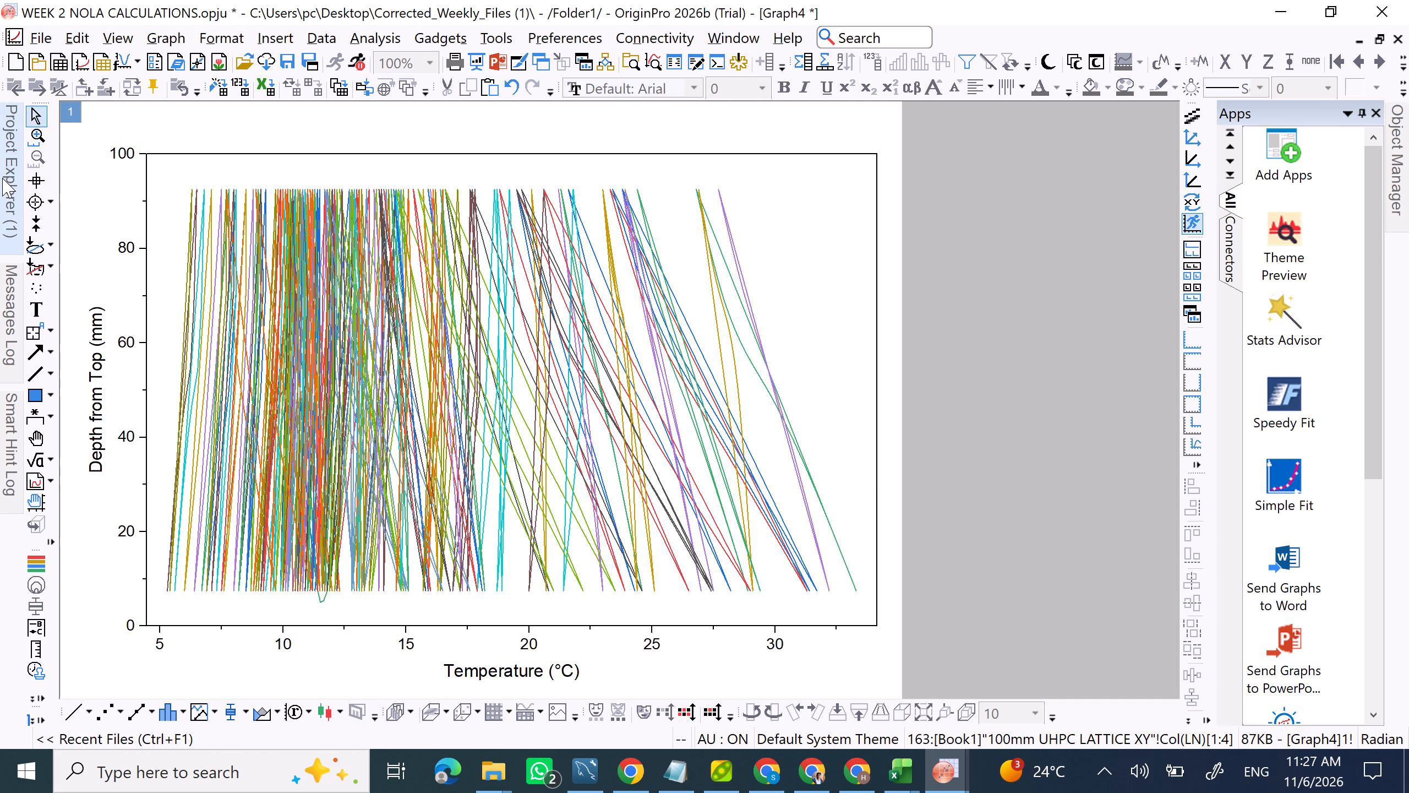
double_click(95, 346)
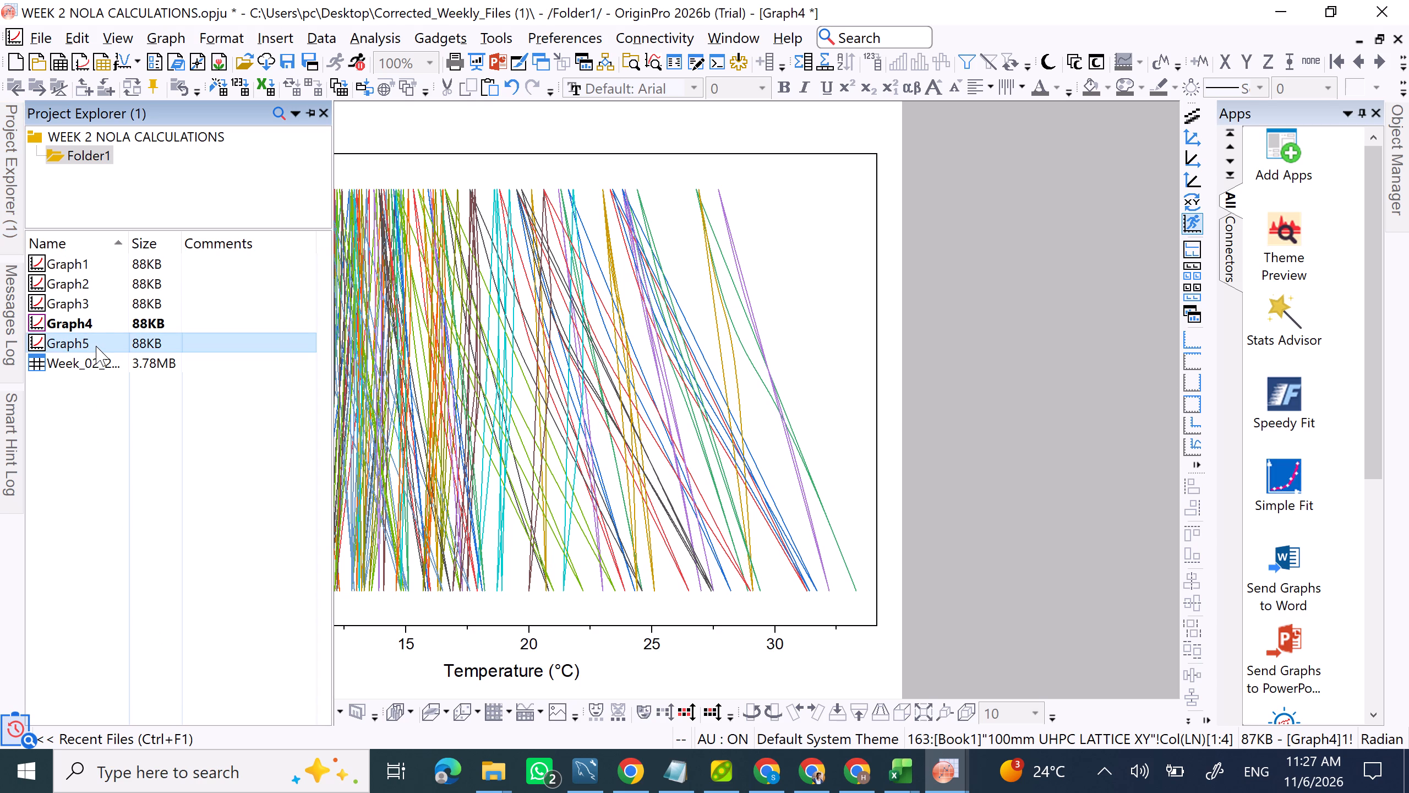
double_click(160, 344)
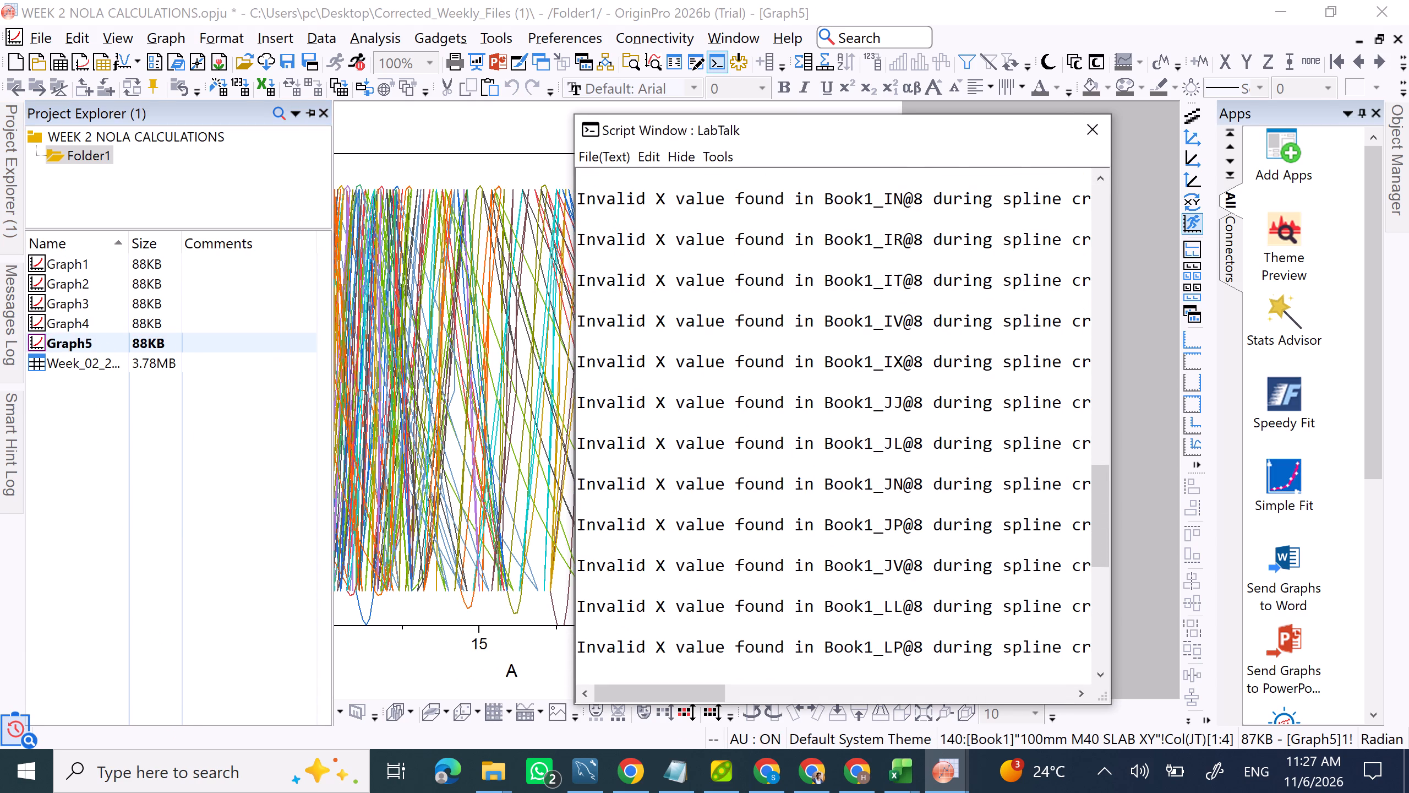
click(1102, 130)
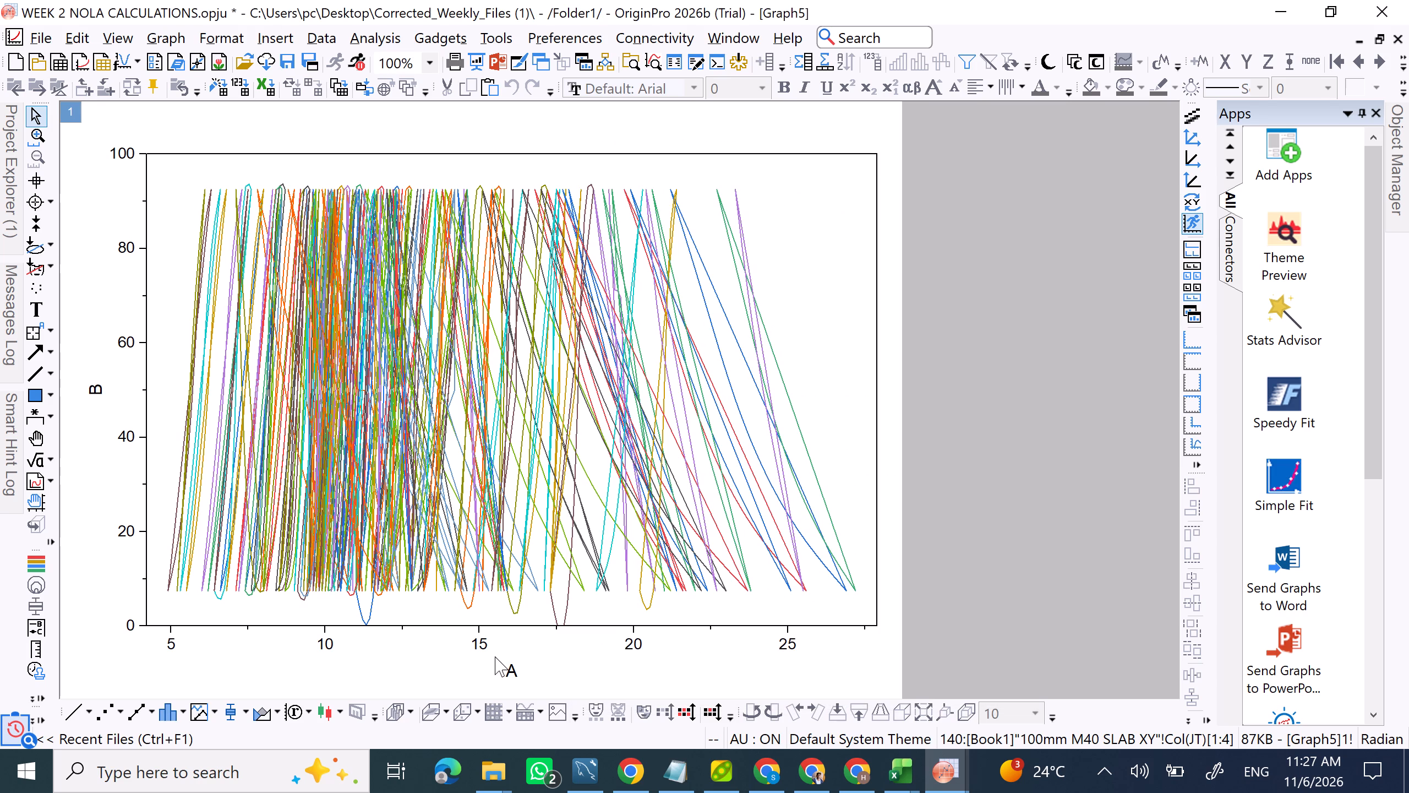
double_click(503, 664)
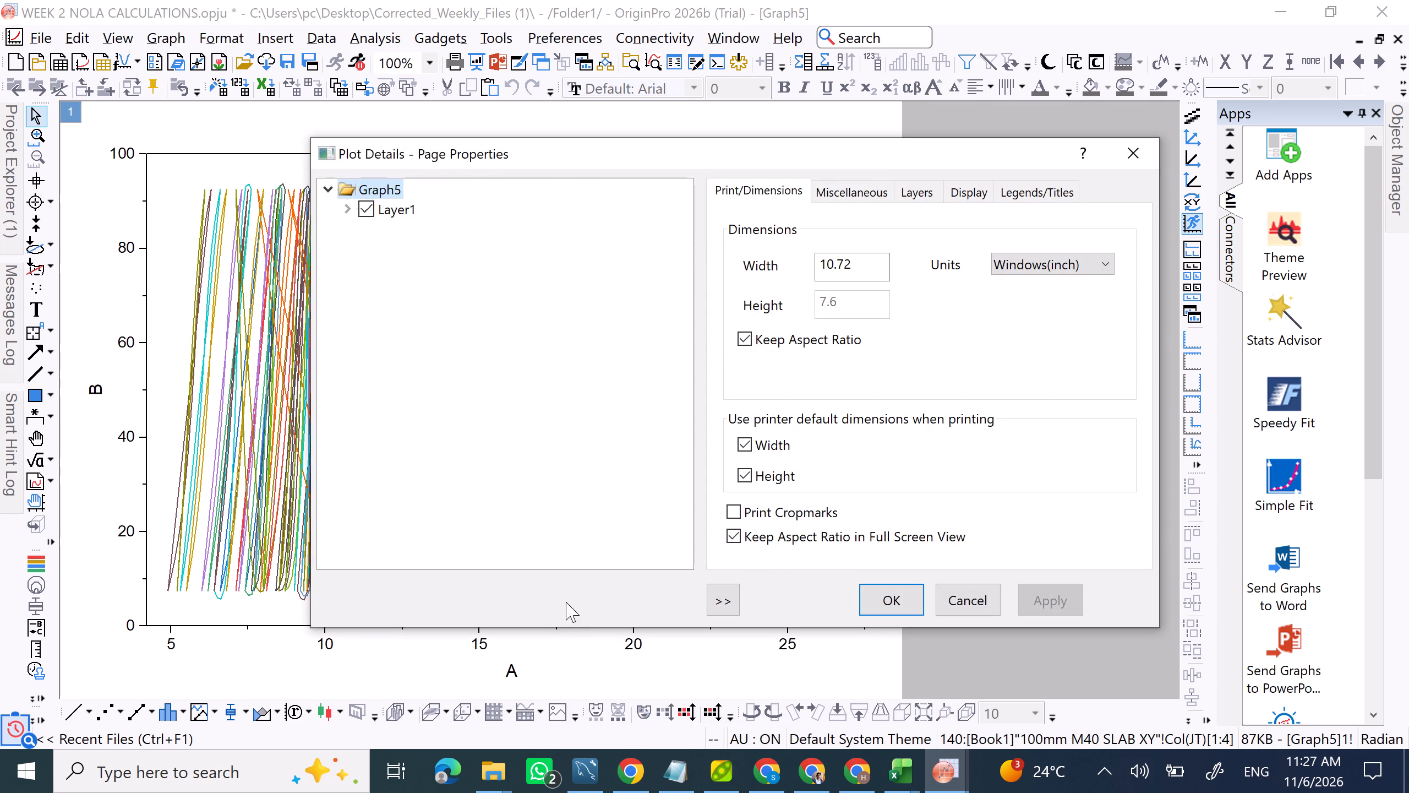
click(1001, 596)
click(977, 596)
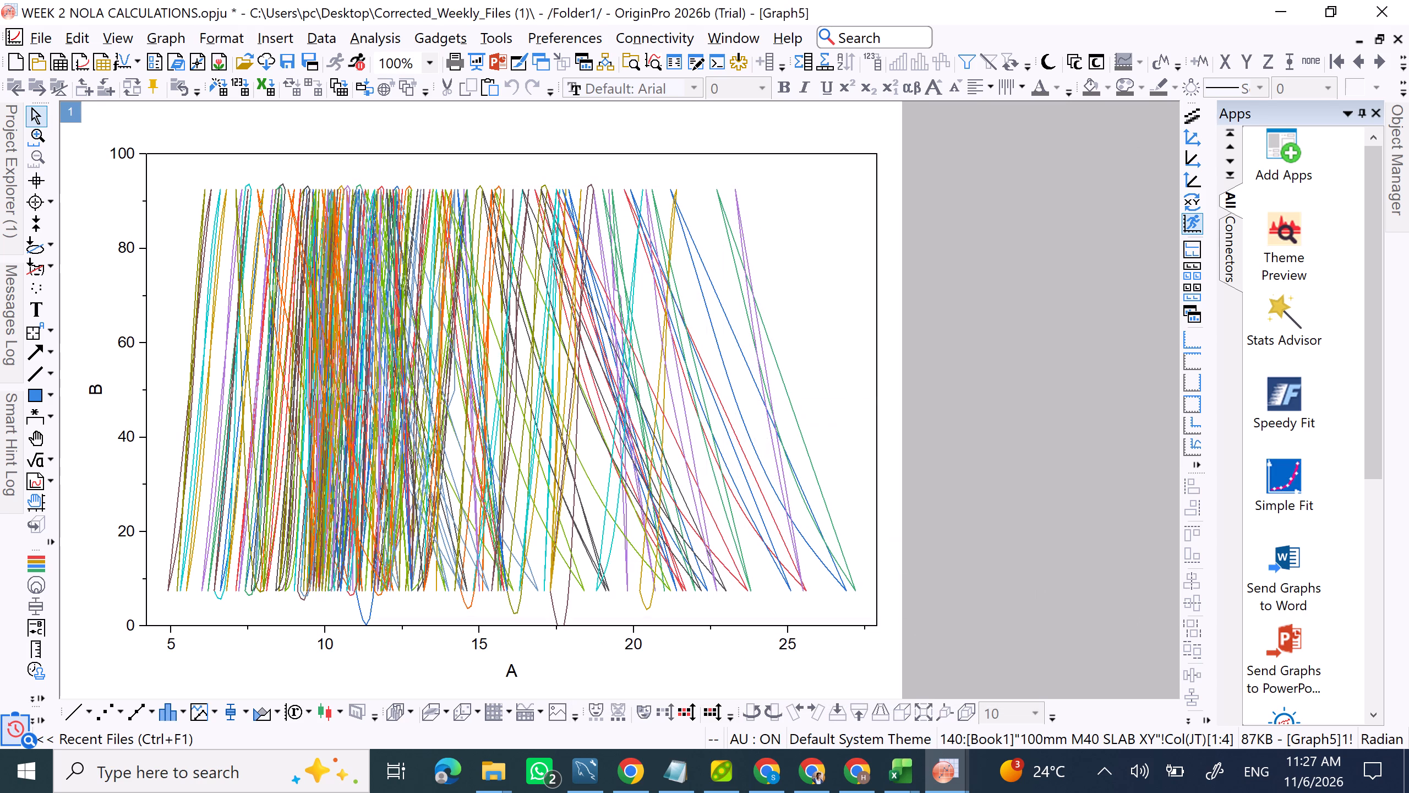
Replace Graph5's X-axis title with the copied text "Temperature (°C)".
double_click(506, 666)
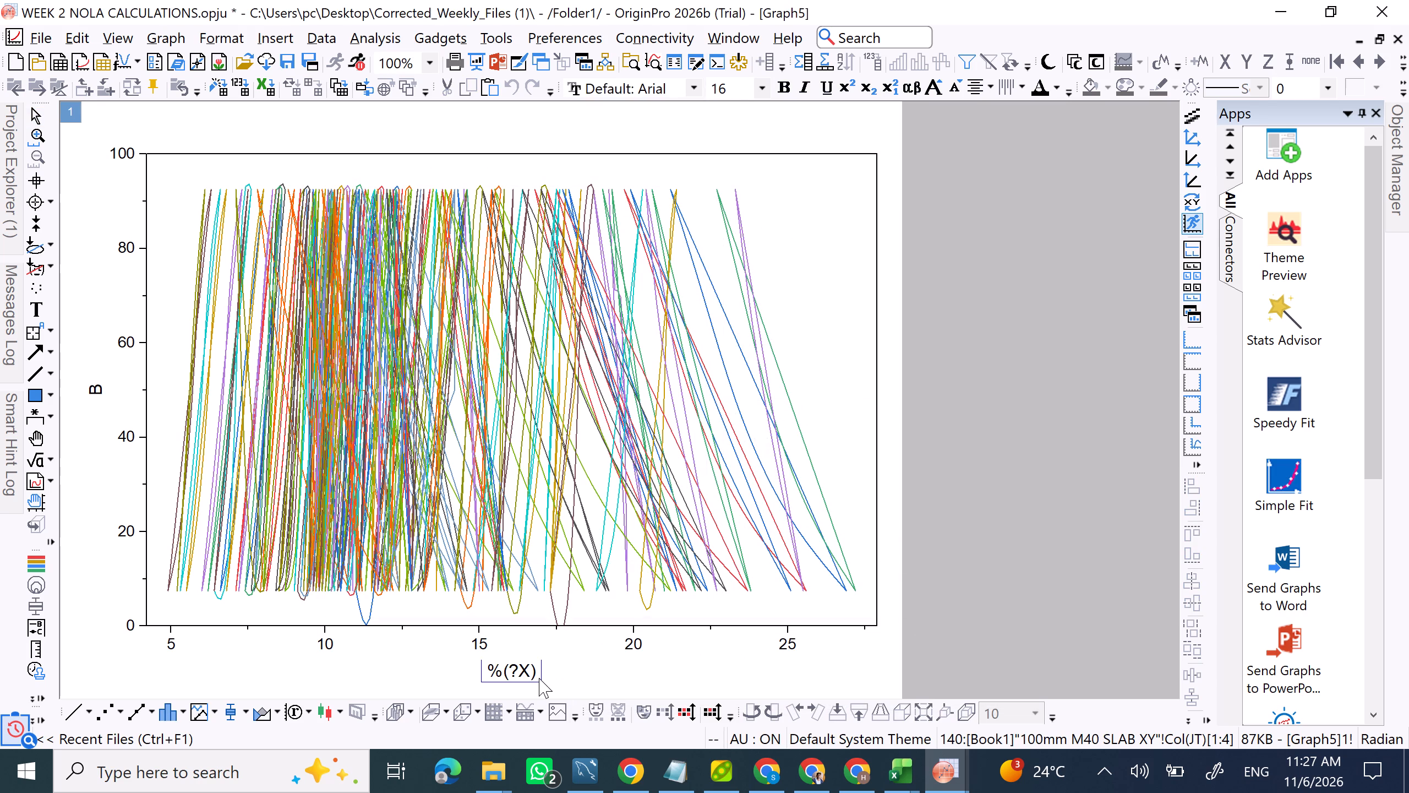
click(539, 678)
key(BackSpace)
key(BackSpace)
key(BackSpace)
key(BackSpace)
key(BackSpace)
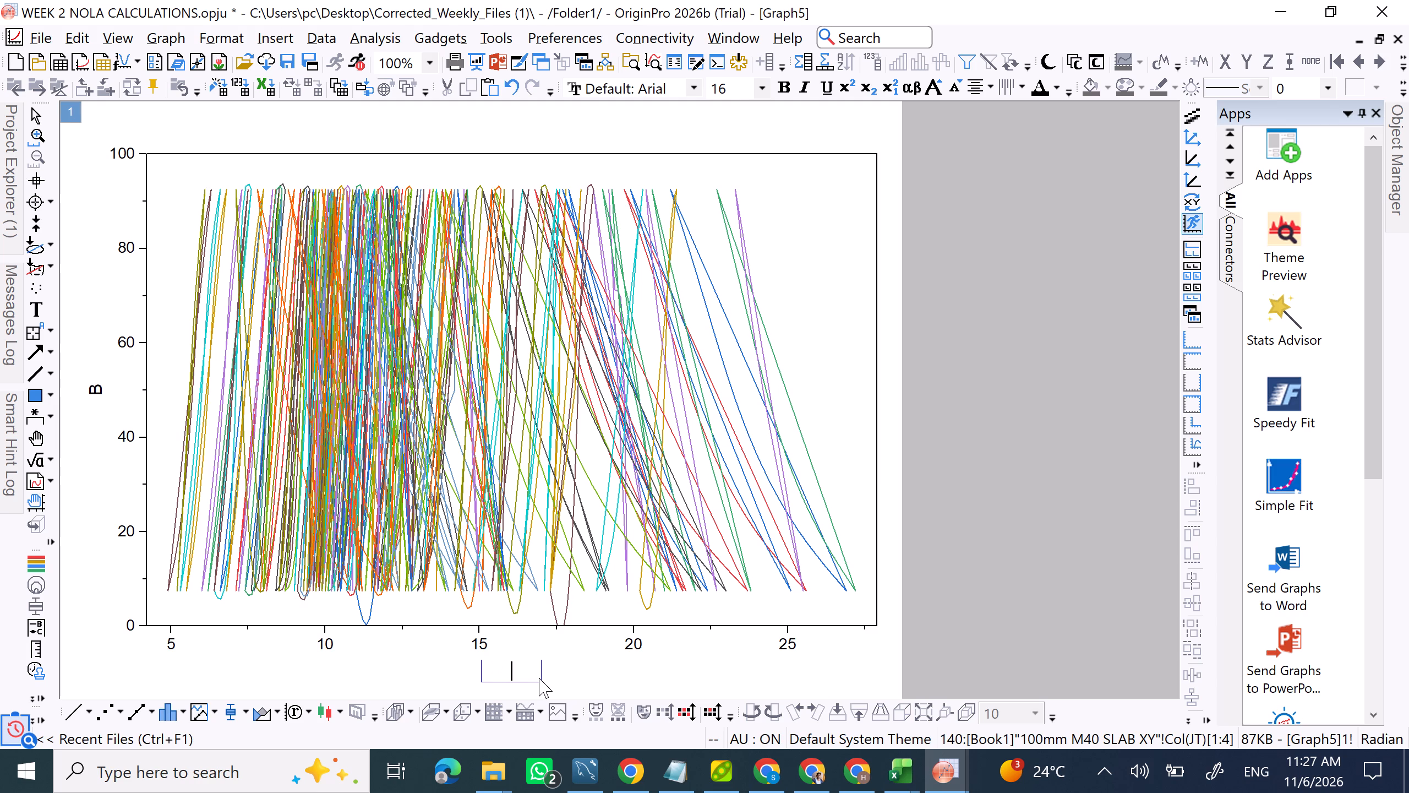
key(ctrl+v)
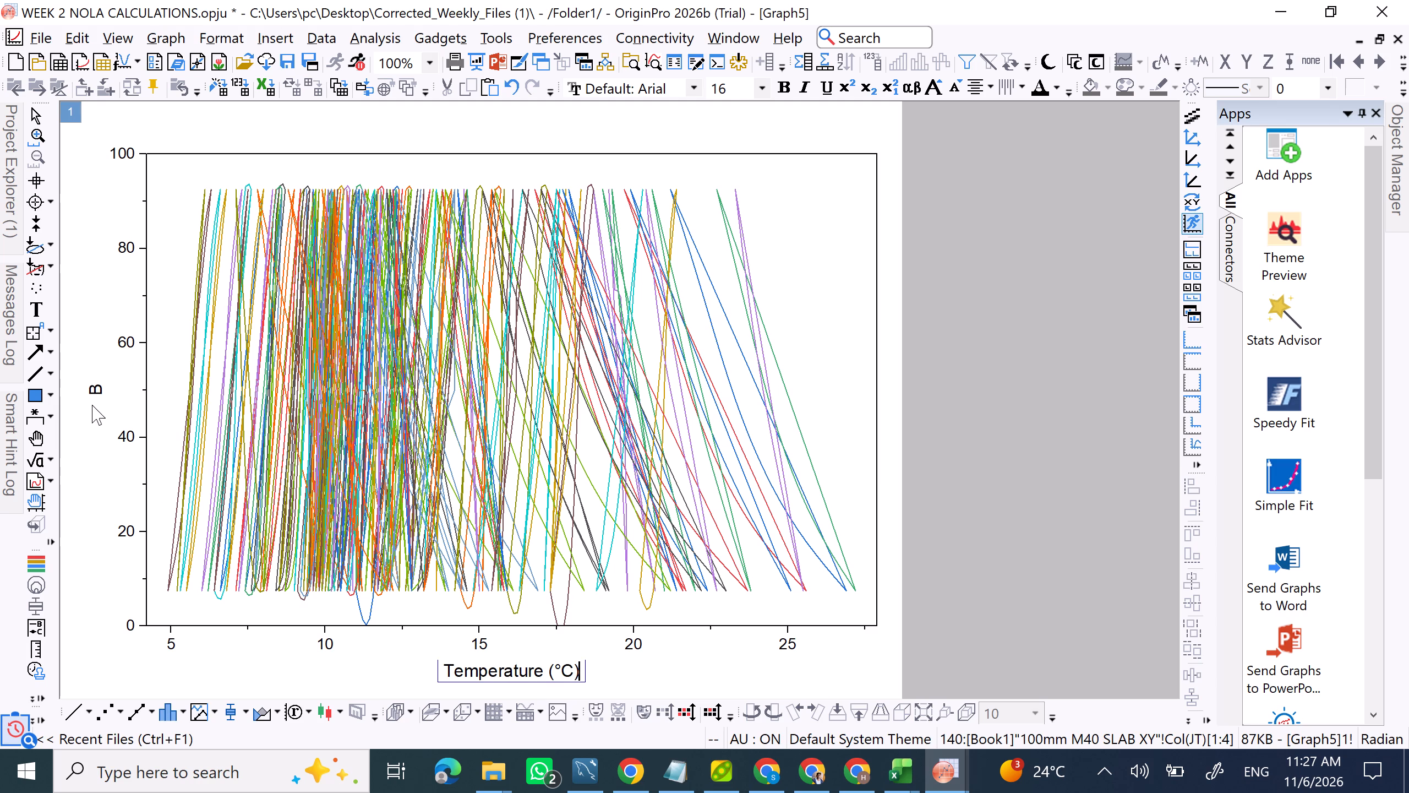
Open Graph5's Y-axis title for editing and clear its text.
double_click(94, 382)
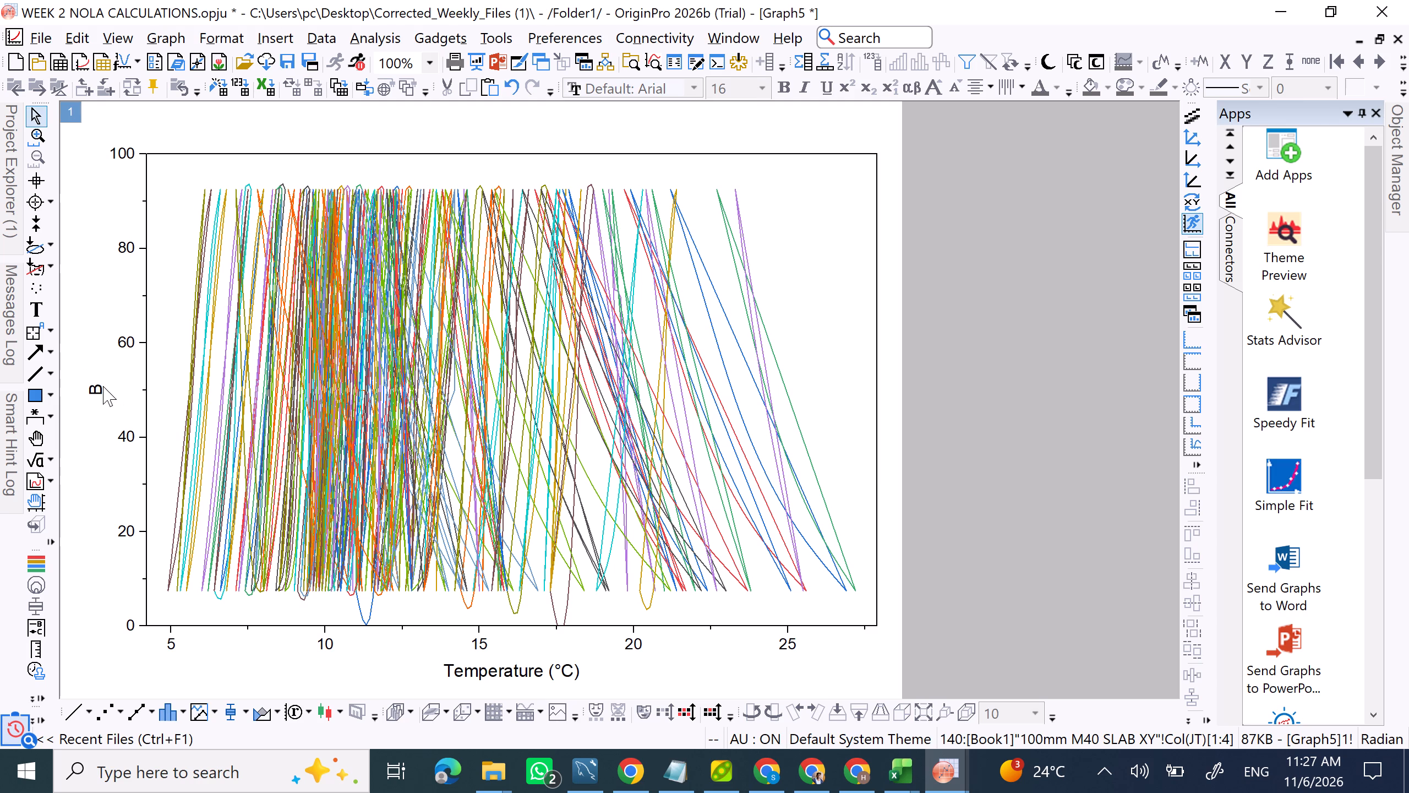
double_click(103, 386)
click(117, 393)
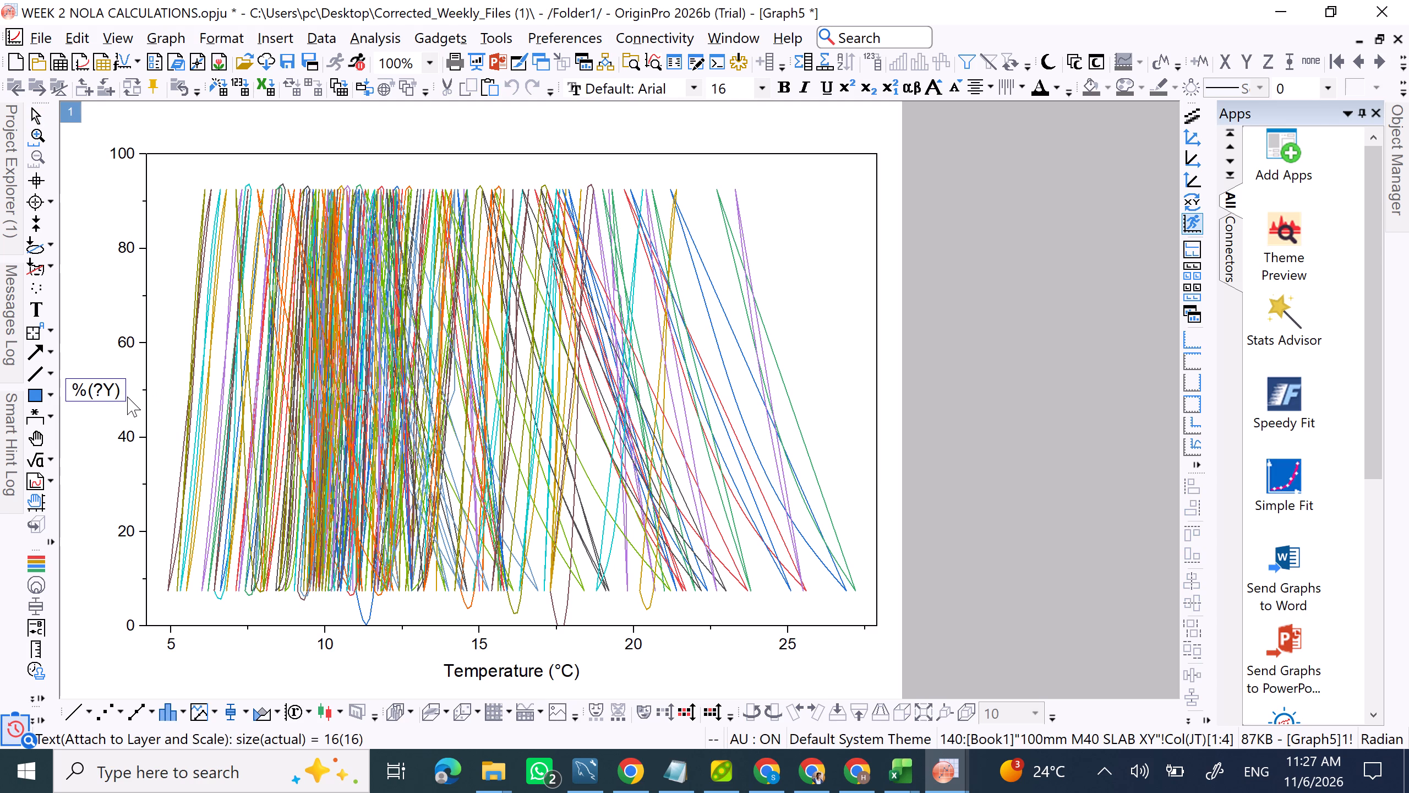
click(123, 392)
key(BackSpace)
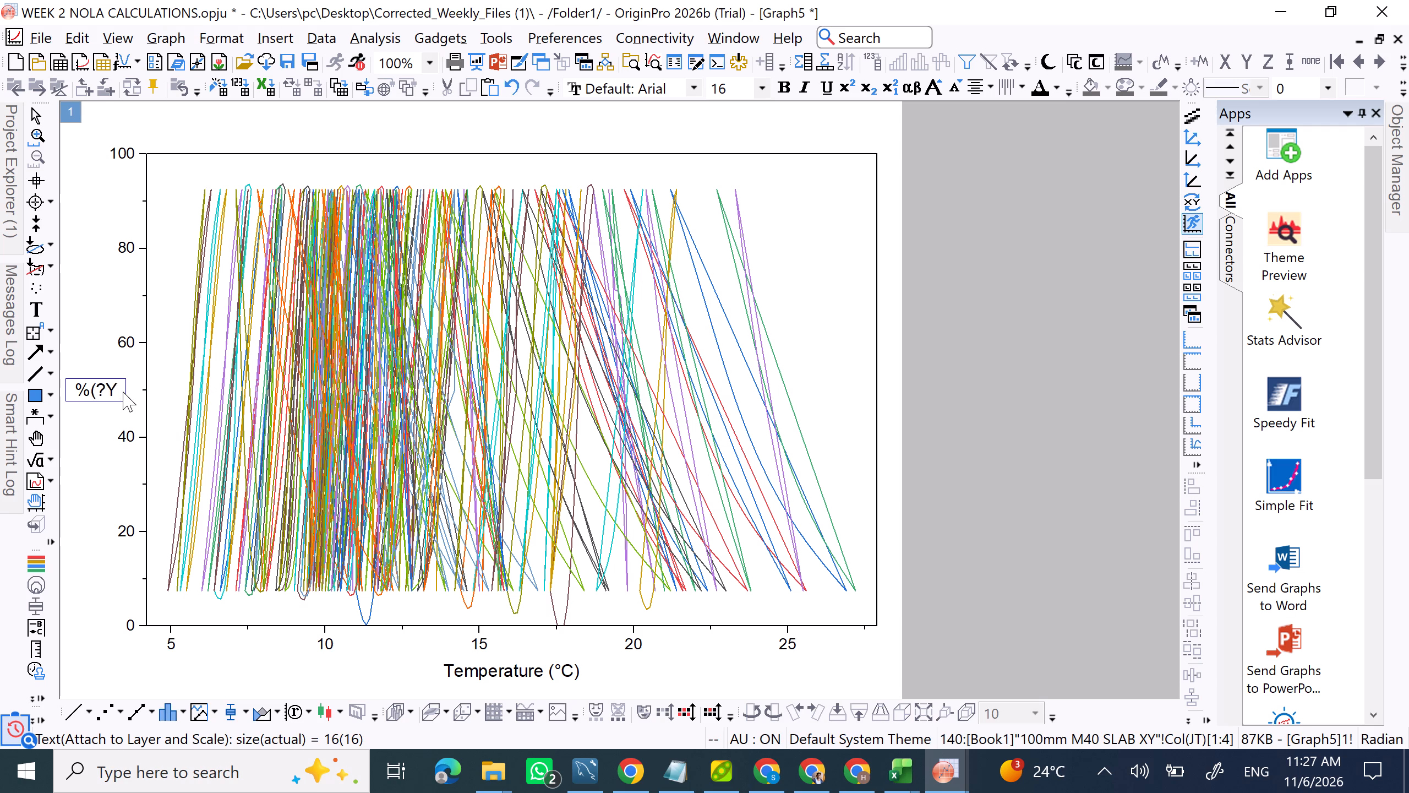
key(BackSpace)
key(BackSpace)
key(BackSpace)
key(BackSpace)
key(BackSpace)
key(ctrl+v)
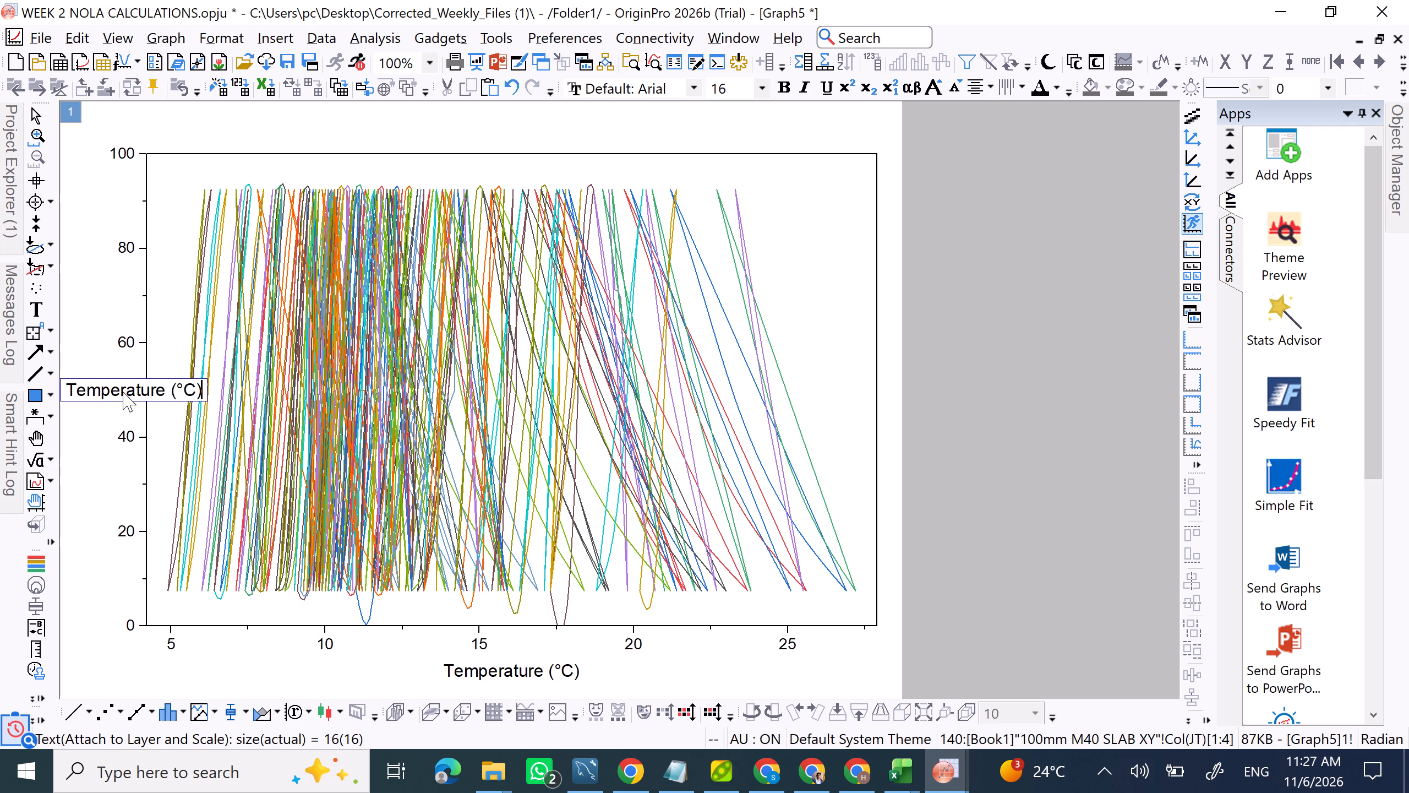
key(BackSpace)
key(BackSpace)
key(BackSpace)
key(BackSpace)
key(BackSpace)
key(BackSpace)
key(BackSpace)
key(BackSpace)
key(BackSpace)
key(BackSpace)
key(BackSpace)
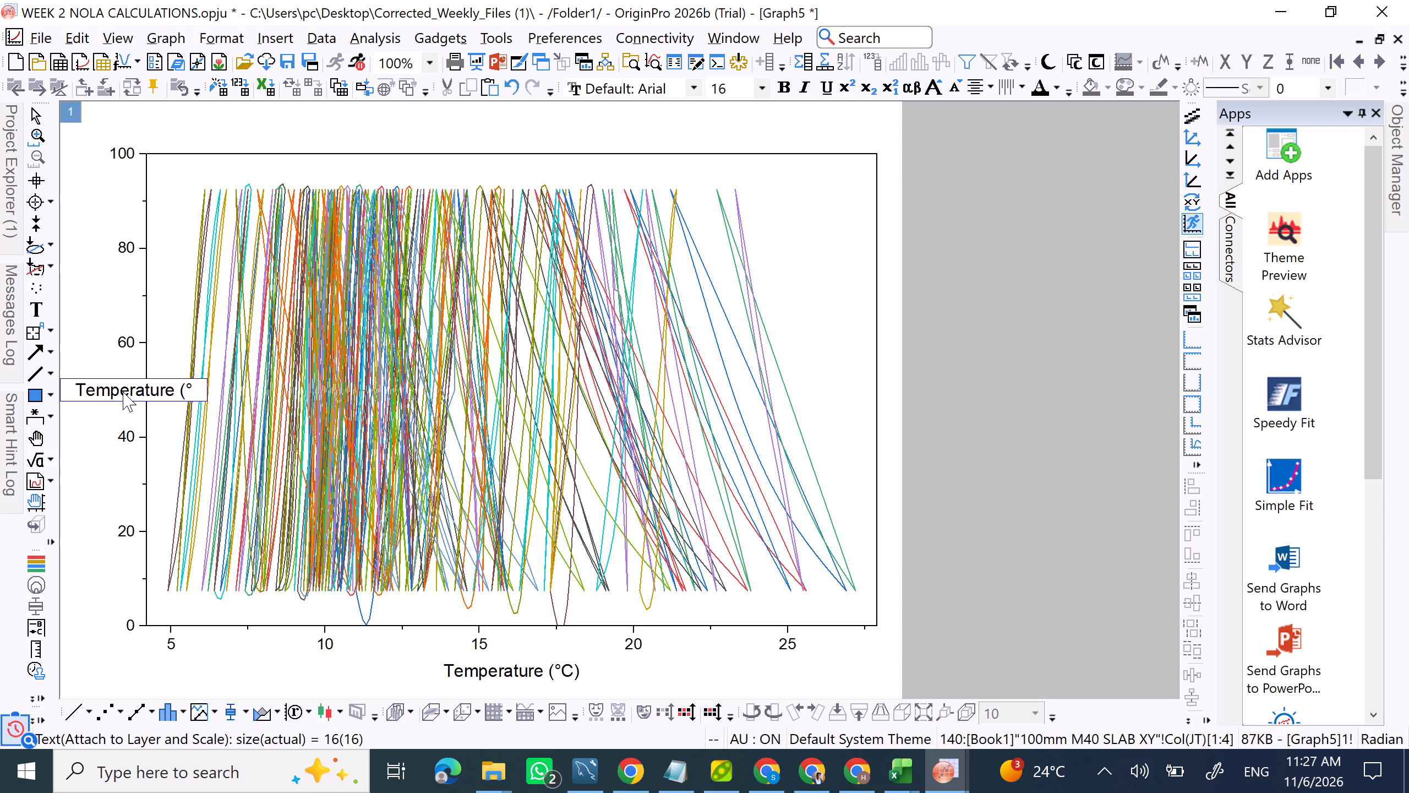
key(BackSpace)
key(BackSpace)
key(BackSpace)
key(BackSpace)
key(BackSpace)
Enter "Depth from Top (mm)" as Graph5's Y-axis title.
text(depth)
key(space)
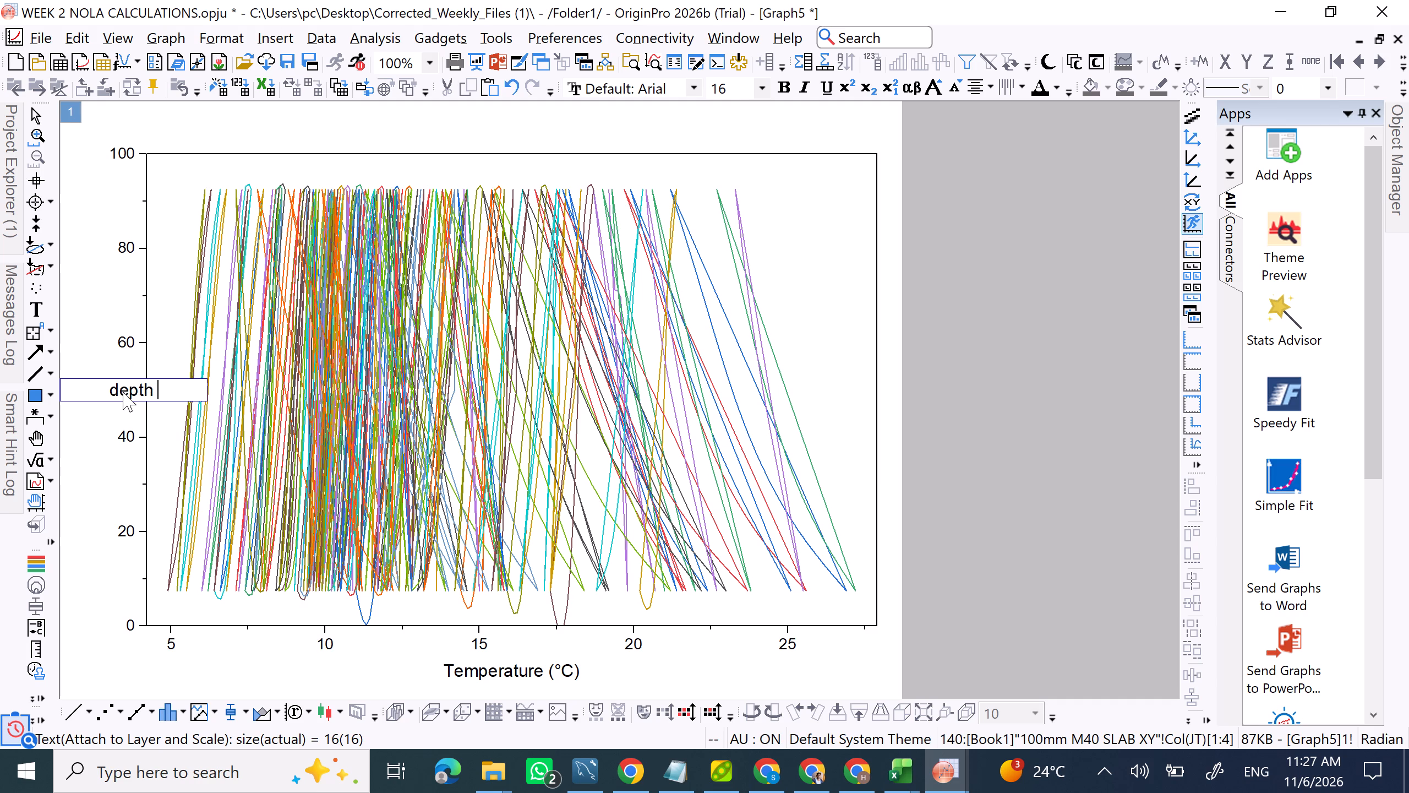
key(BackSpace)
key(BackSpace)
key(BackSpace)
key(BackSpace)
key(BackSpace)
key(BackSpace)
text(De)
key(o)
key(BackSpace)
text(pth from Topb)
key(space)
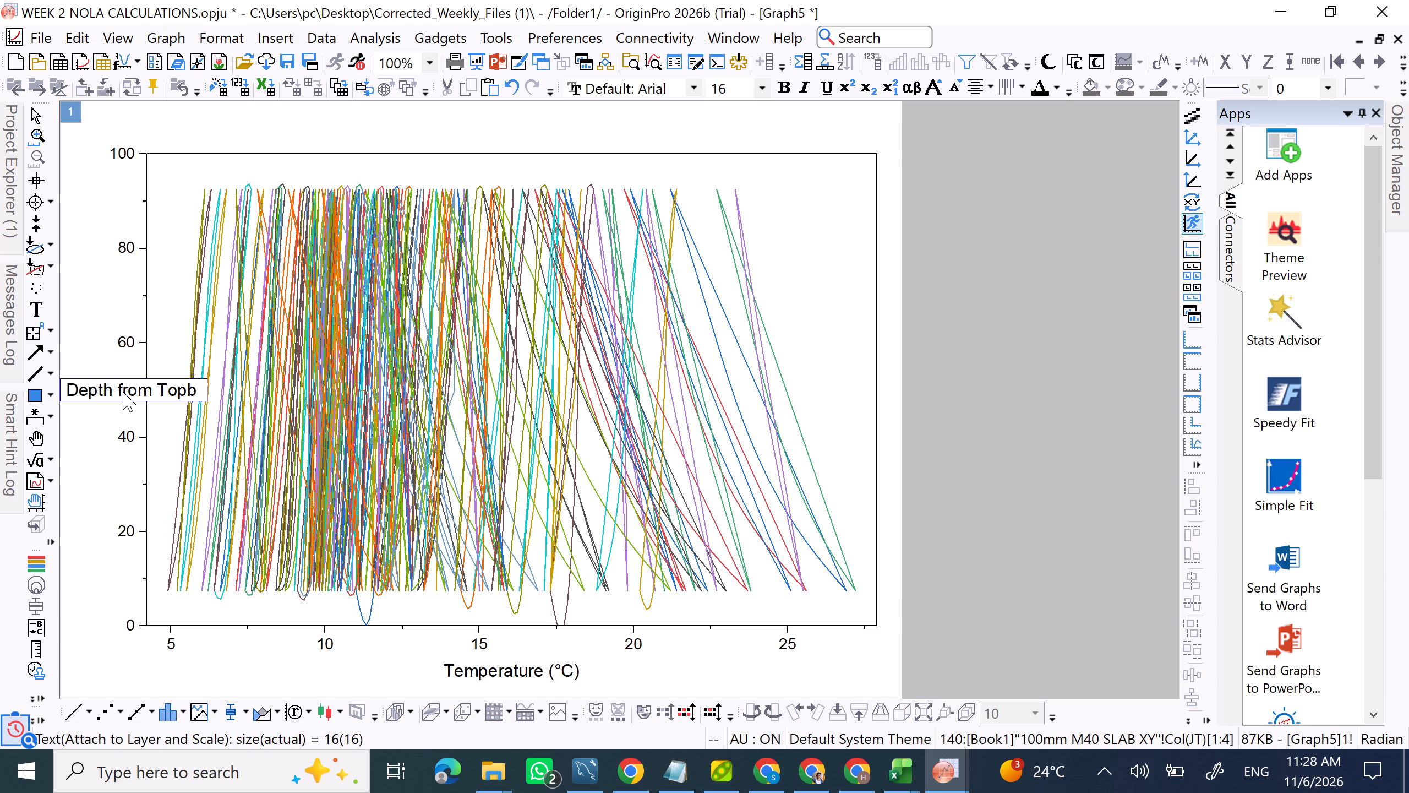
key(BackSpace)
key(BackSpace)
key(space)
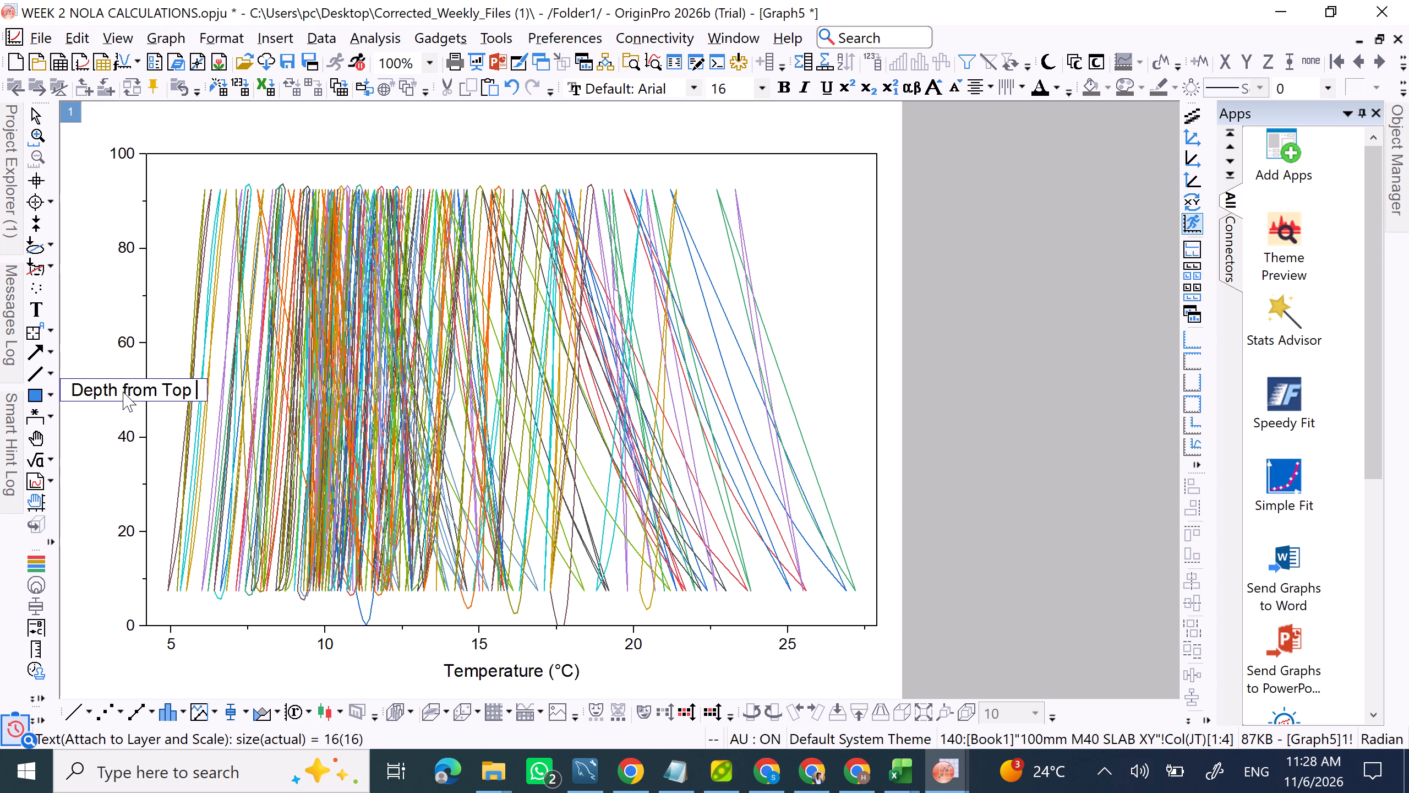
text((mm))
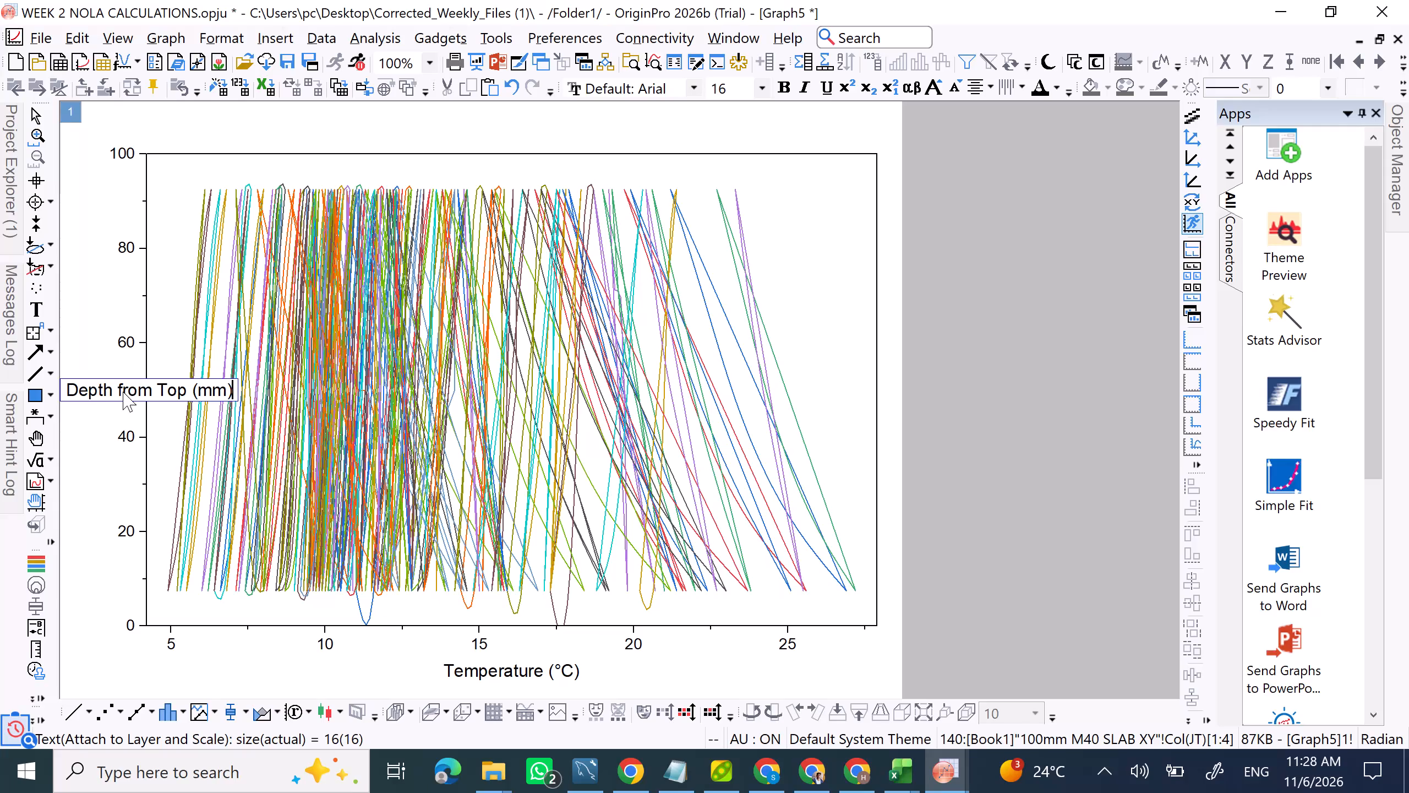
click(152, 295)
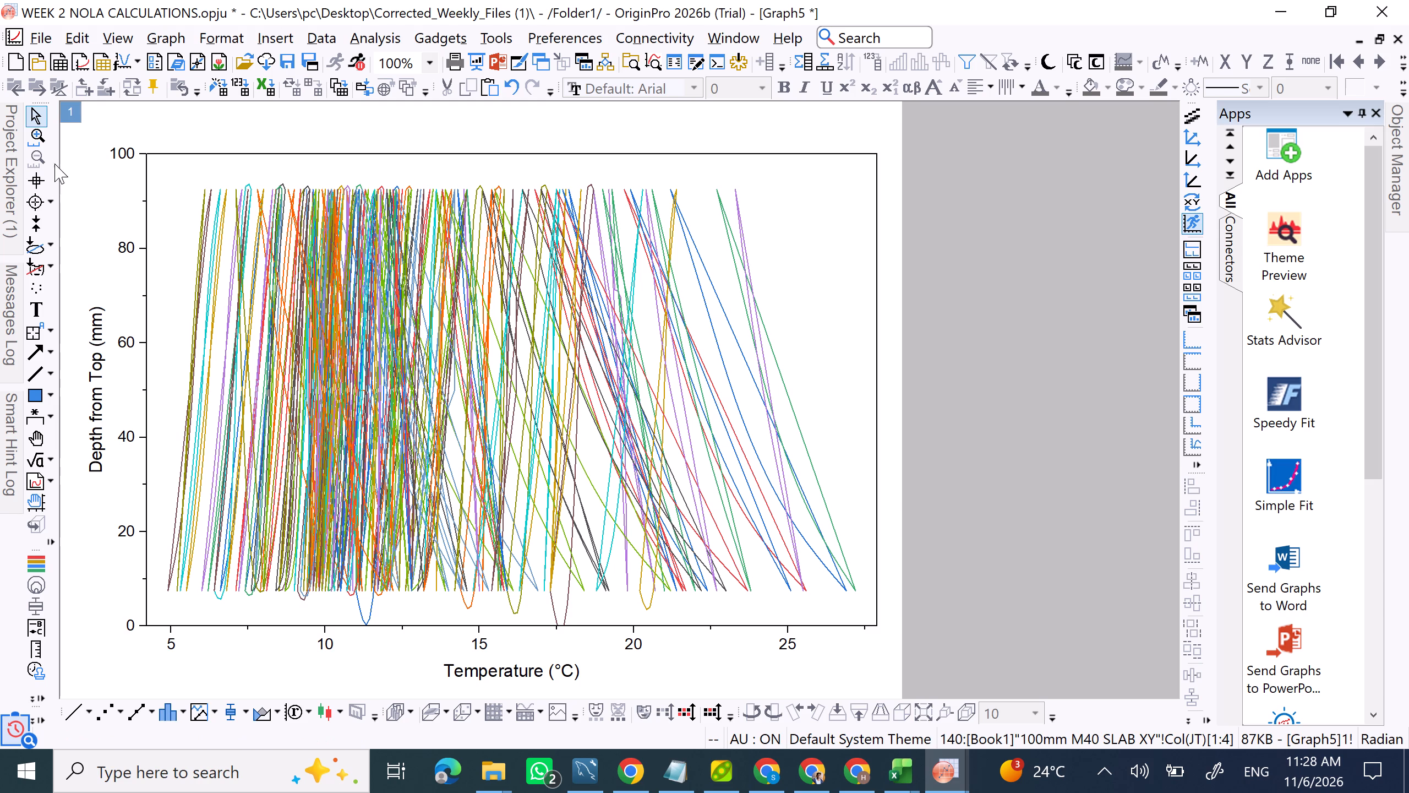
Switch from Graph5 to the Book1 workbook holding the week 2 NOLA slab data.
double_click(12, 161)
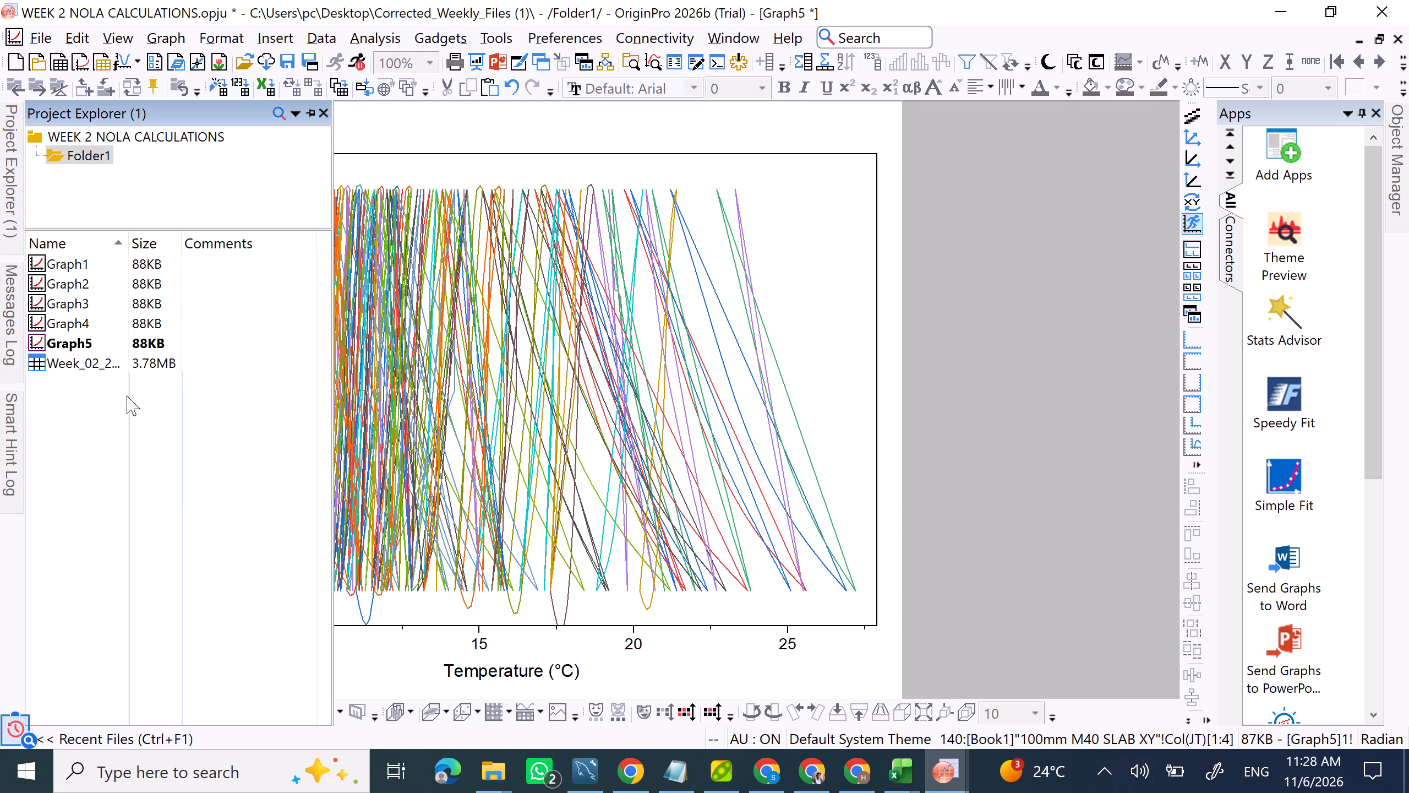
click(976, 260)
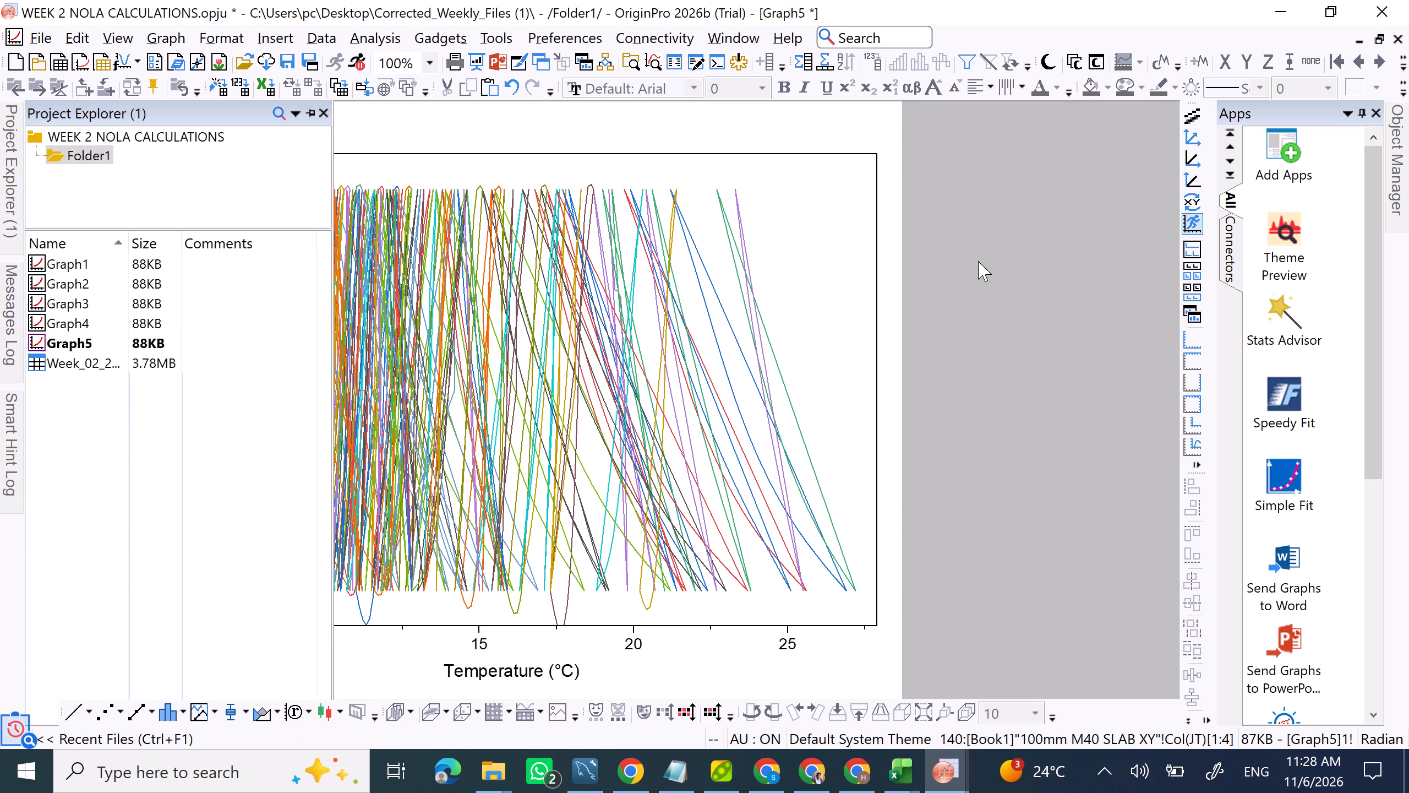
click(757, 26)
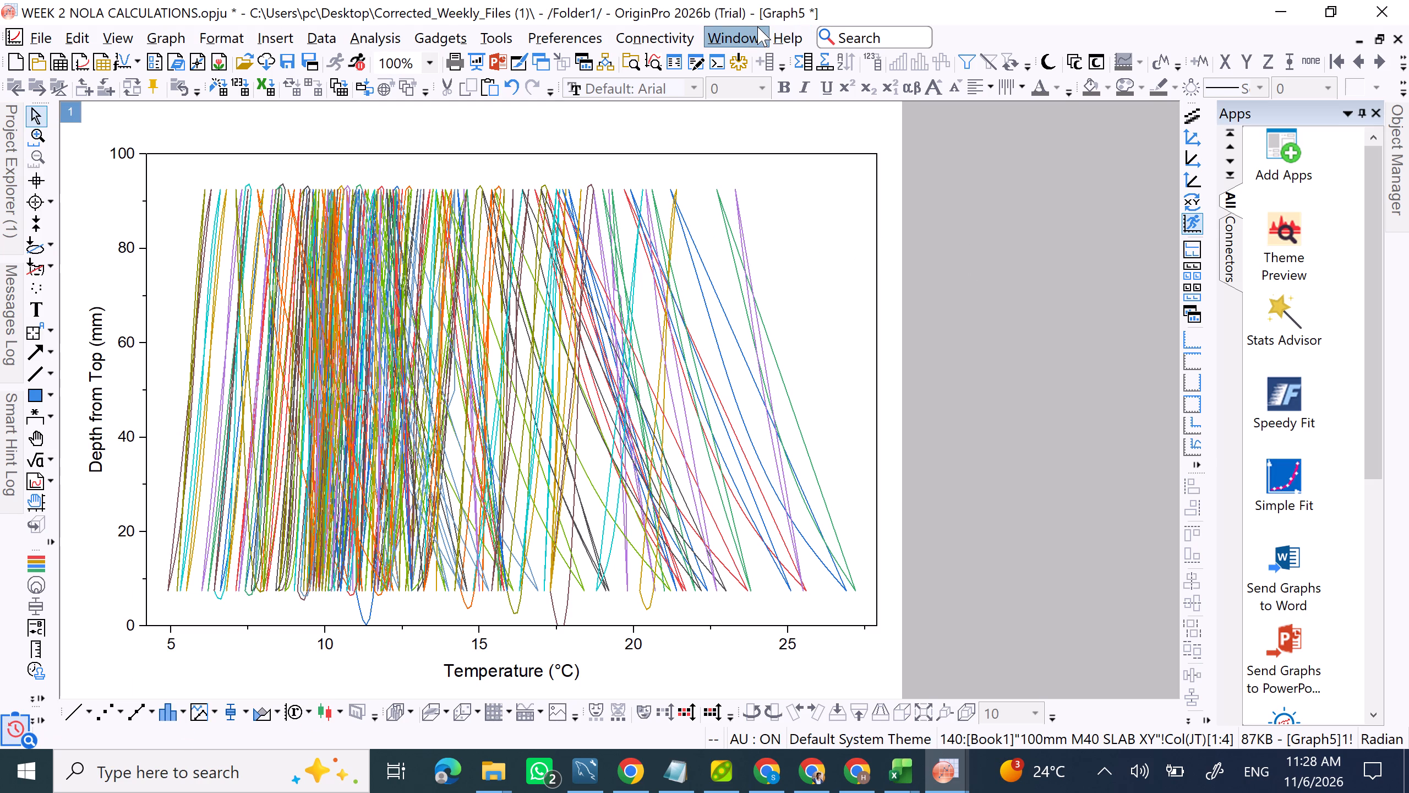
scroll(913, 612, down, 2)
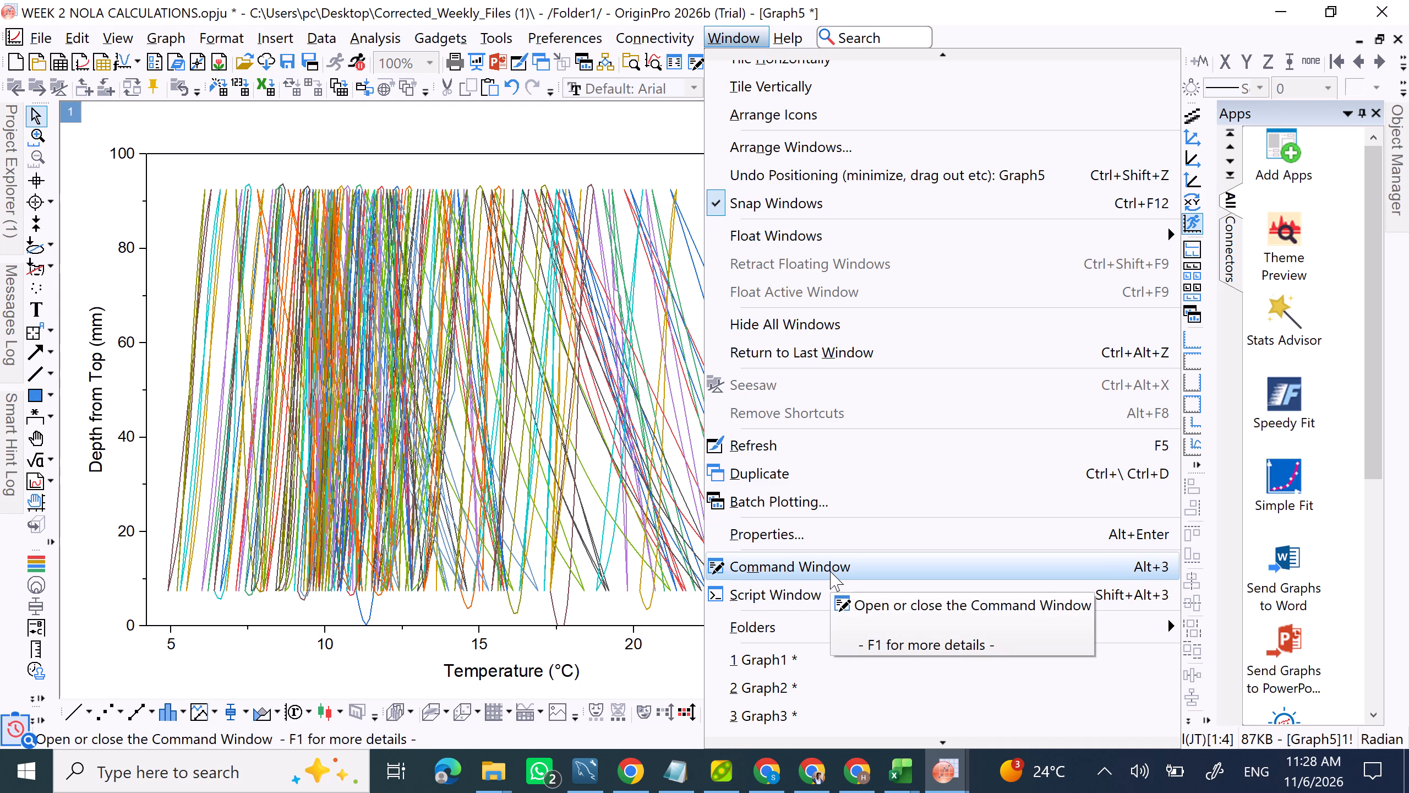
scroll(792, 670, down, 5)
double_click(801, 711)
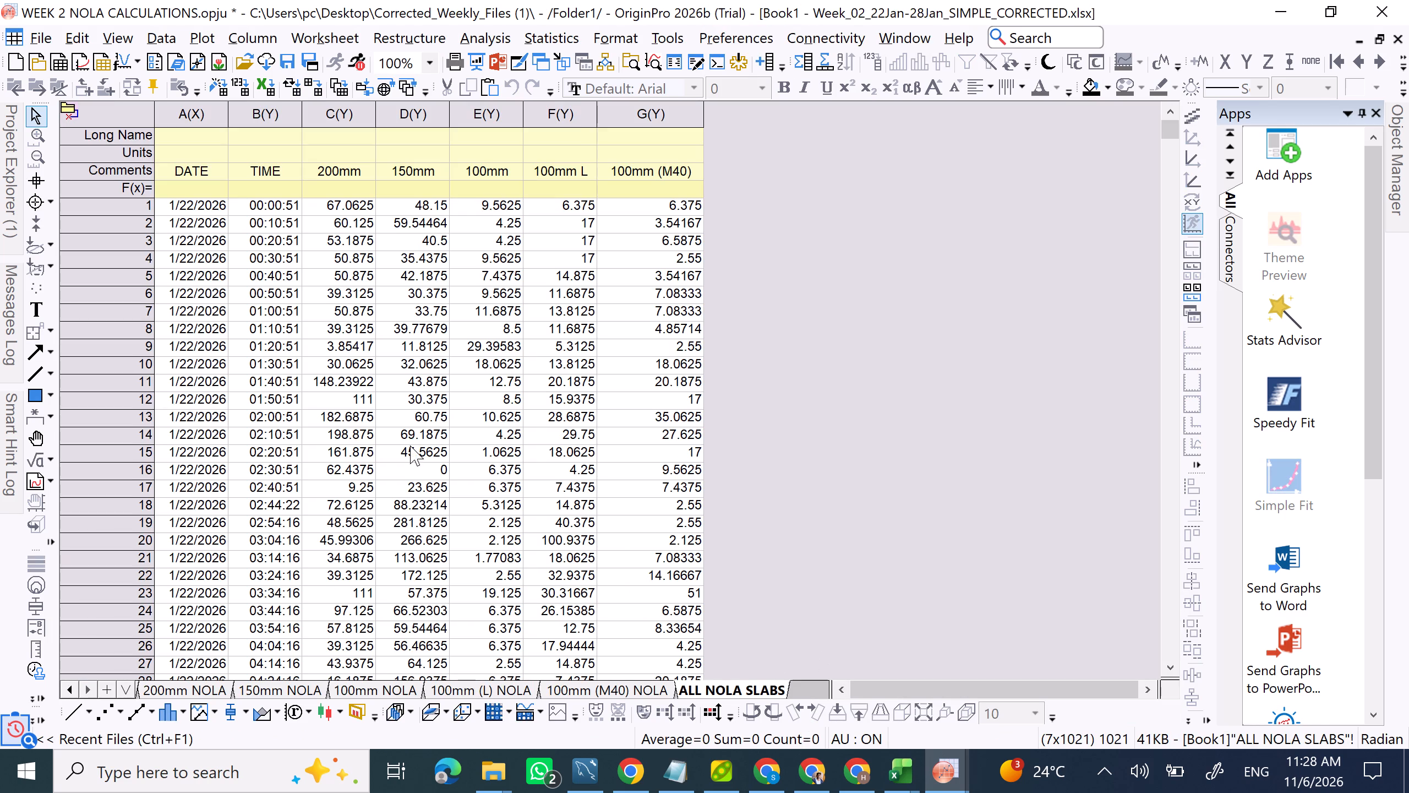
Save the project as WEEK 2 NOLA CALCULATIONS, replacing the existing file.
click(34, 35)
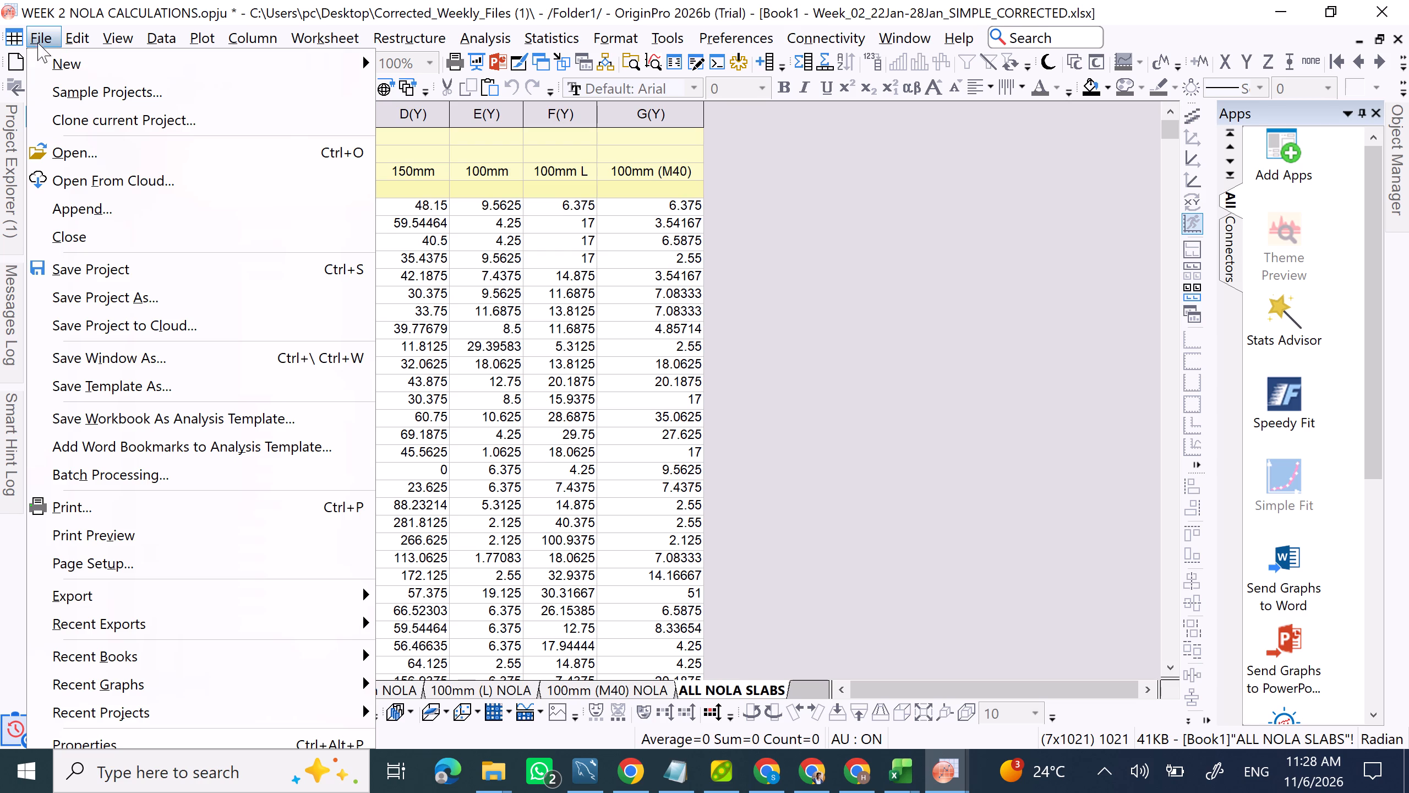
click(150, 290)
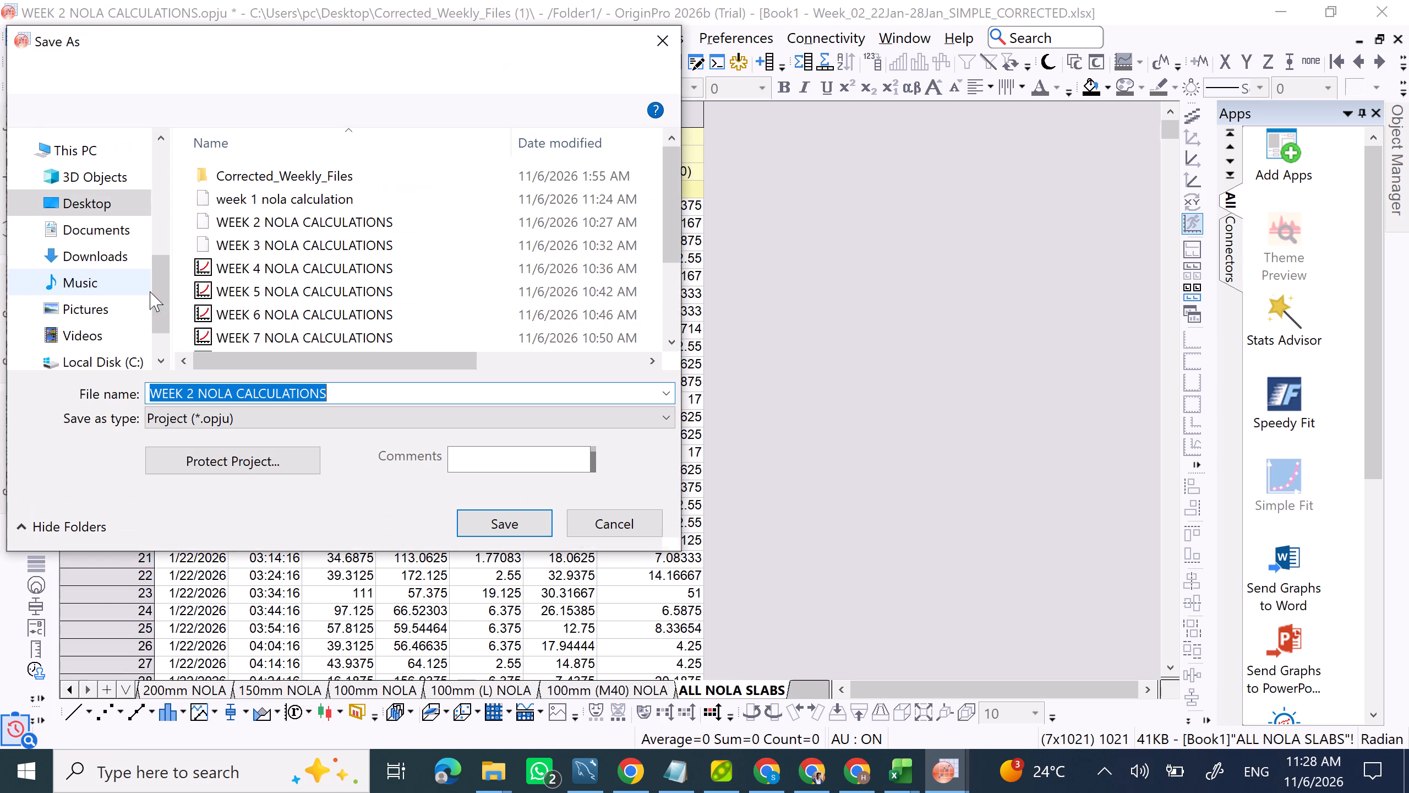
click(497, 522)
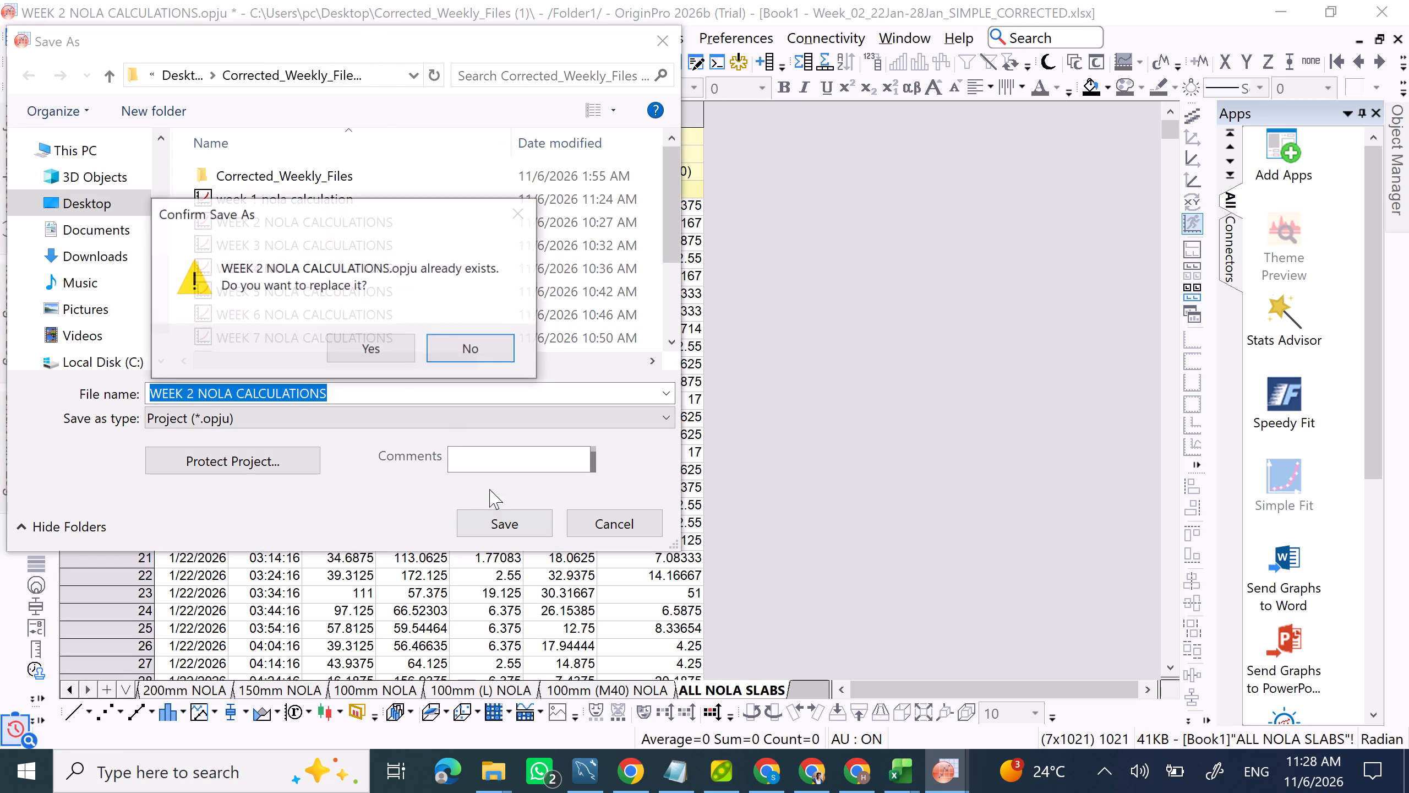
click(373, 351)
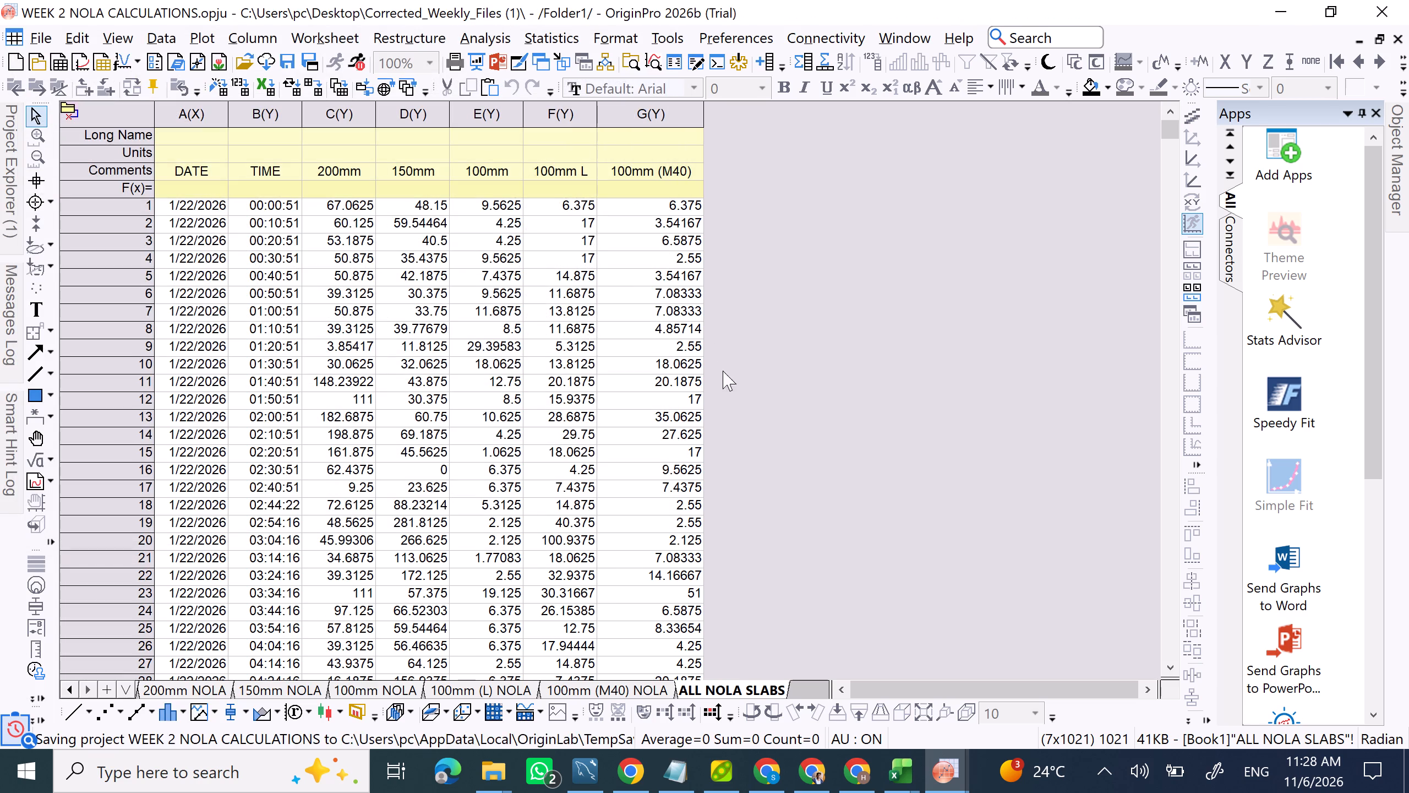
Print the ALL NOLA SLABS sheet with Microsoft Print to PDF.
click(50, 46)
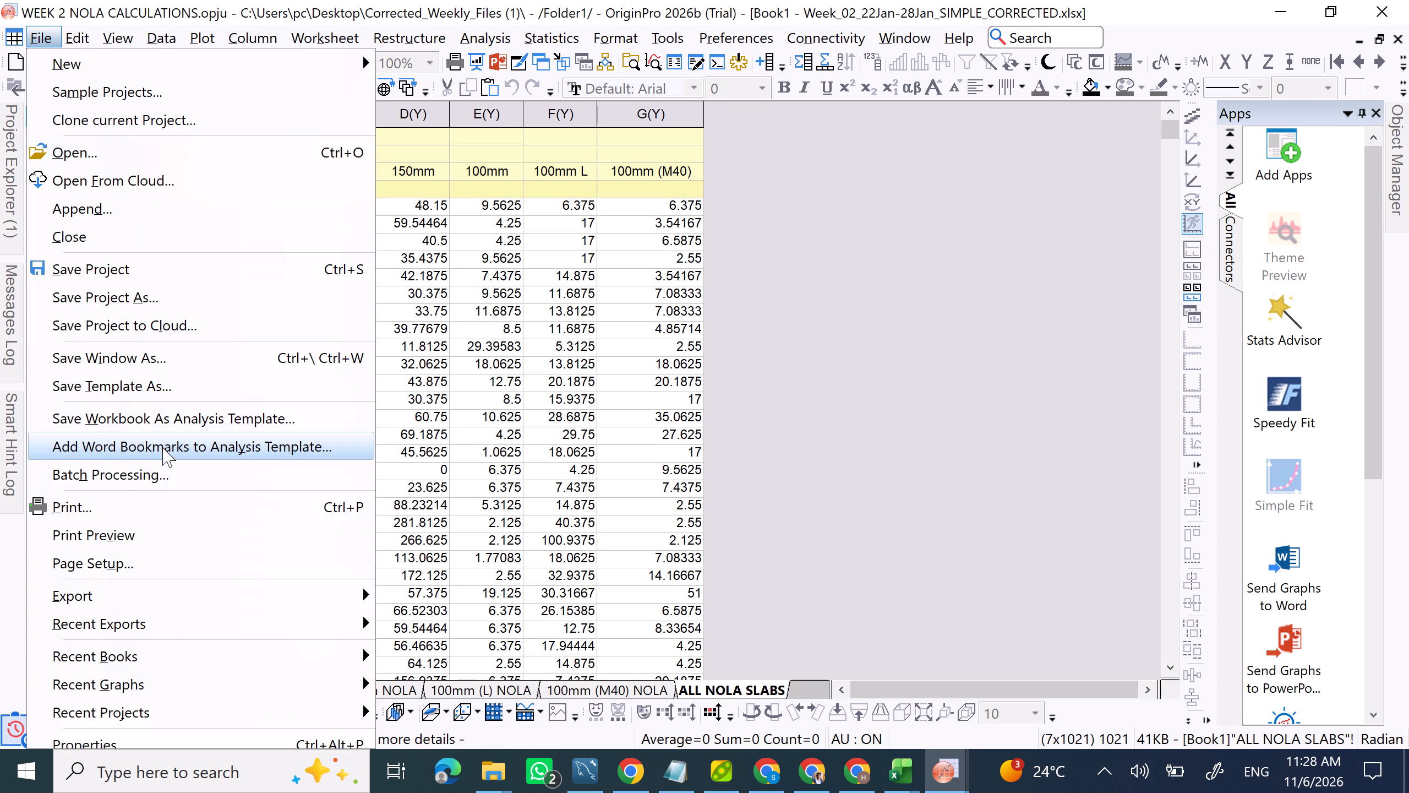
click(111, 493)
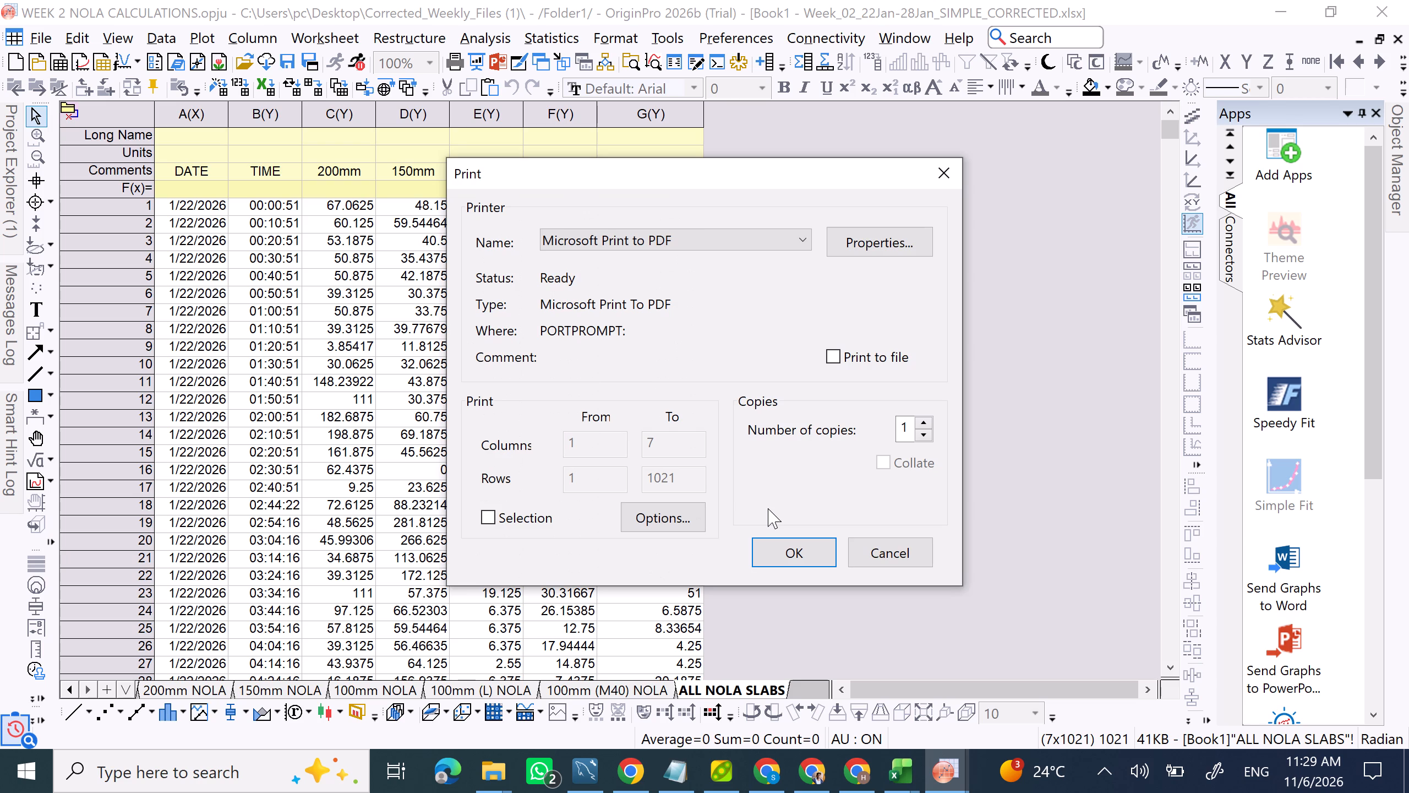
click(805, 240)
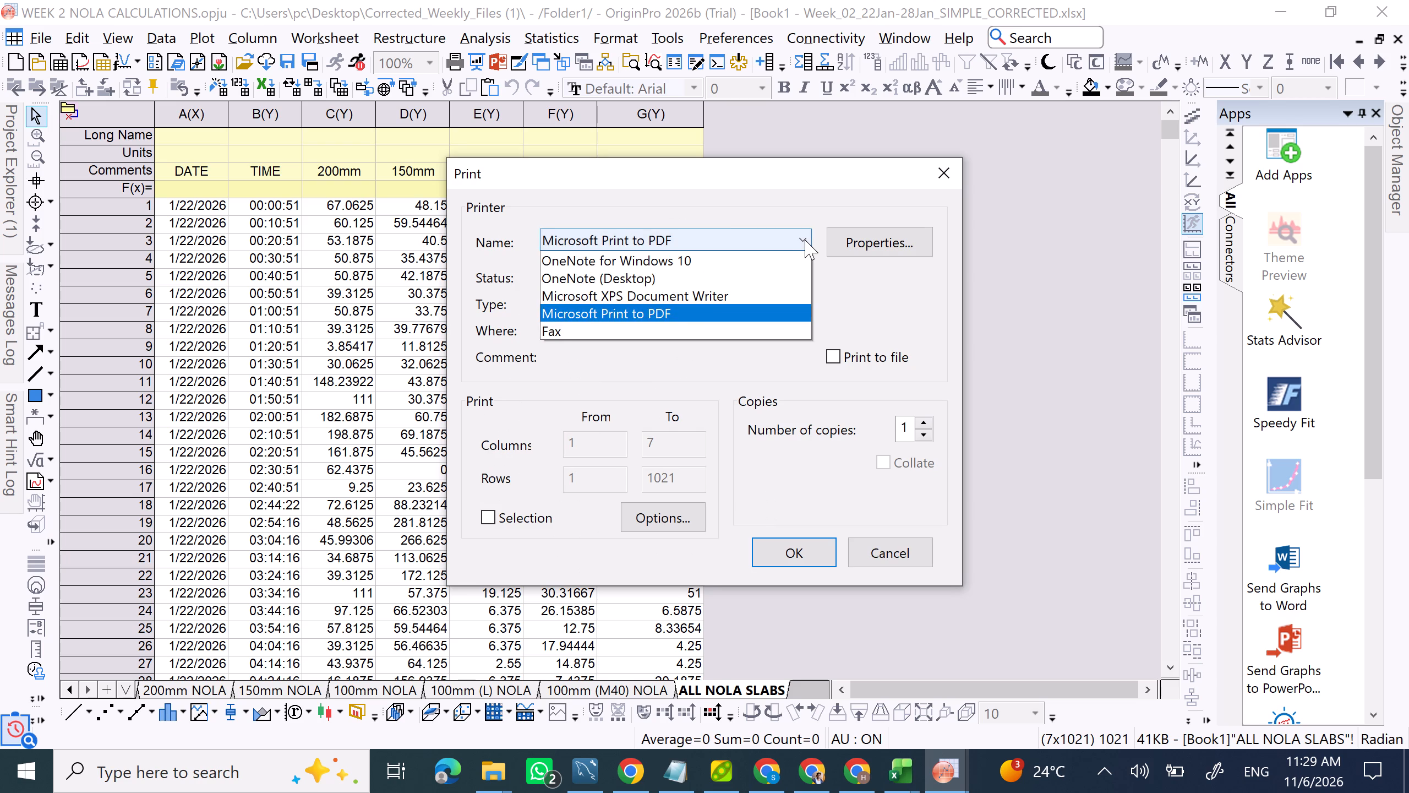
click(805, 240)
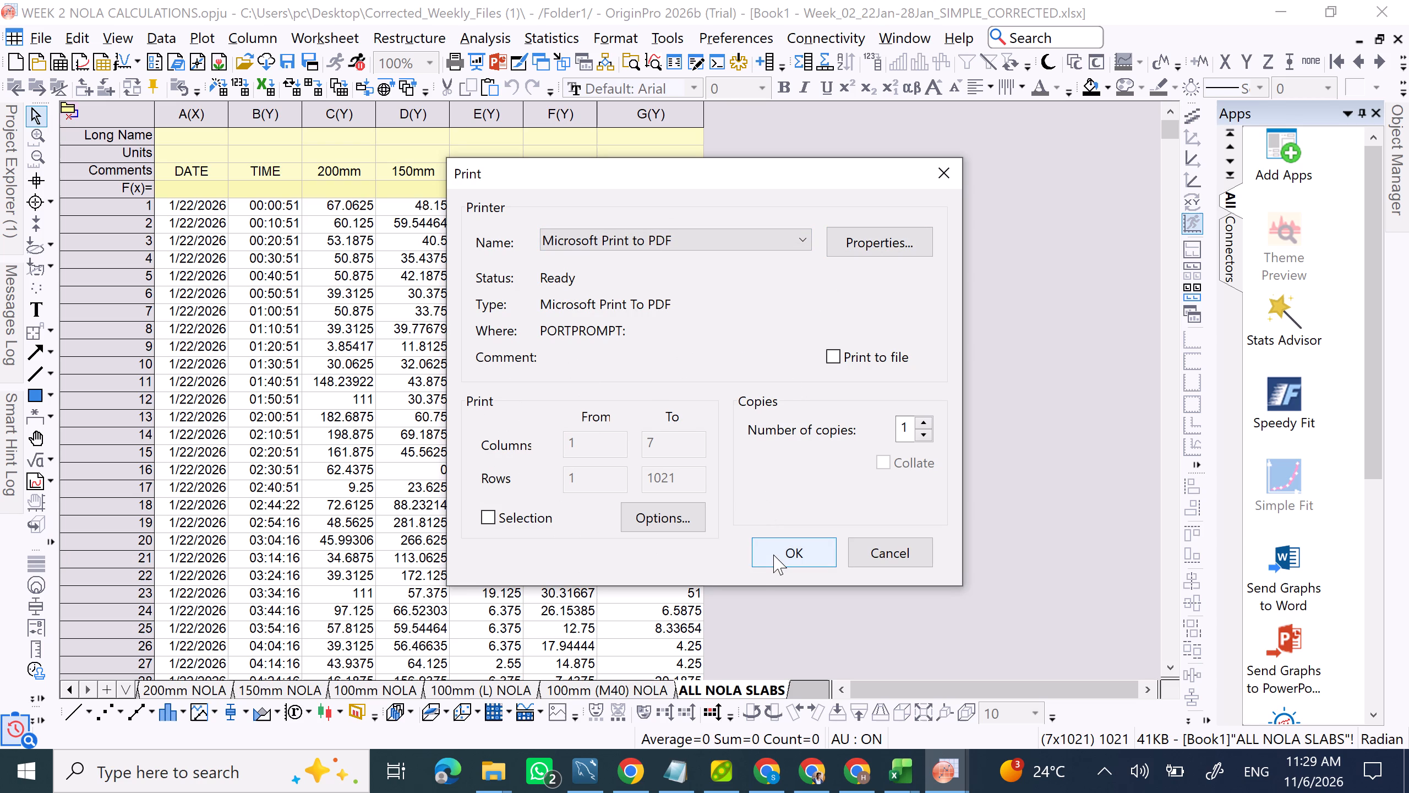
click(773, 555)
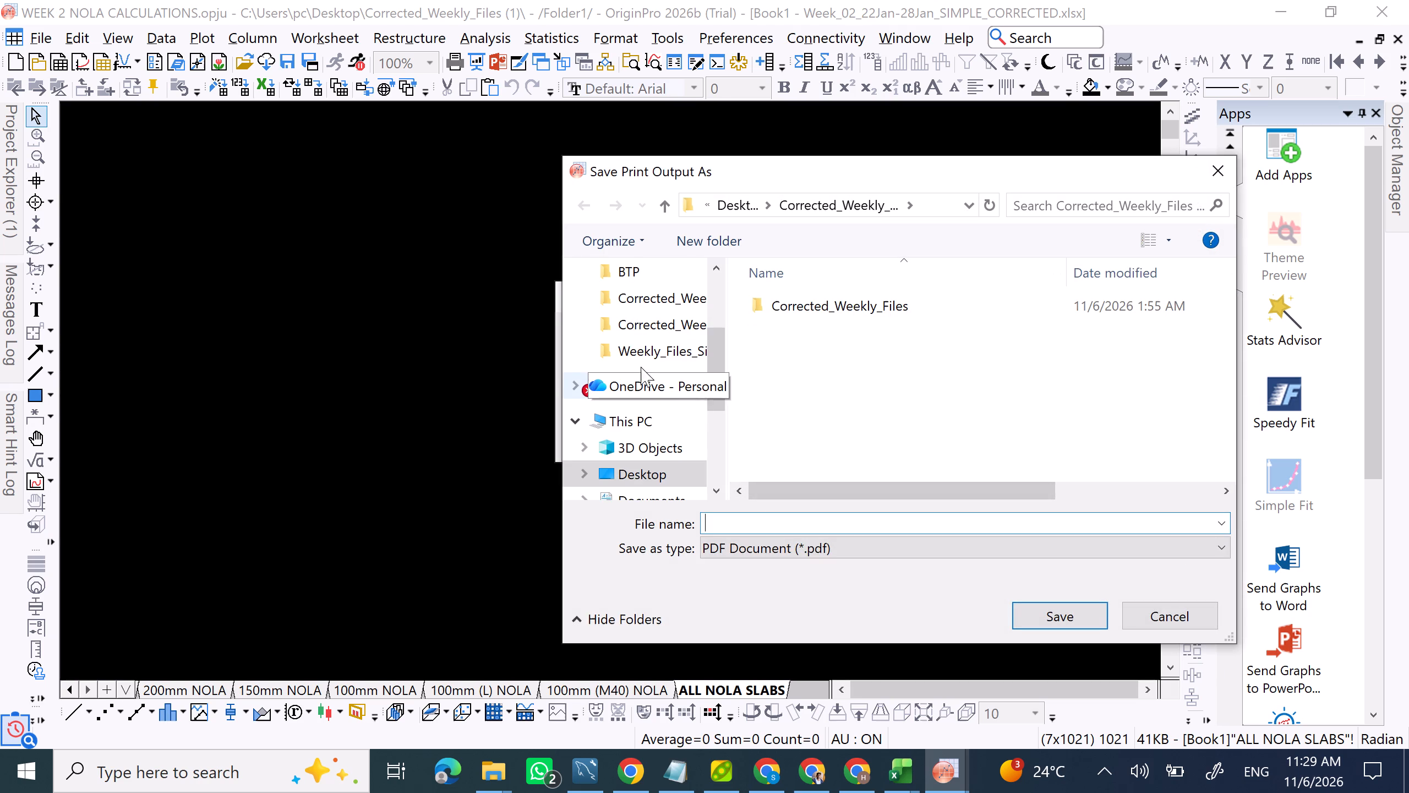
Save the PDF print output in the Downloads folder as "week 2 nola values".
scroll(663, 339, up, 7)
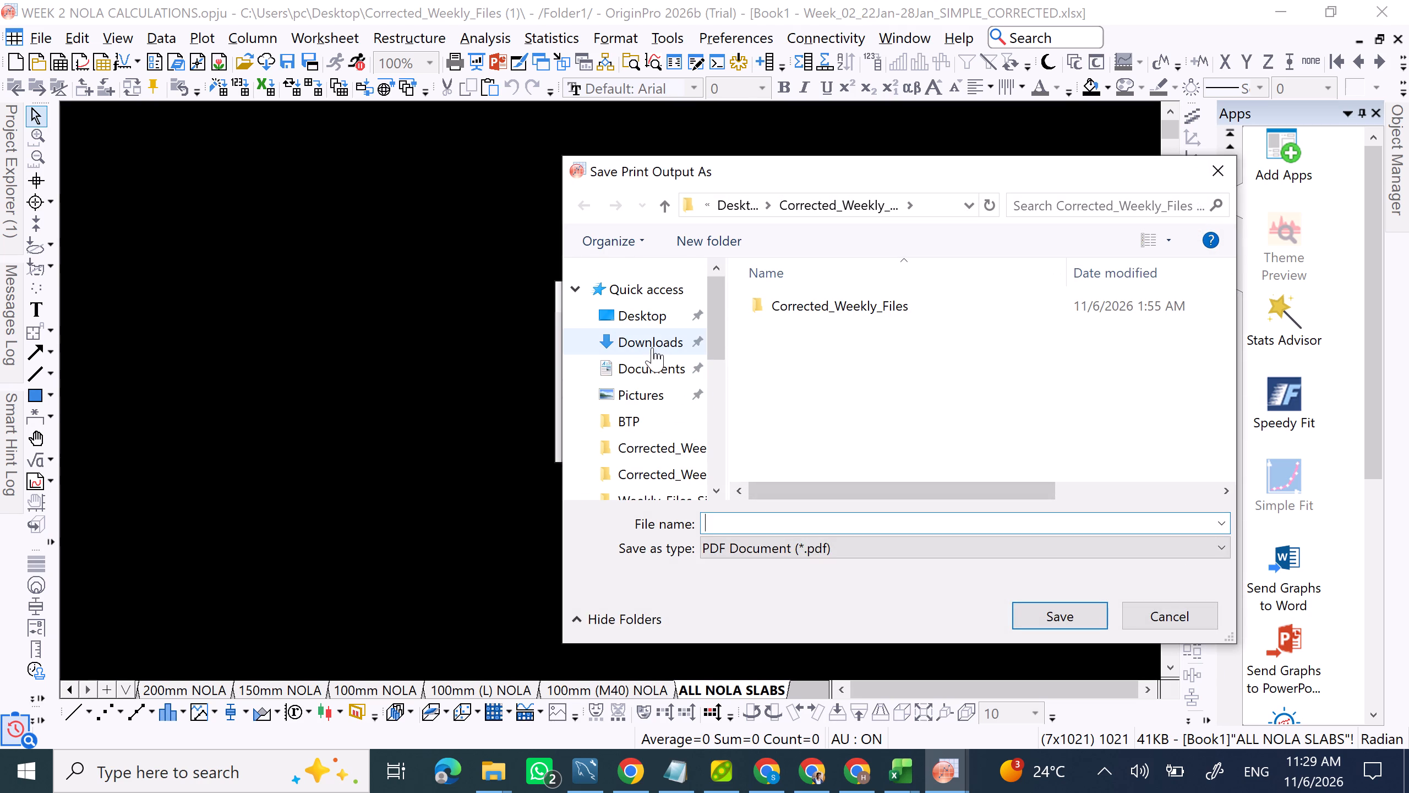
click(652, 347)
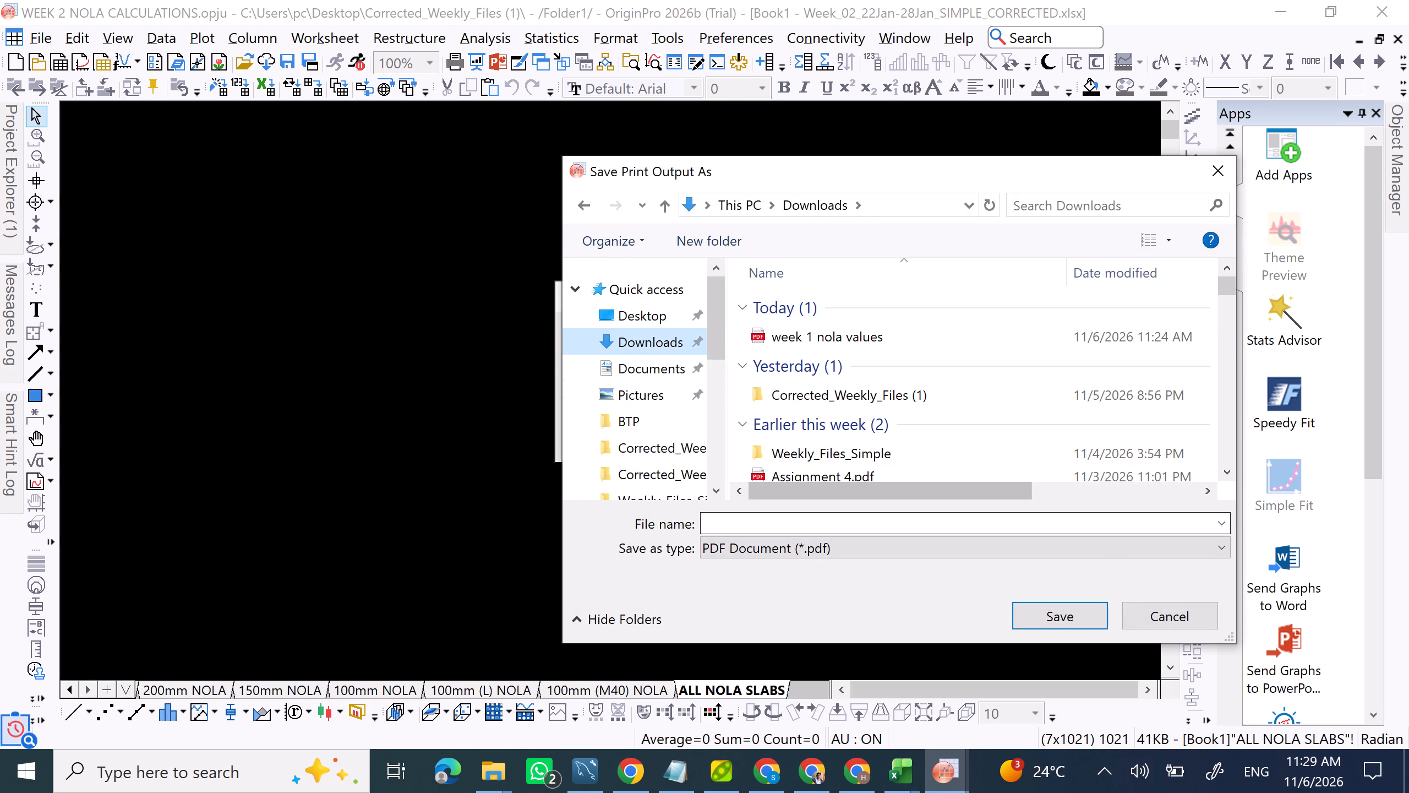
click(908, 526)
text(wee)
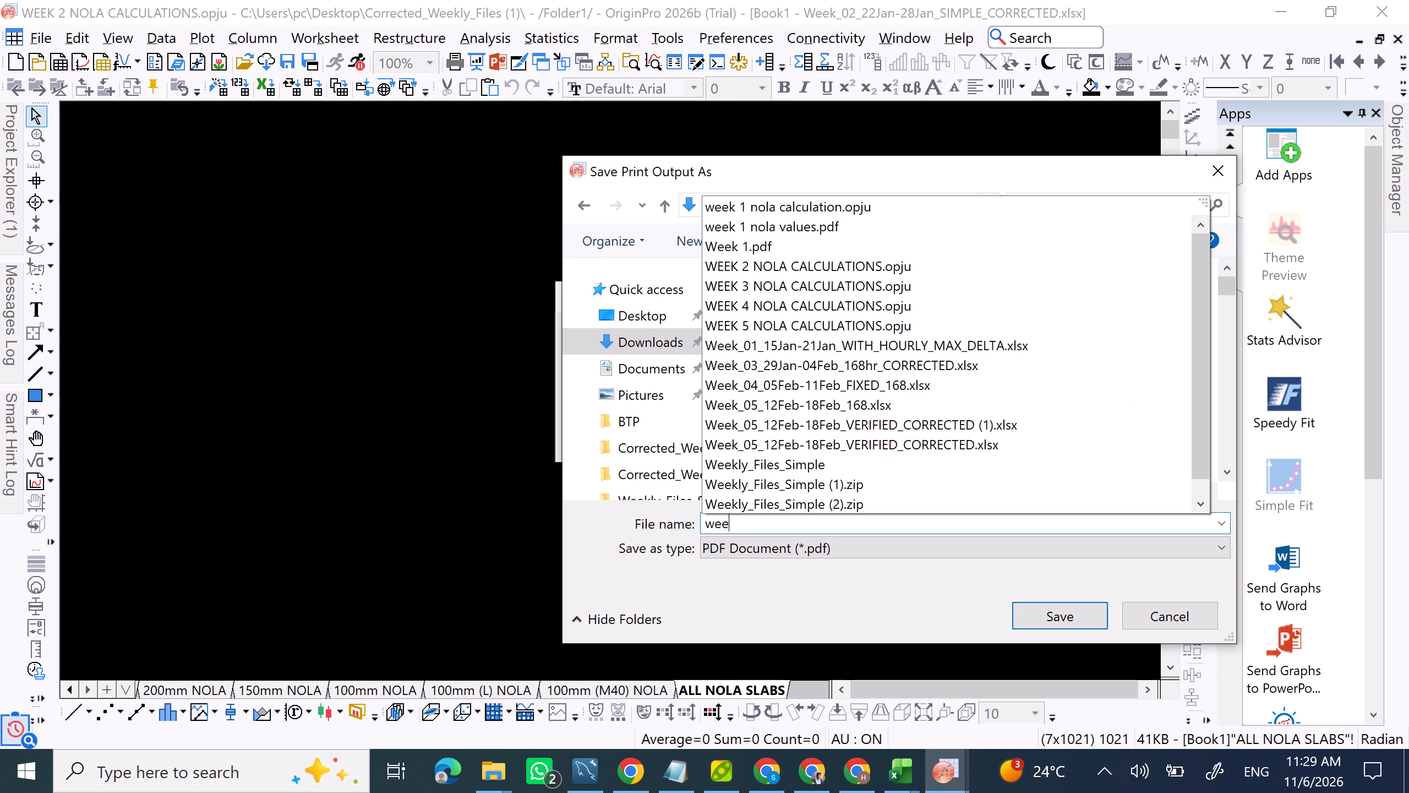
key(k)
key(space)
text(2 nola val;ues)
key(BackSpace)
key(BackSpace)
key(BackSpace)
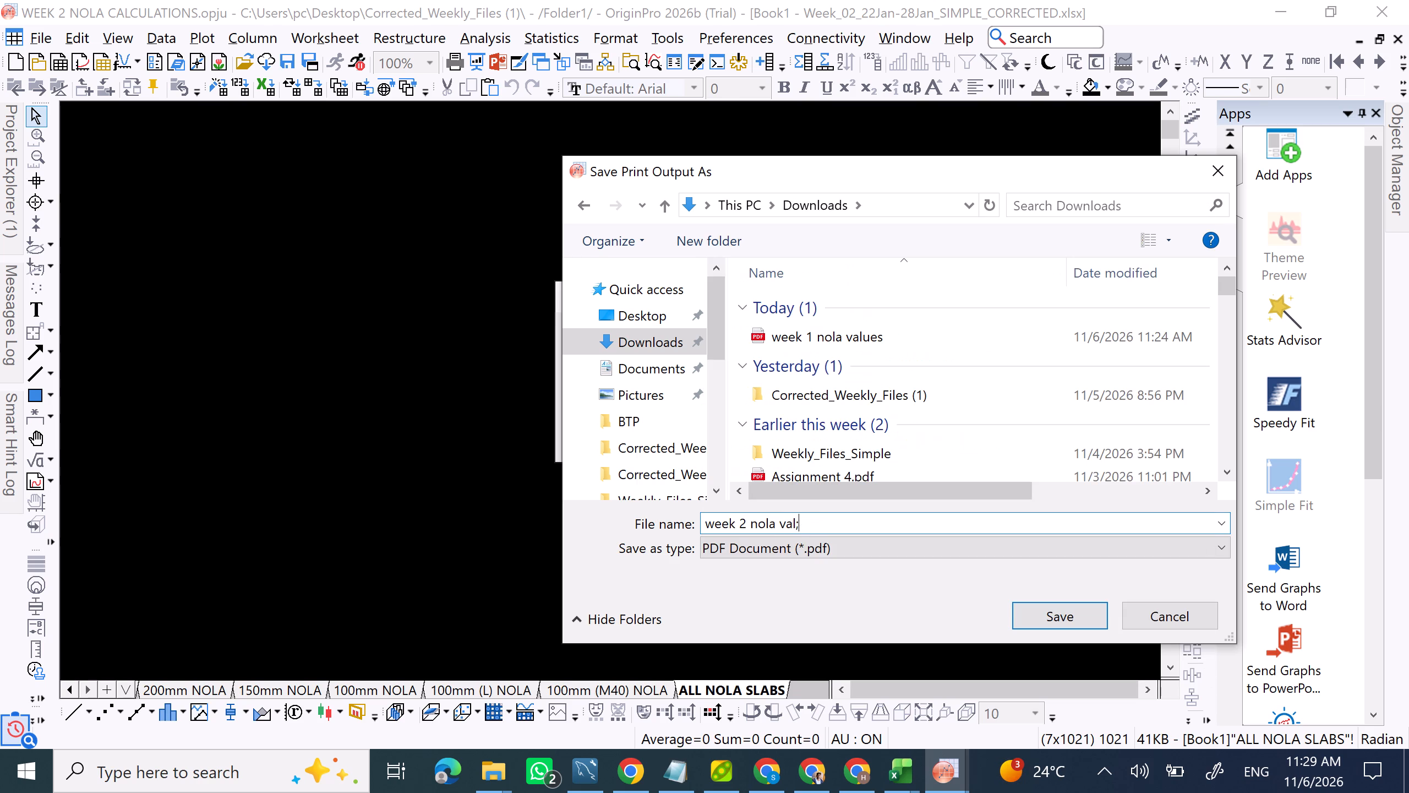
key(BackSpace)
text(ues)
click(1071, 607)
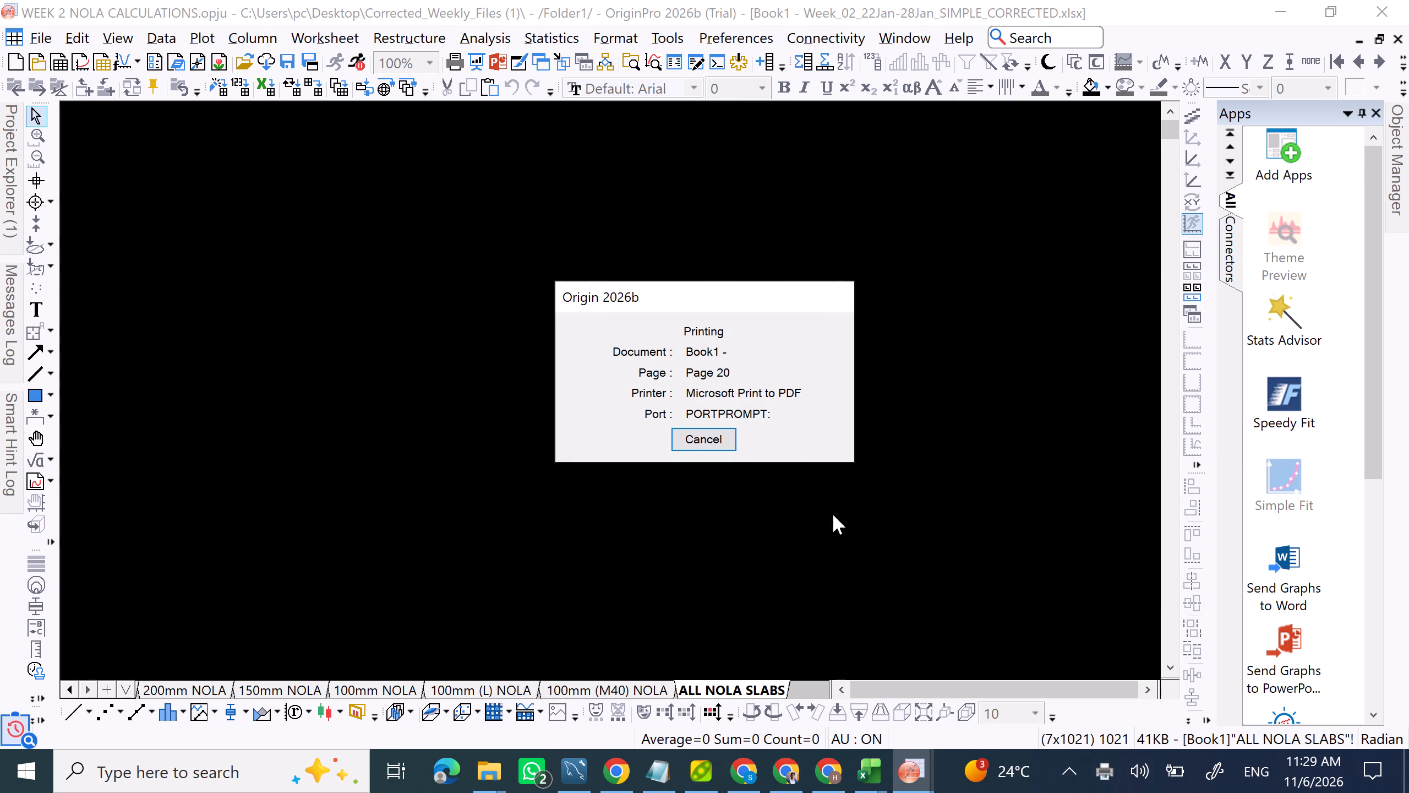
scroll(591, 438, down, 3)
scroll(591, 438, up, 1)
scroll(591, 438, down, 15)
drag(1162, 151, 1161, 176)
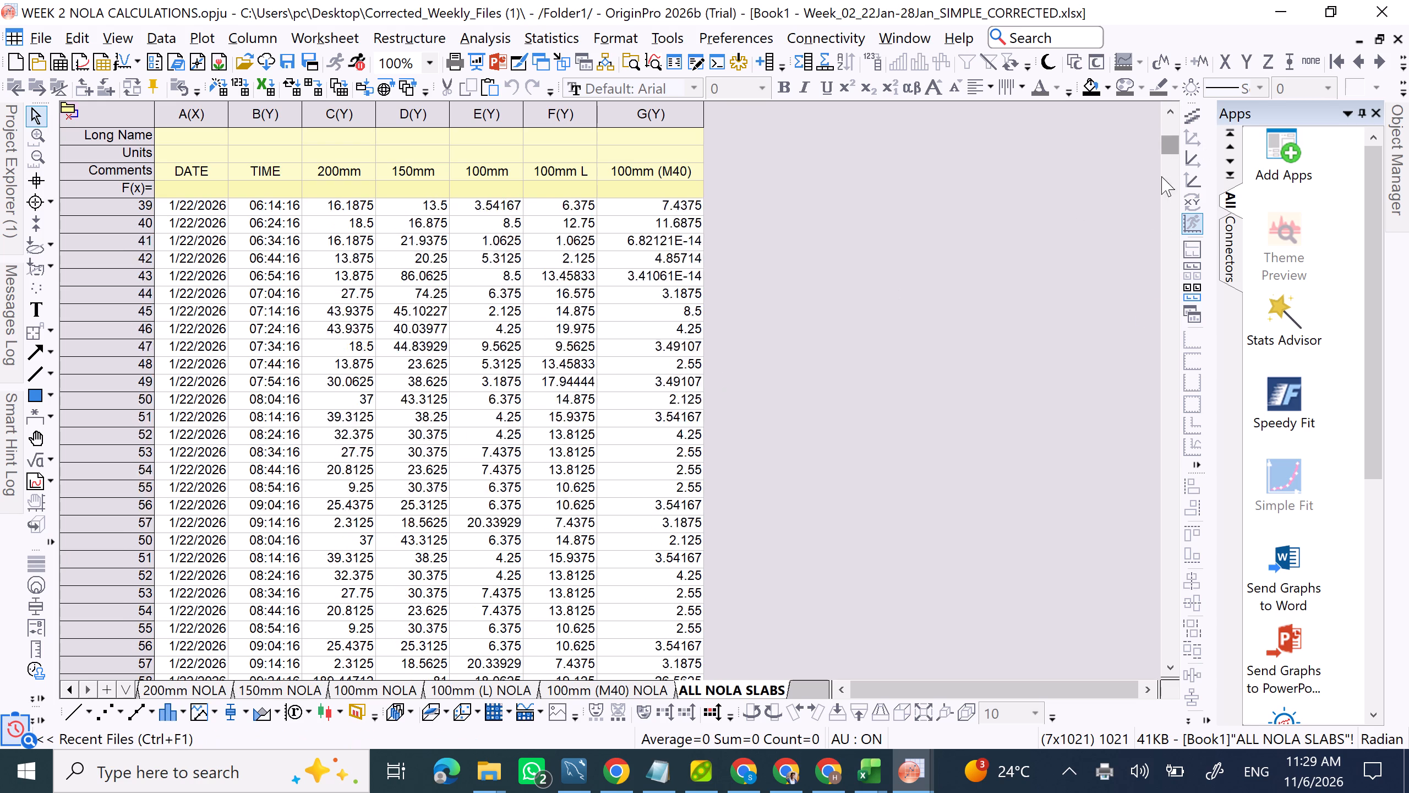
Examine the slab values and TIME column throughout the ALL NOLA SLABS sheet, from the first row to the last.
drag(1161, 176, 1140, 757)
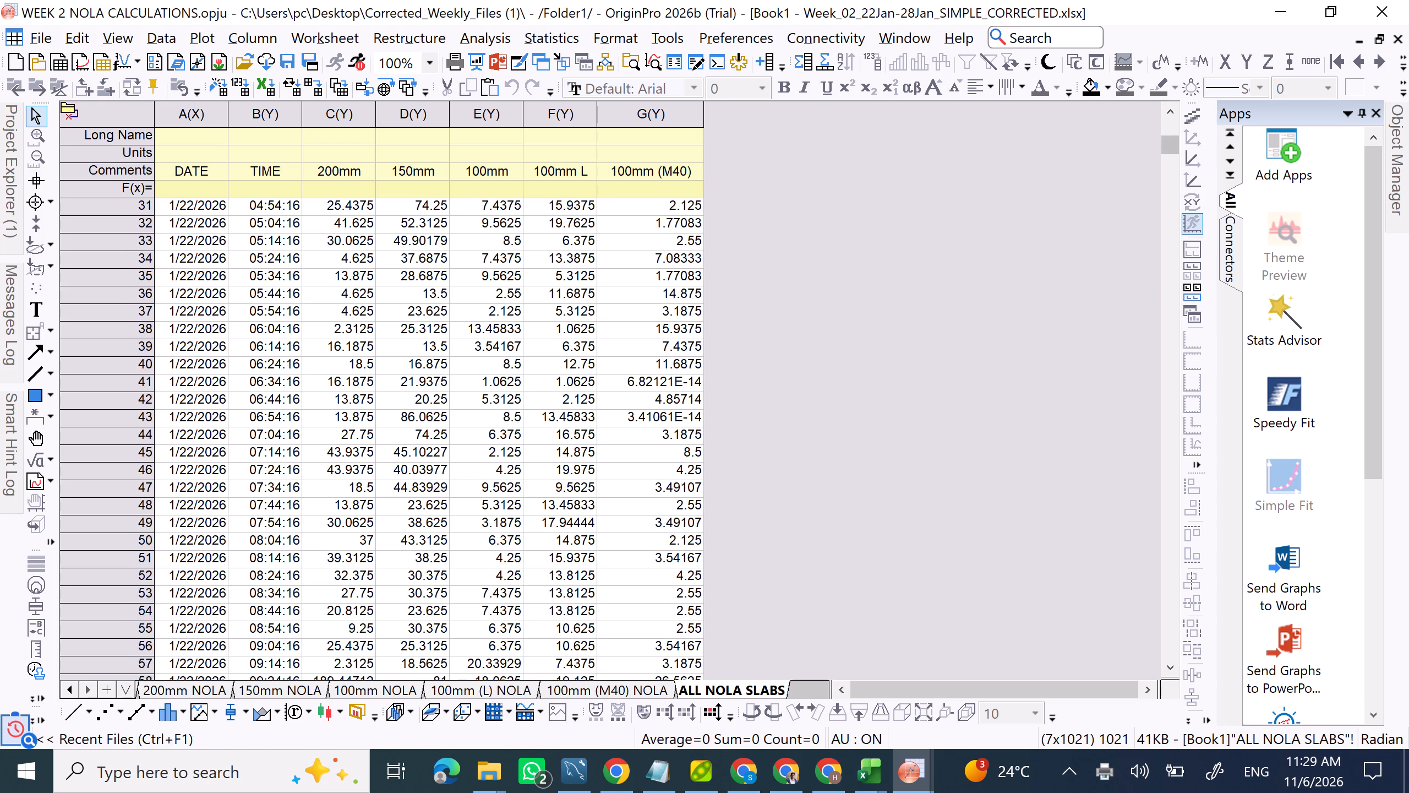
drag(1165, 140, 1100, 742)
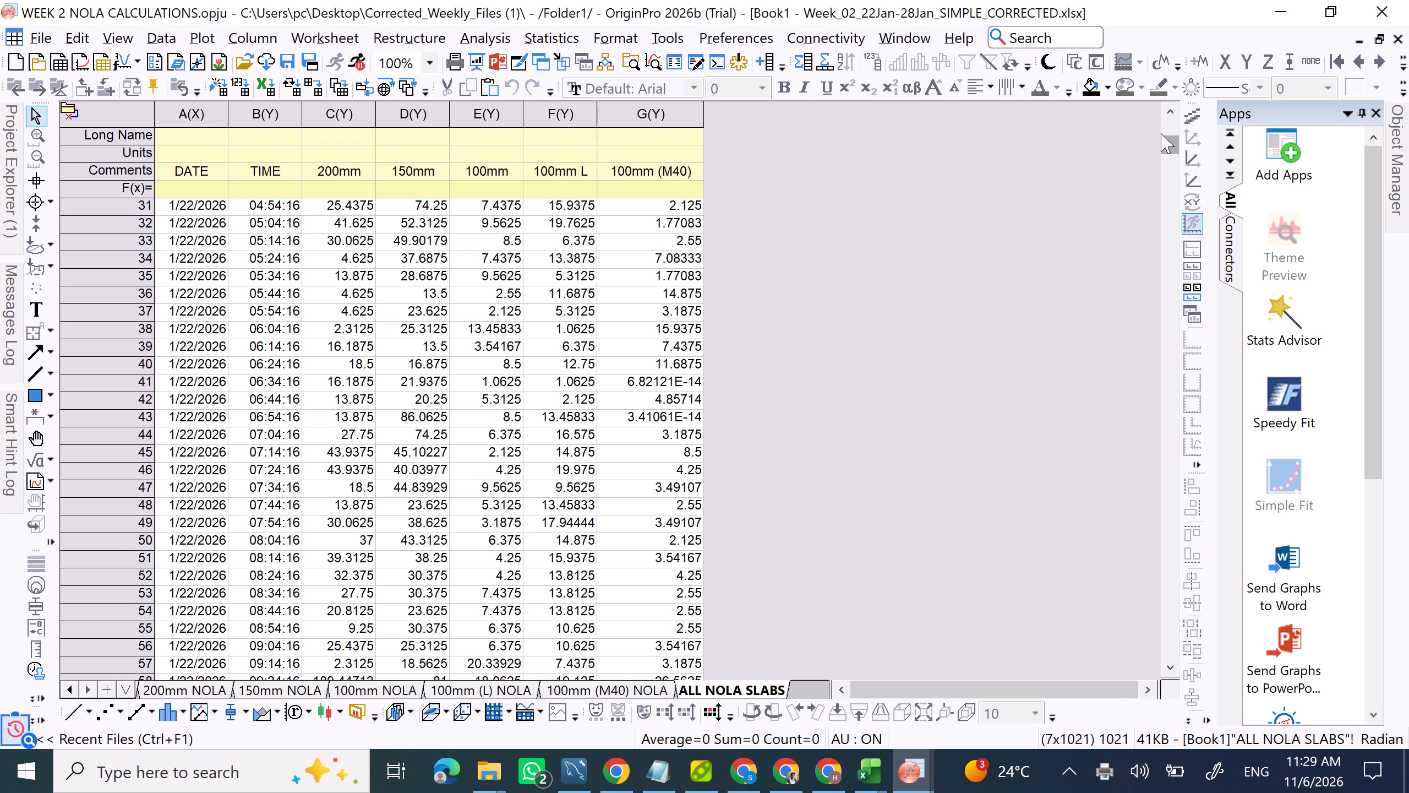
drag(1162, 140, 1148, 575)
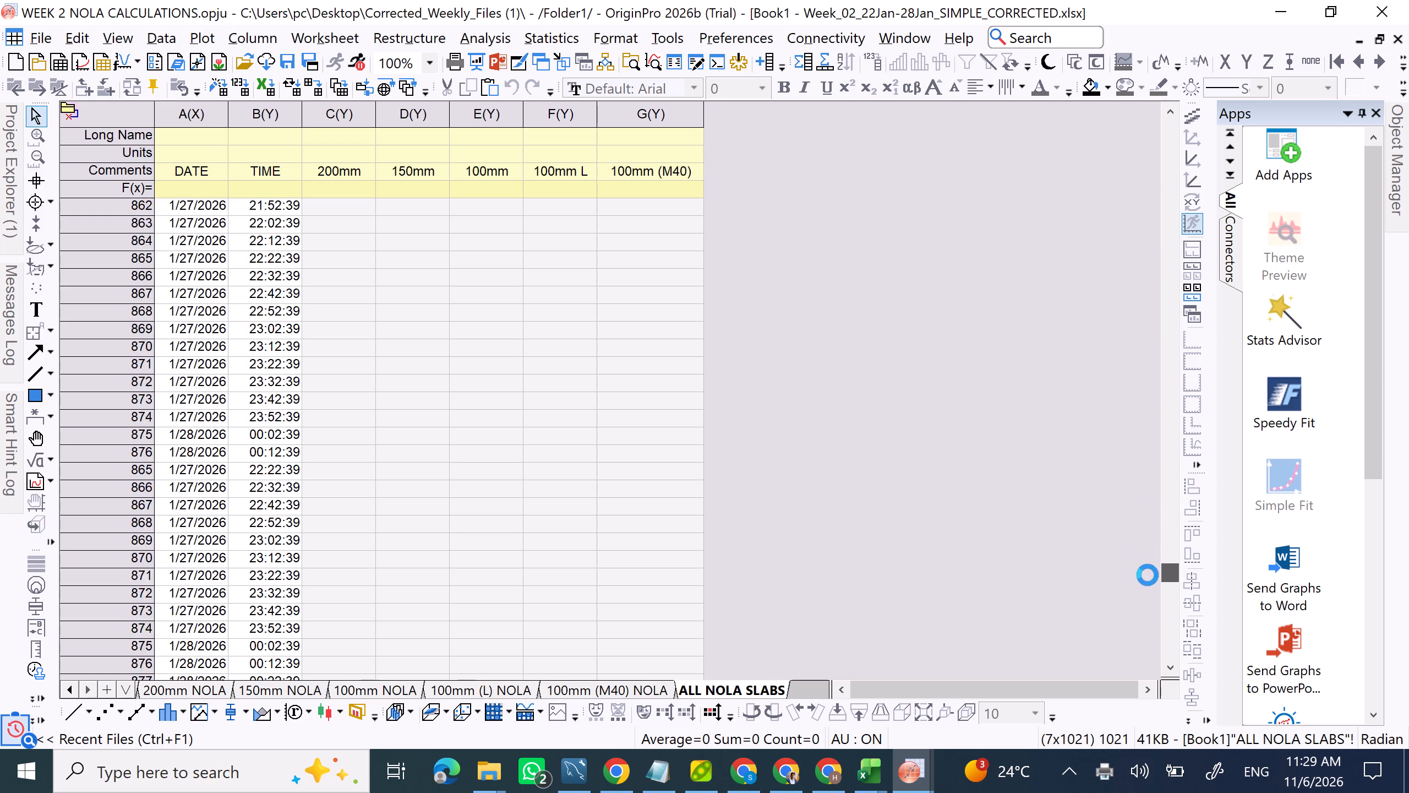
drag(1148, 575, 1144, 658)
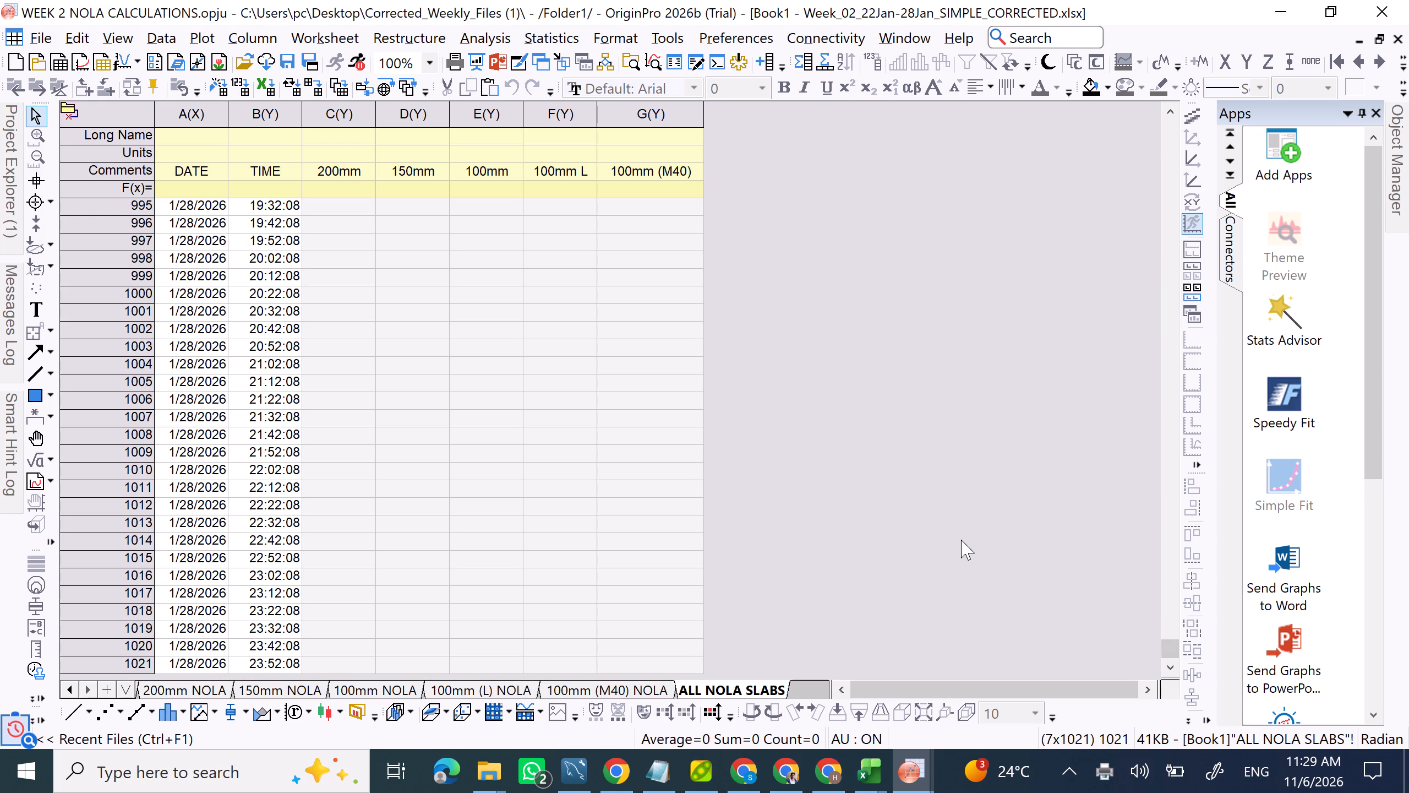
scroll(961, 539, up, 18)
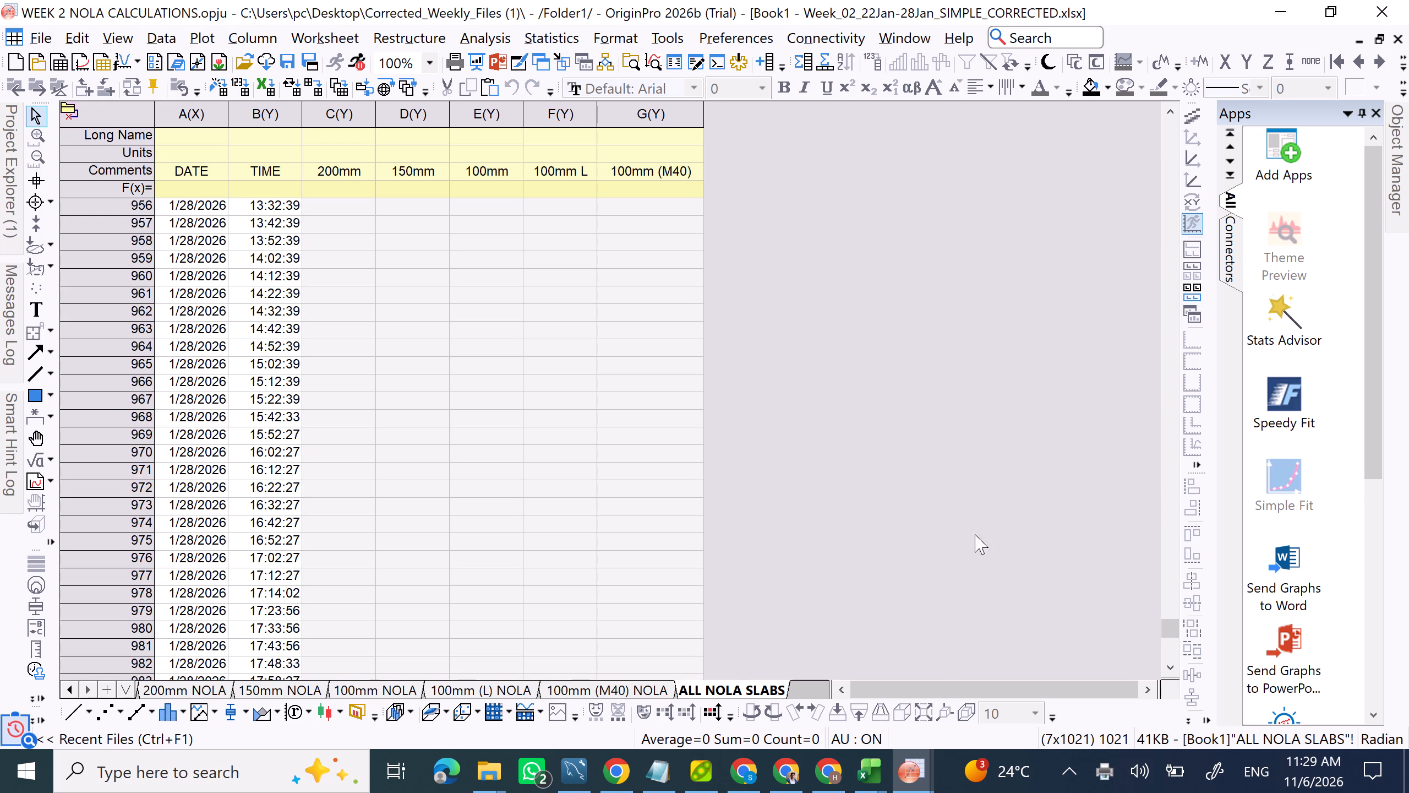
drag(1176, 631, 1127, 86)
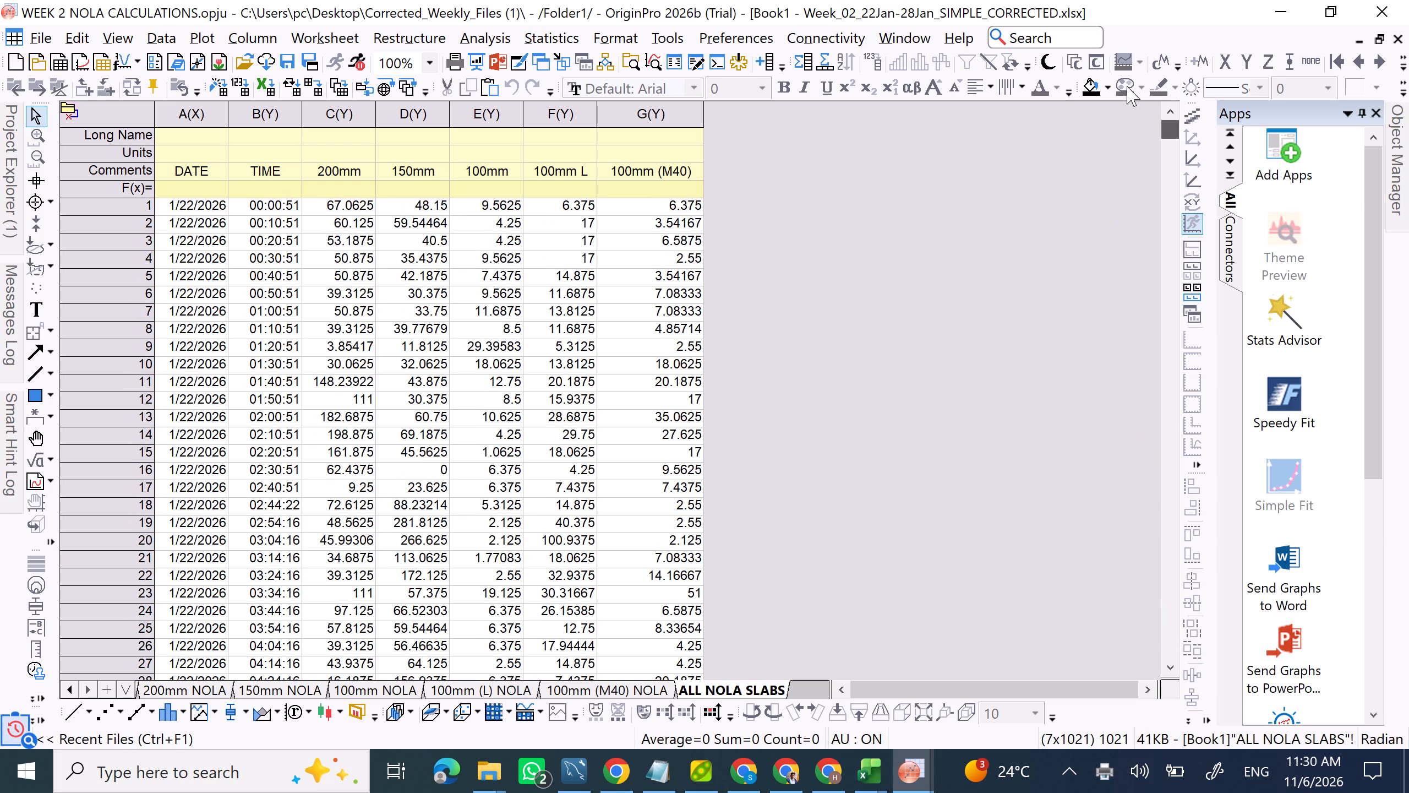
drag(1127, 86, 1104, 165)
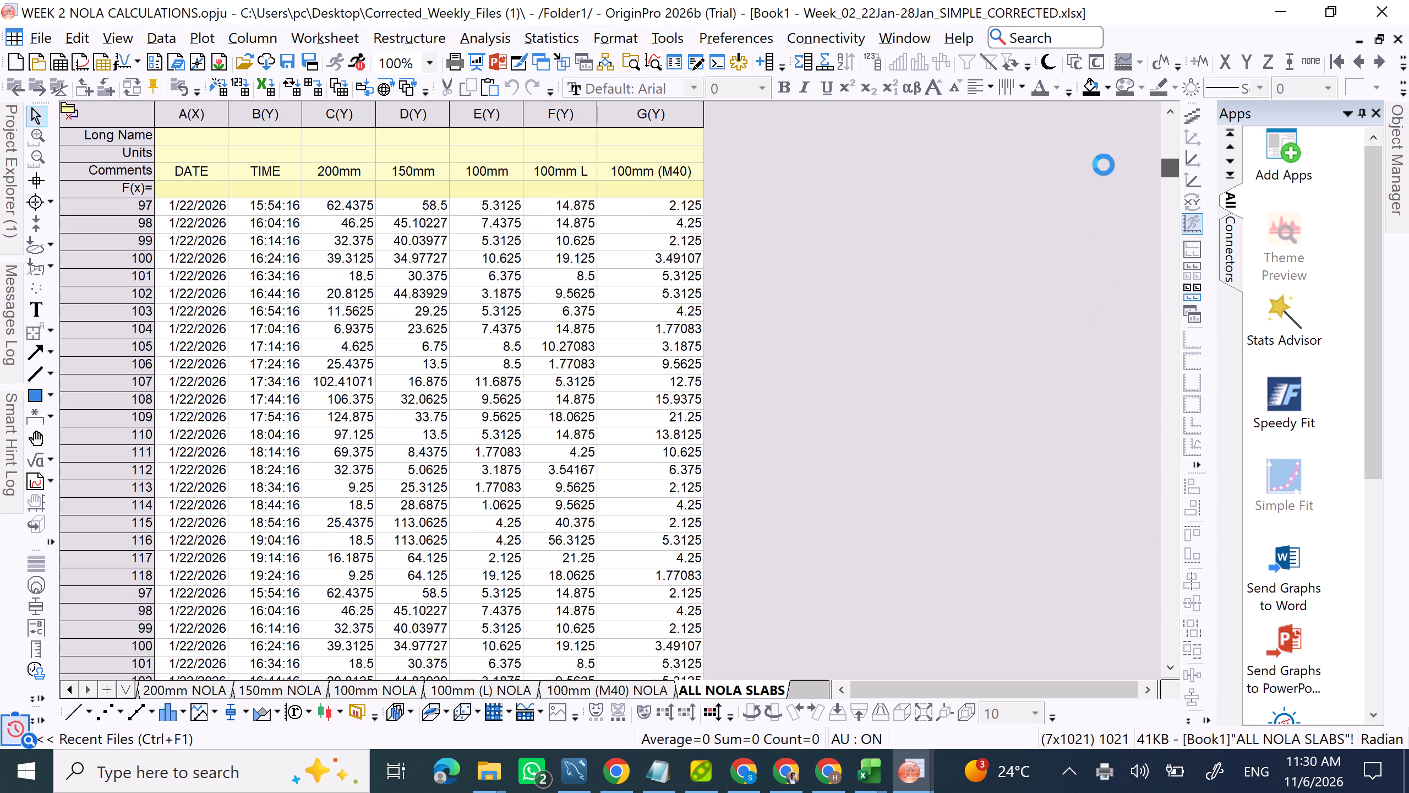
drag(1104, 165, 1094, 205)
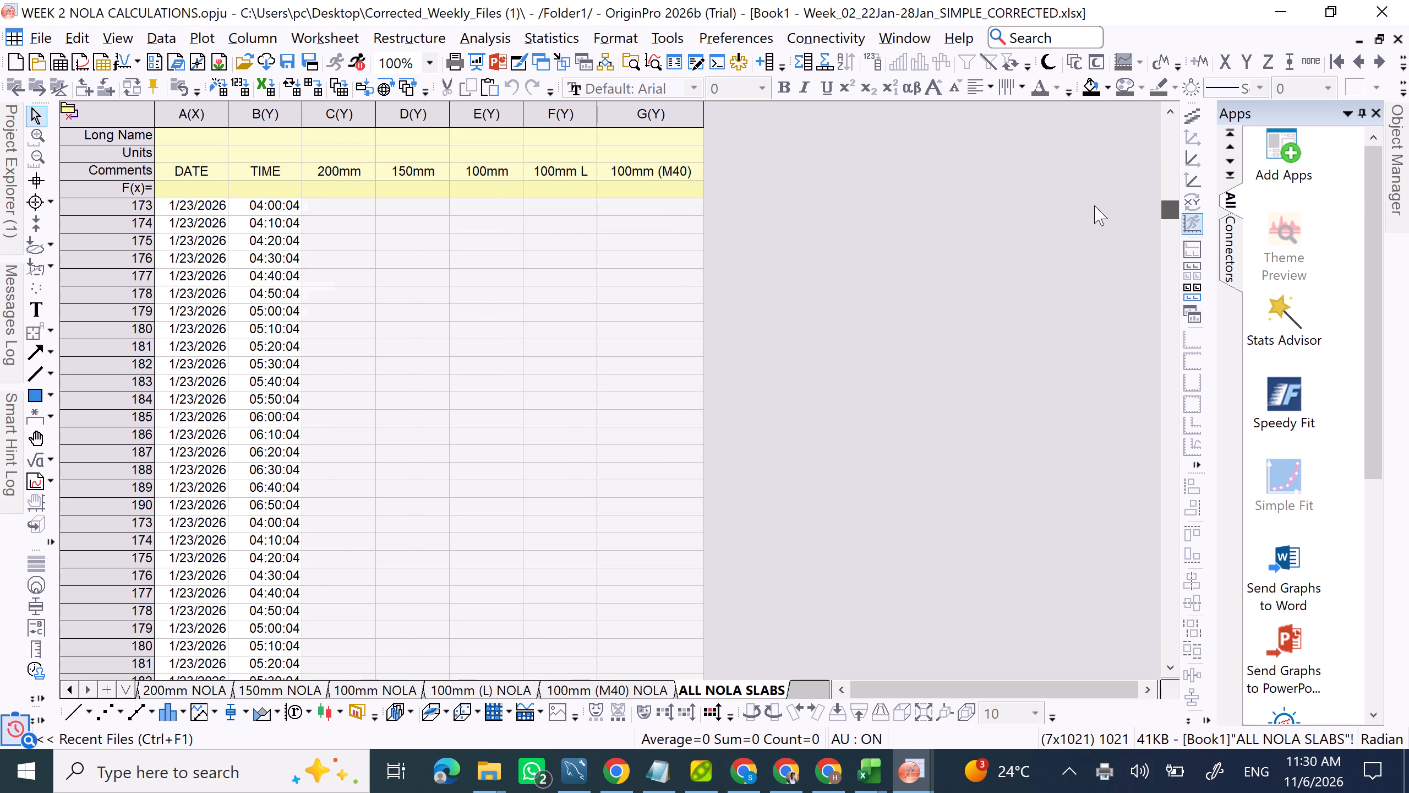
drag(1094, 205, 1091, 208)
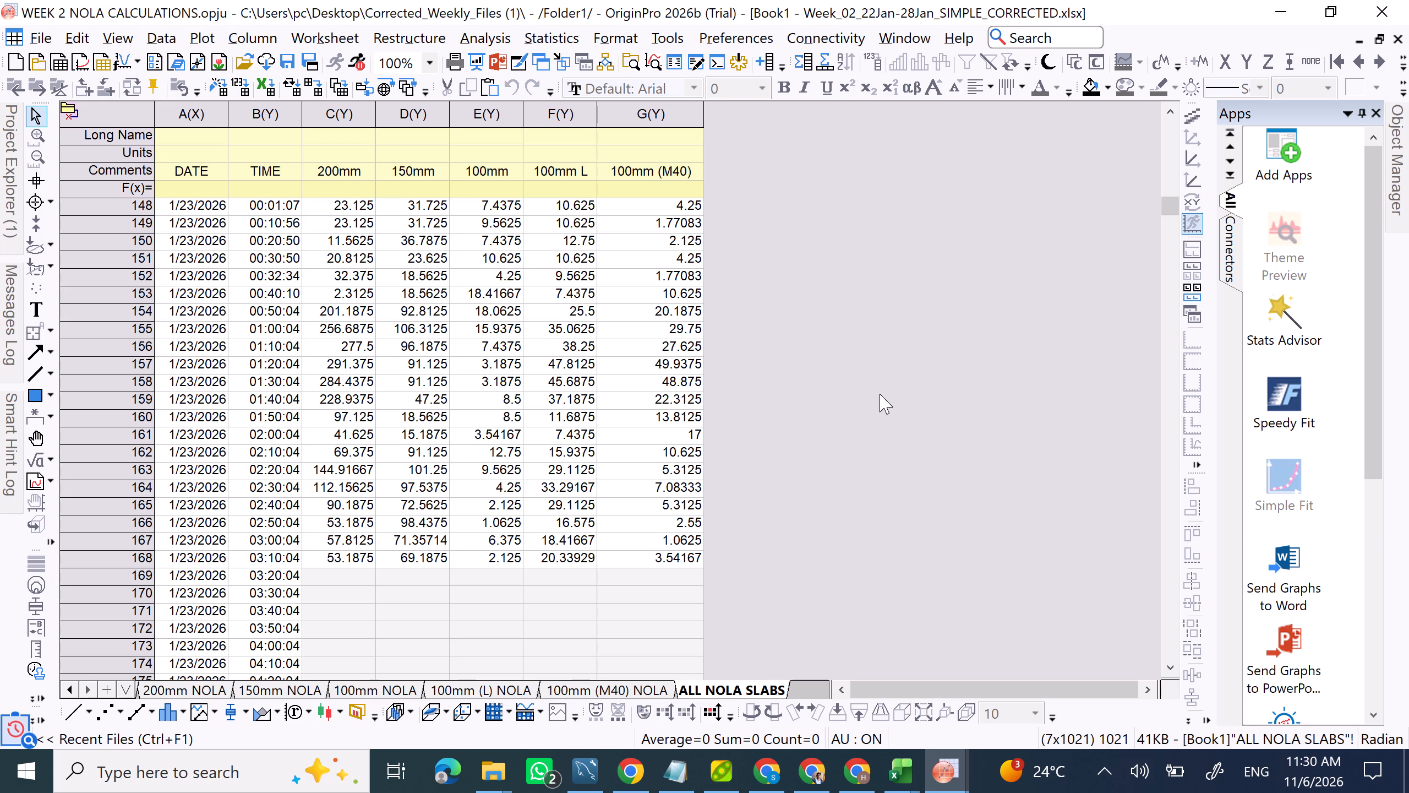
scroll(513, 387, up, 5)
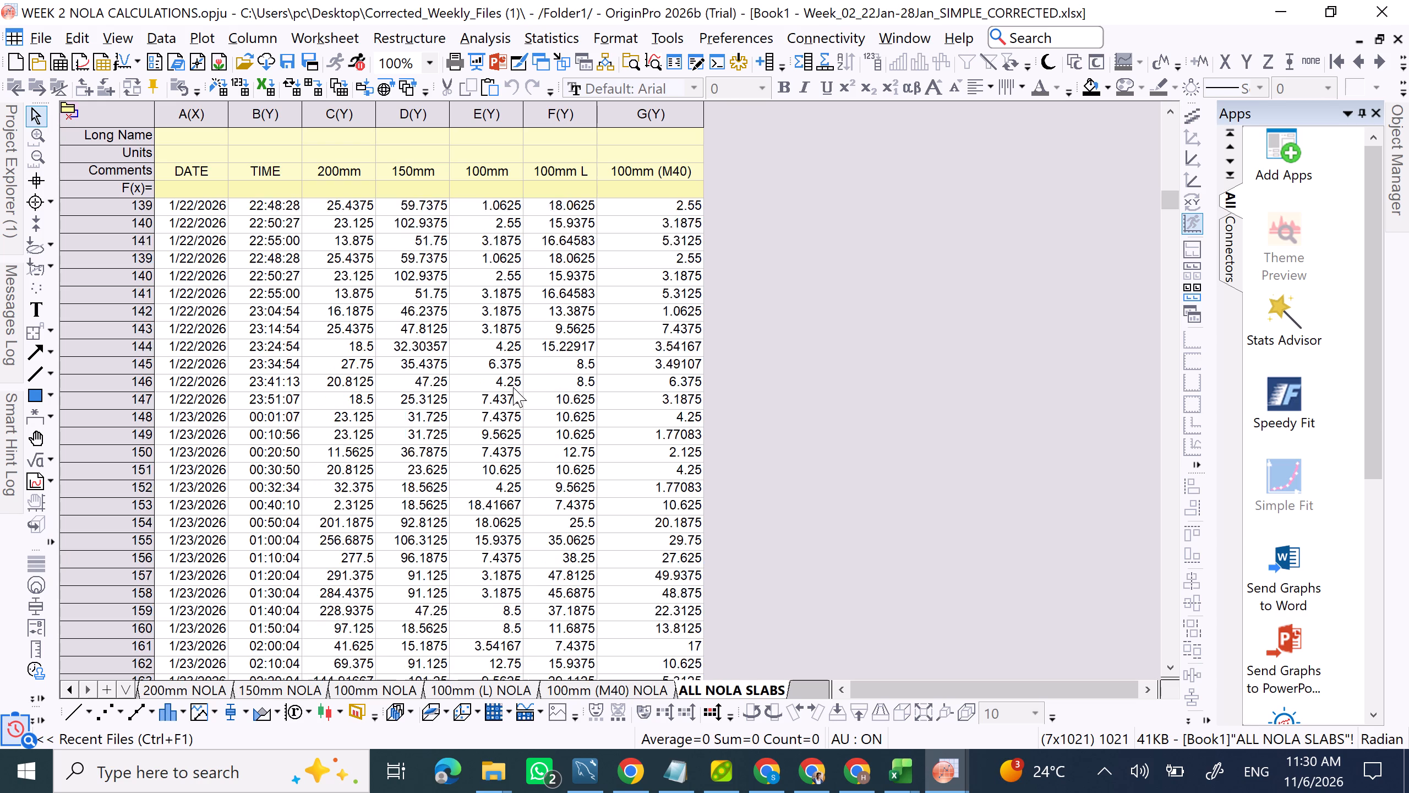
scroll(513, 387, up, 20)
scroll(513, 387, up, 20)
scroll(513, 387, up, 7)
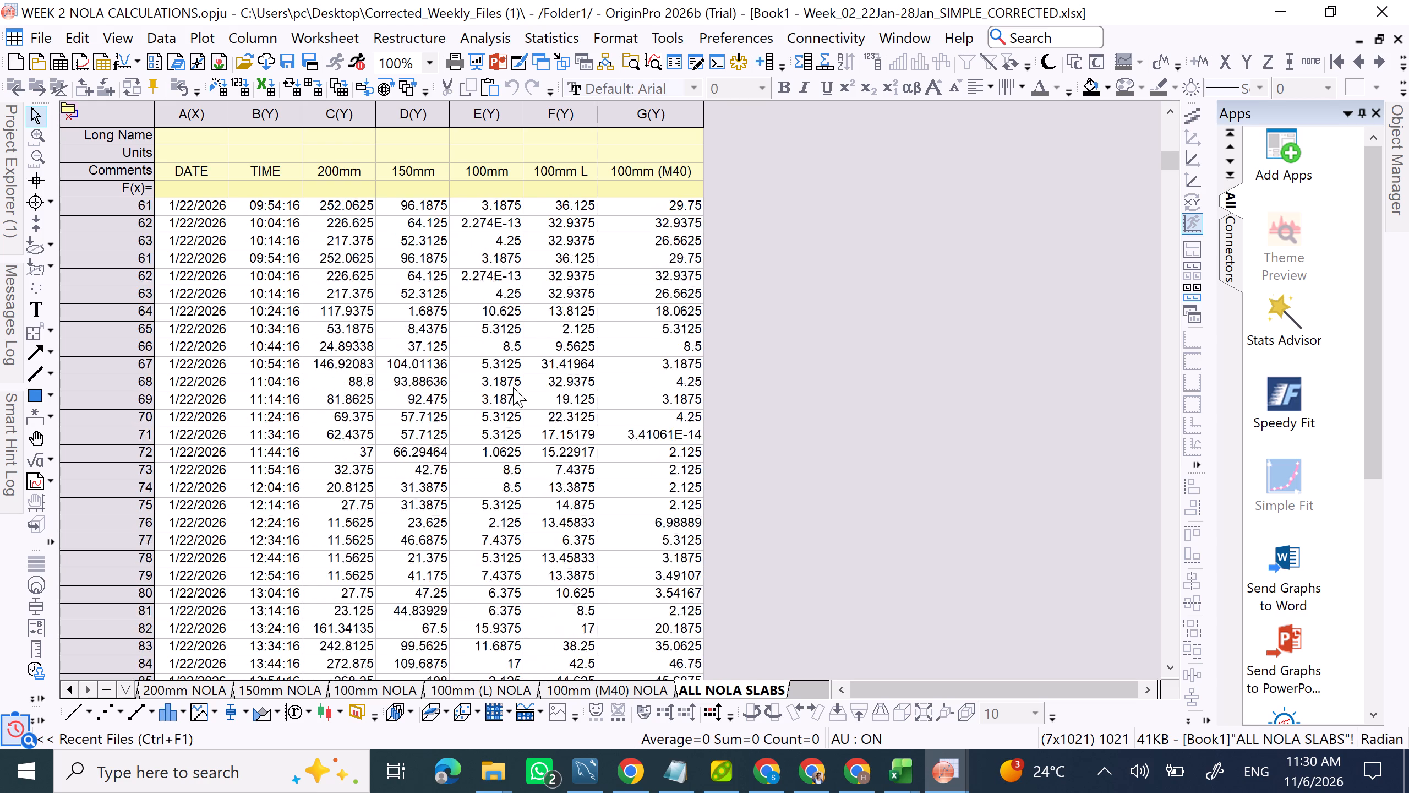
scroll(513, 387, up, 20)
scroll(513, 387, up, 20)
scroll(513, 387, up, 3)
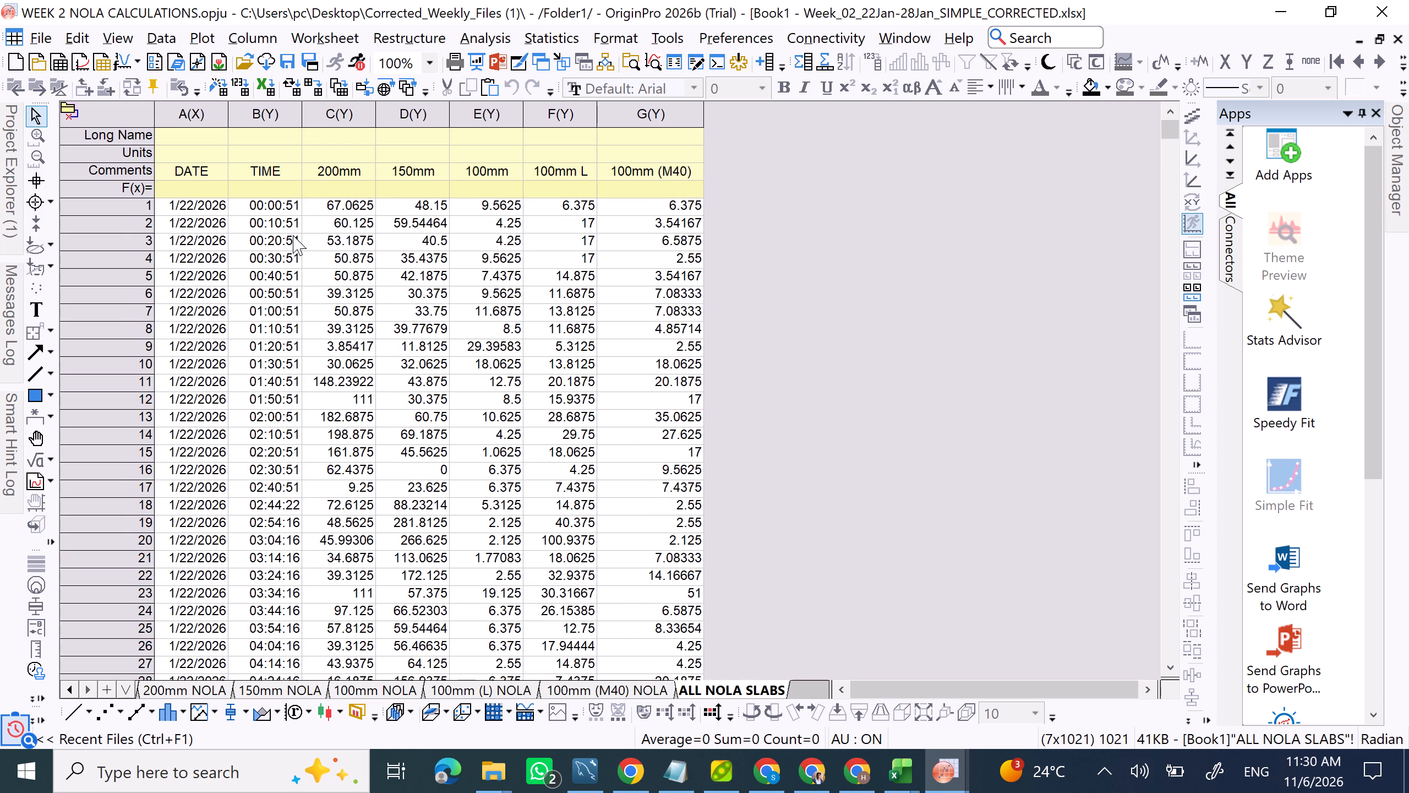
click(276, 167)
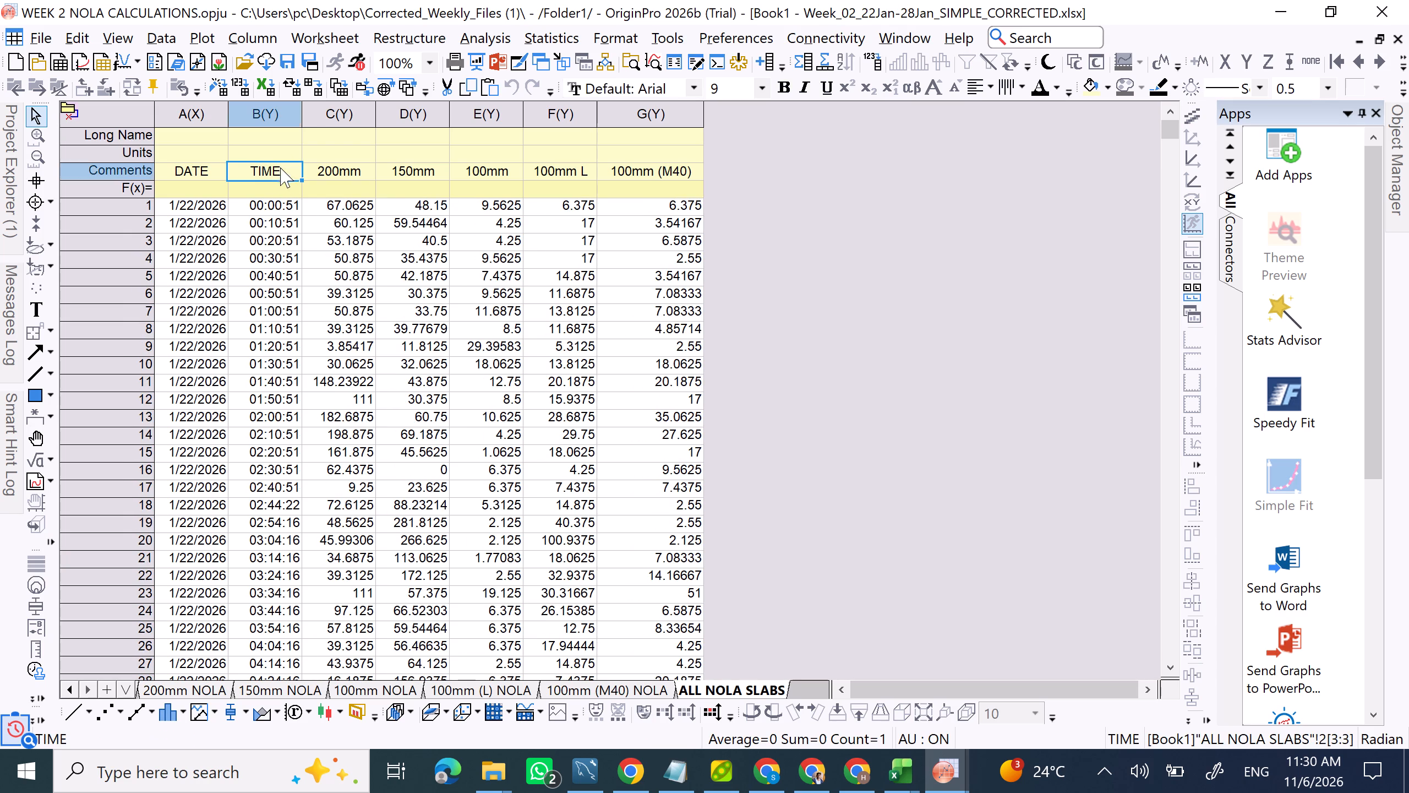
click(277, 121)
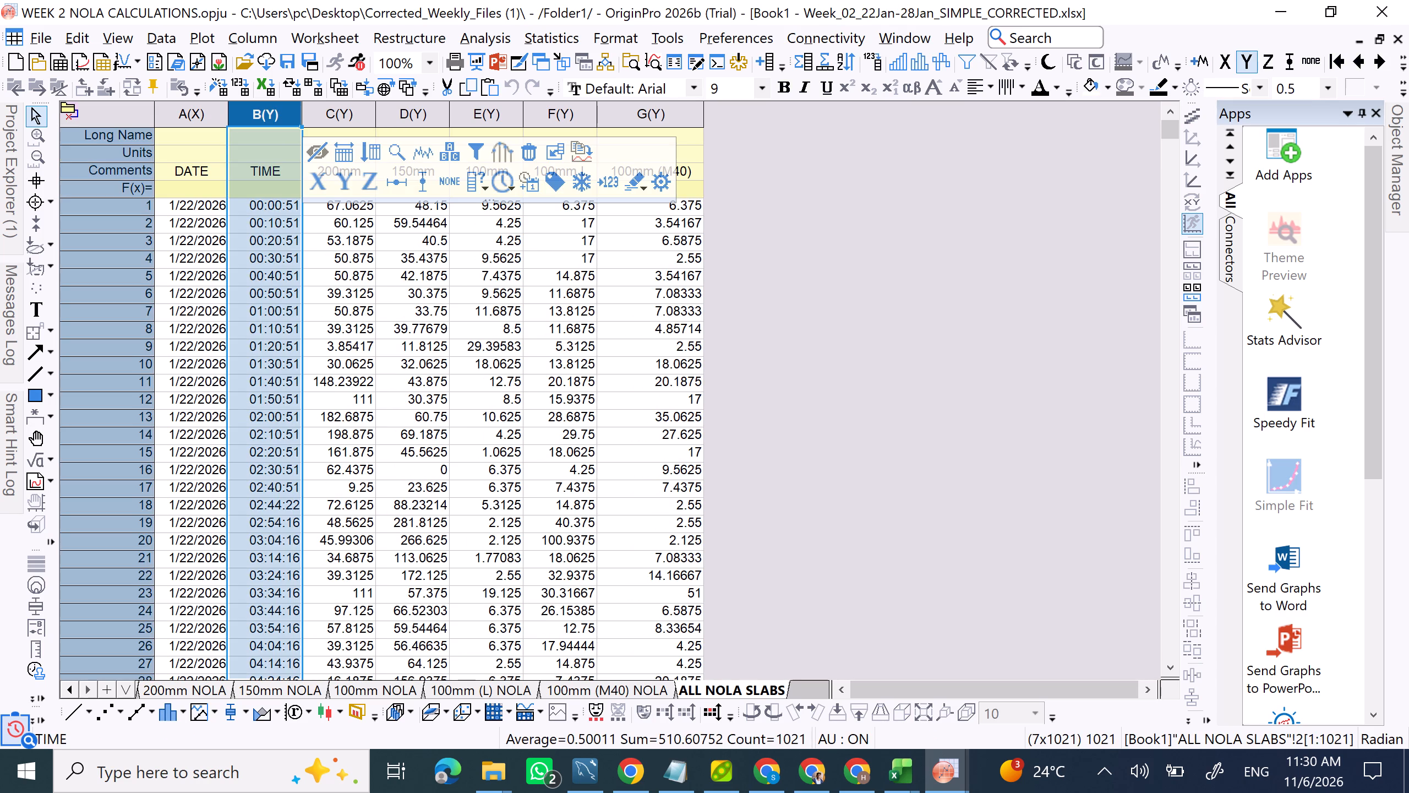
Open Book1's 1hr MAX sheet and examine its dates, hours and MAX ΔT (TOP-BOTTOM) values for the slabs.
triple_click(74, 692)
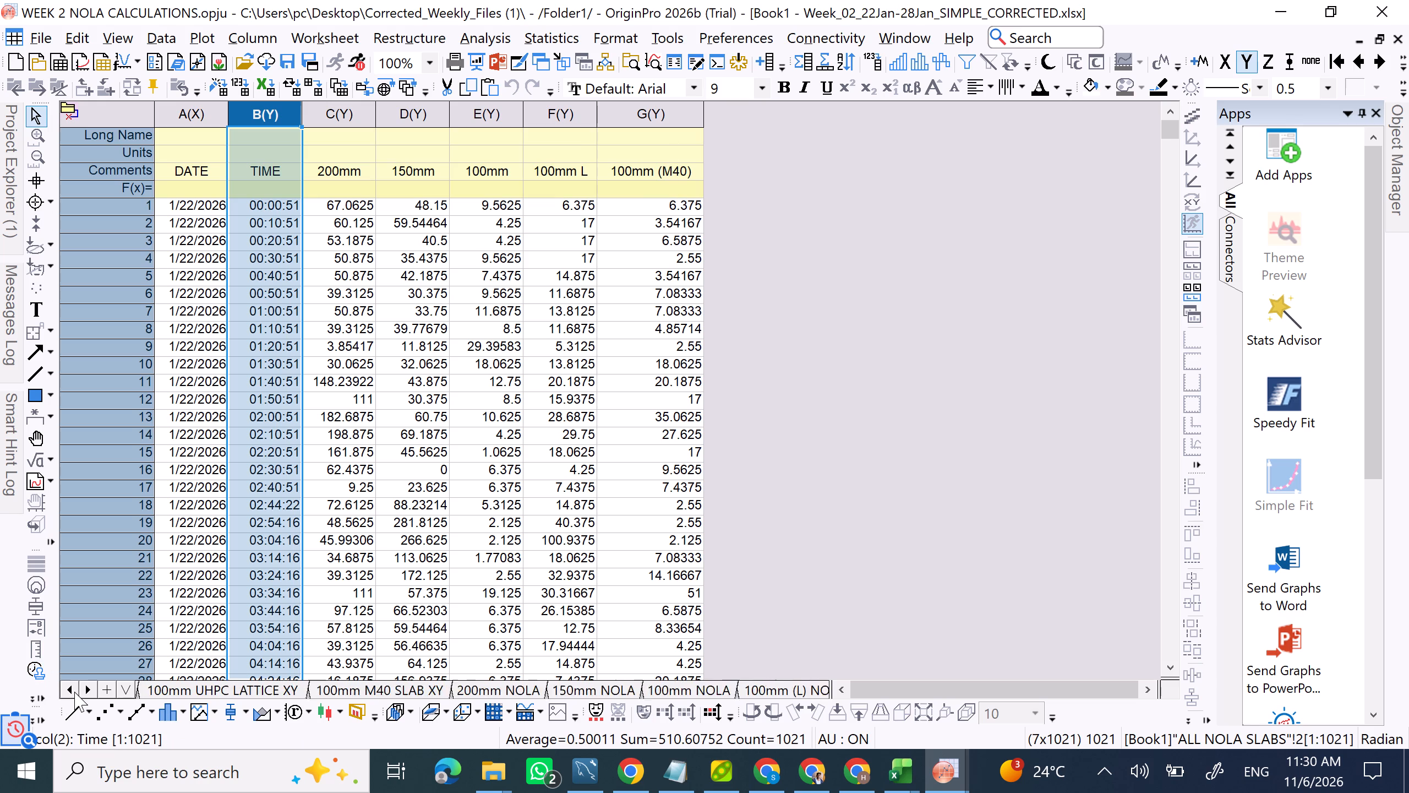
triple_click(74, 692)
triple_click(74, 692)
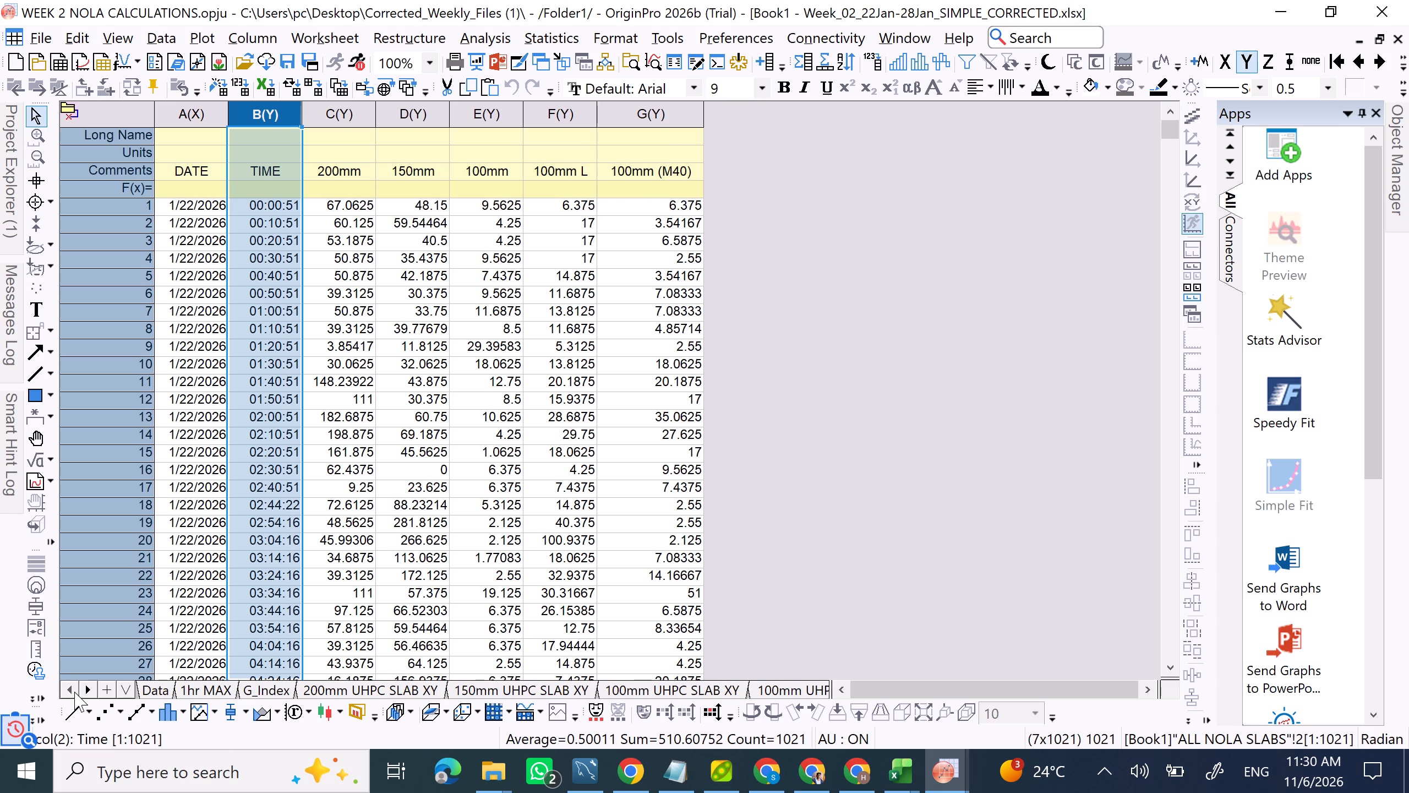
click(207, 692)
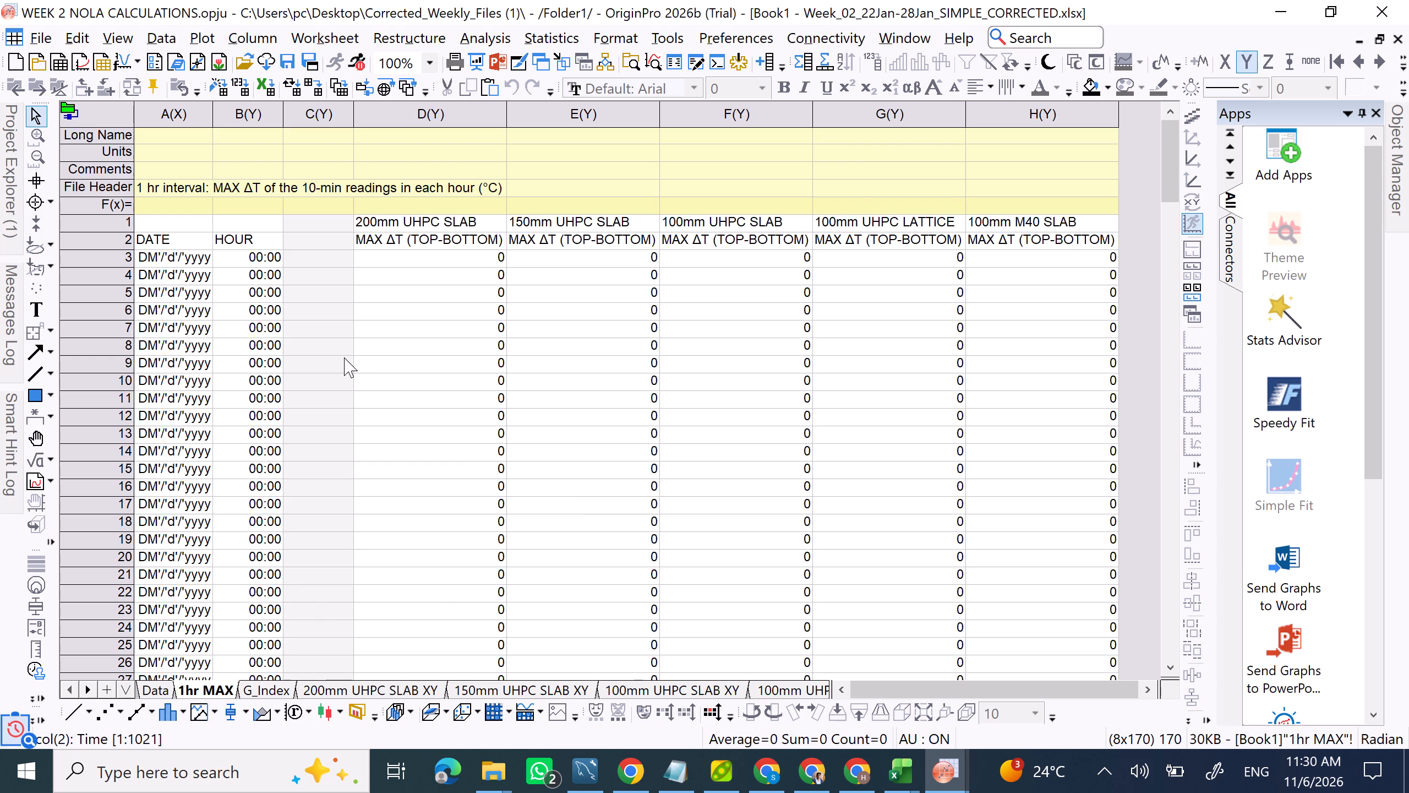
scroll(344, 357, up, 2)
scroll(833, 334, up, 4)
click(417, 492)
click(466, 281)
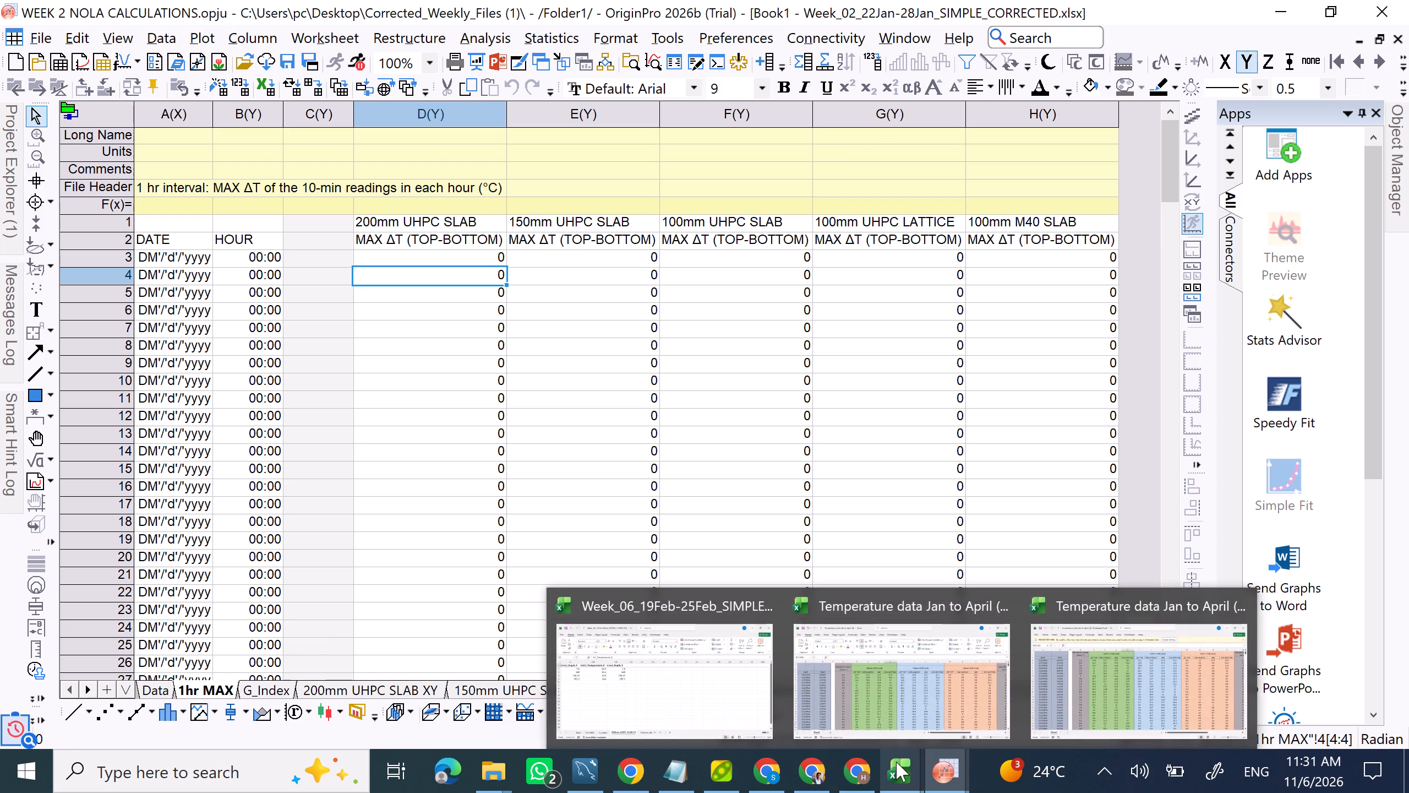
Switch to Excel and close the Week_06_19Feb-25Feb_SIMPLE_CORRECTED workbook and the protected-view Temperature data Jan to April (4) workbook.
click(637, 677)
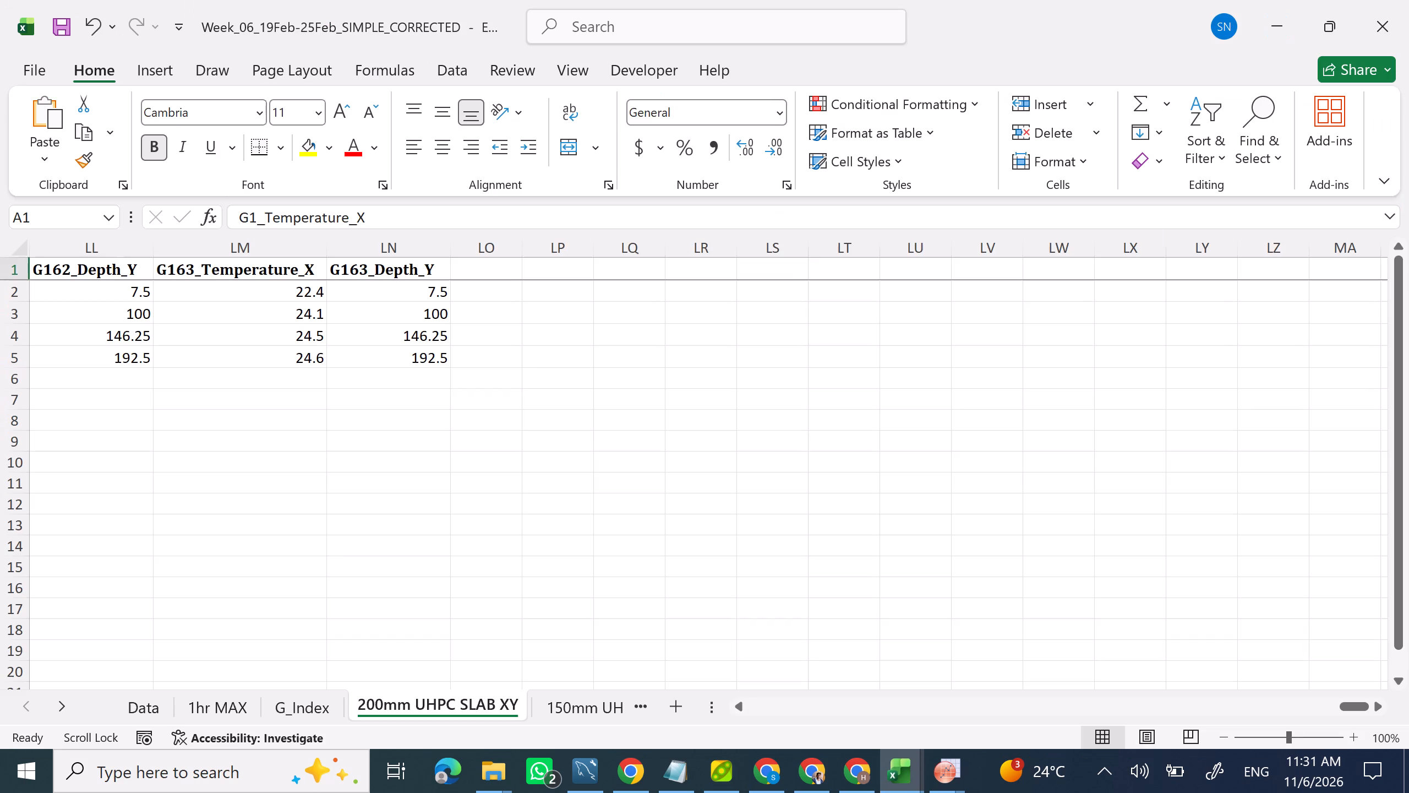
click(1408, 0)
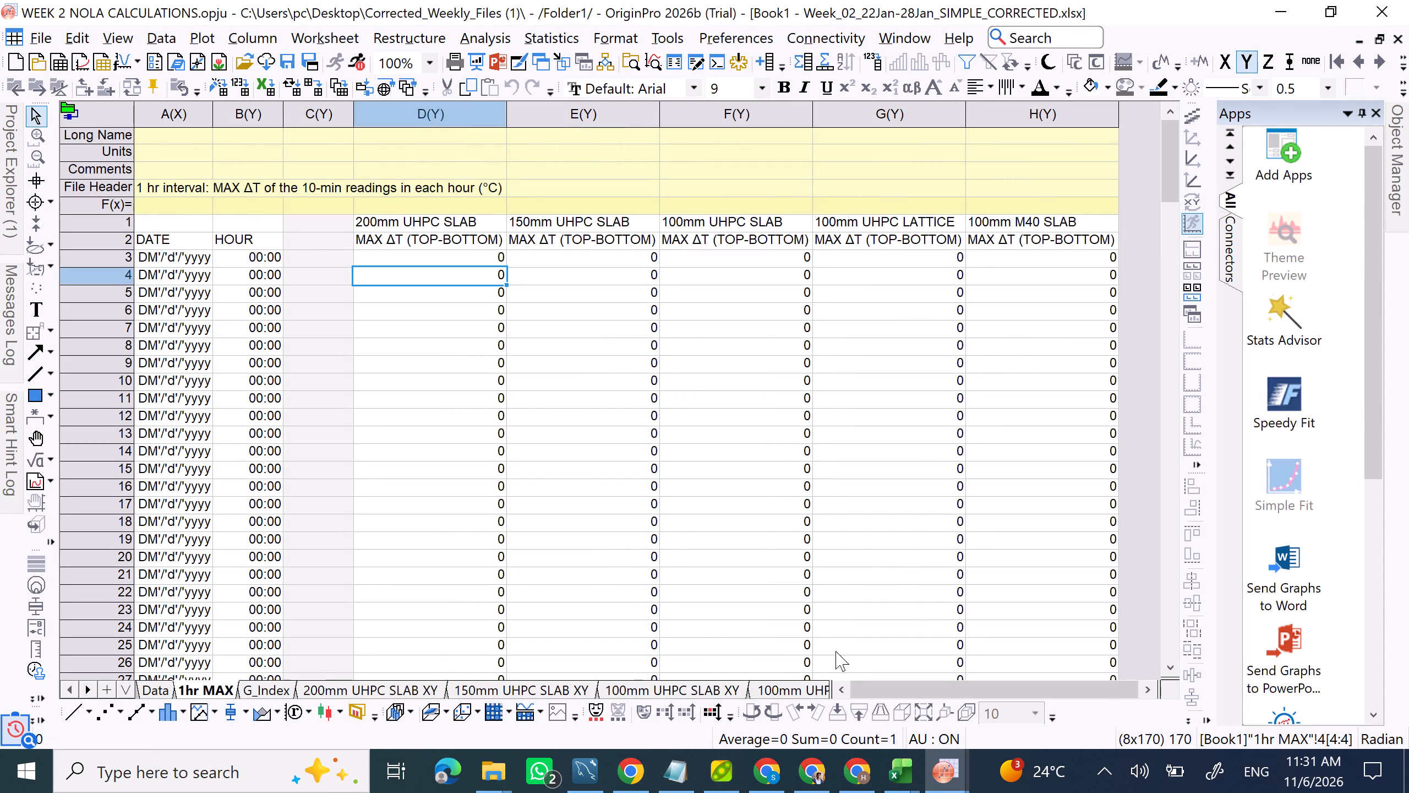
click(904, 761)
click(976, 690)
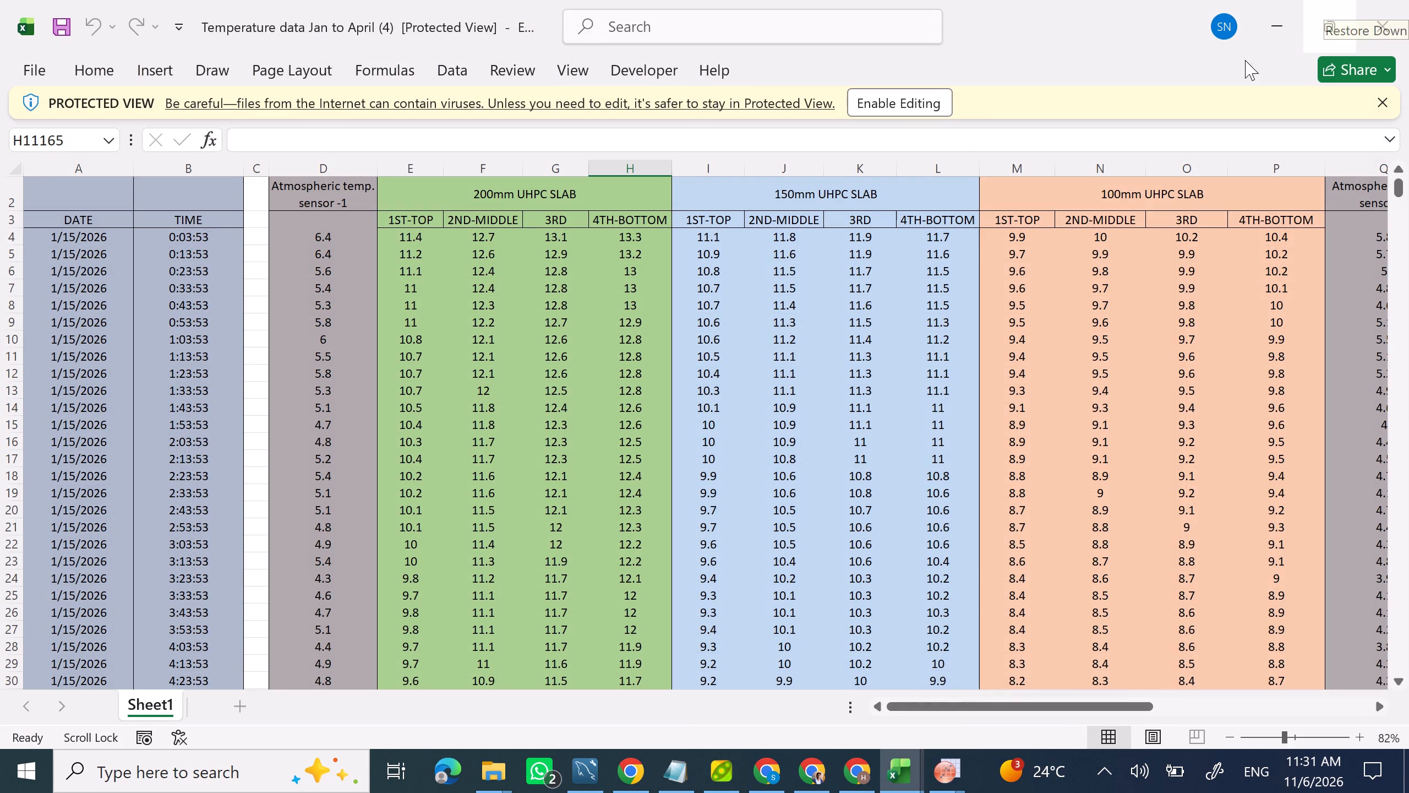
click(1408, 0)
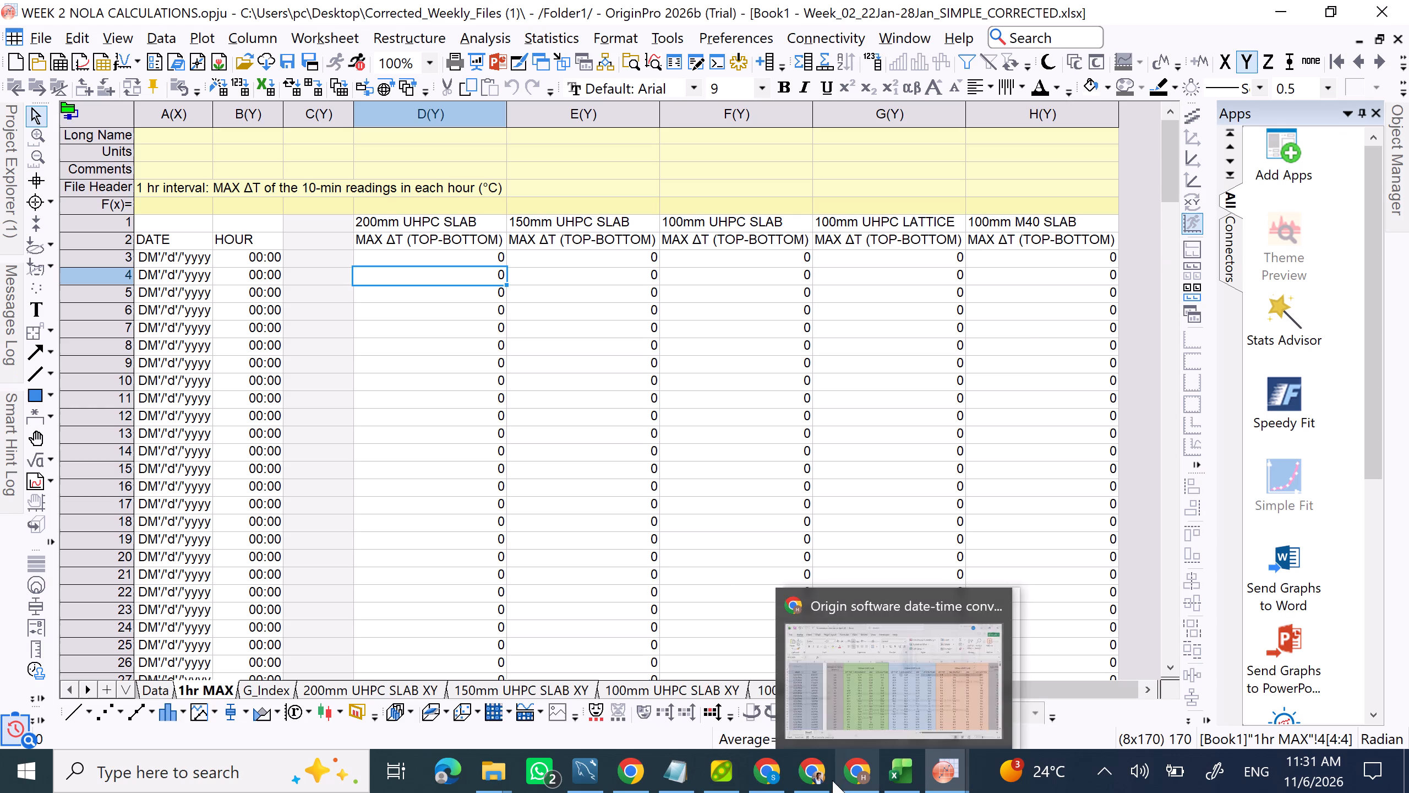
Open Week_02_22Jan-28Jan_SIMPLE_CORRECTED from the Corrected_Weekly_Files folder in Excel and show its 1hr MAX sheet.
click(504, 775)
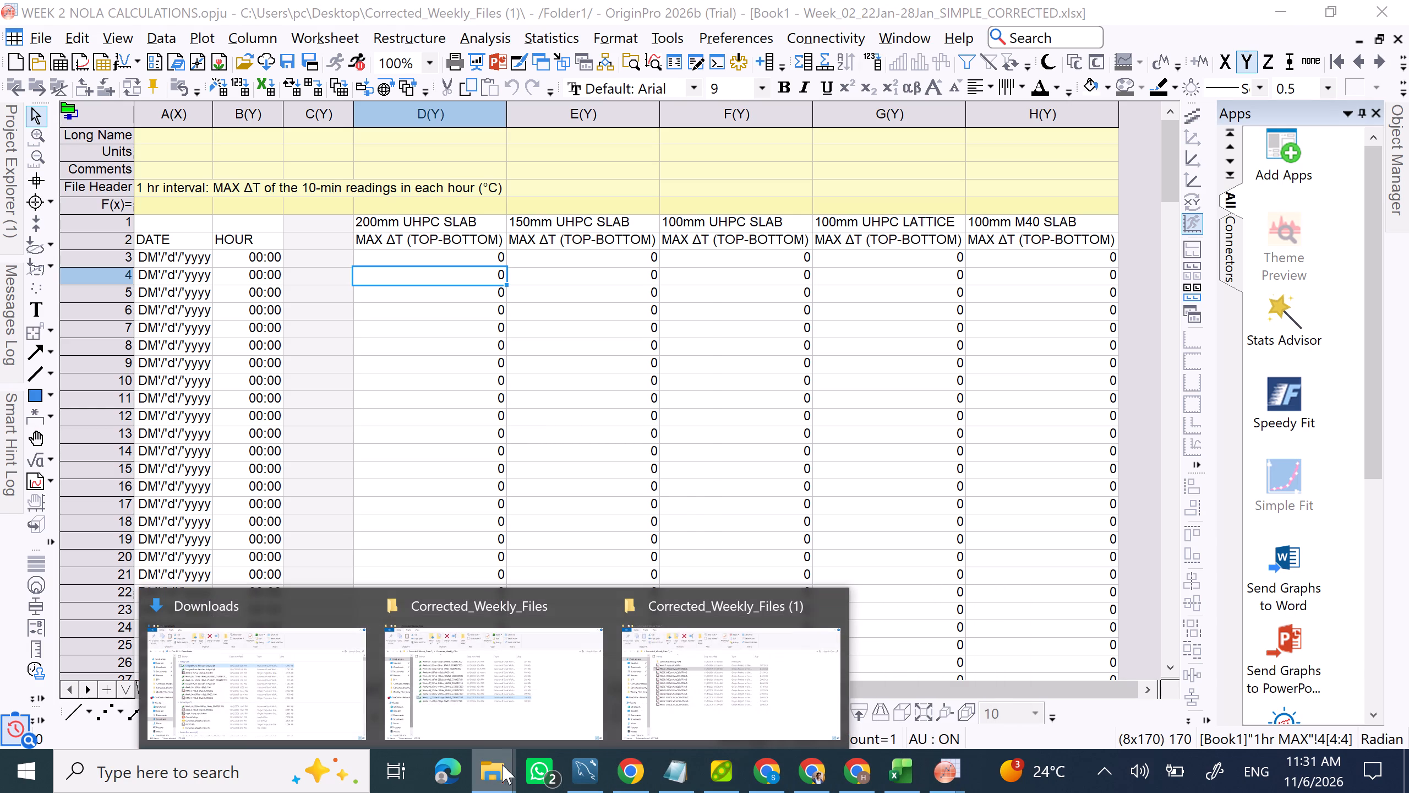
click(527, 699)
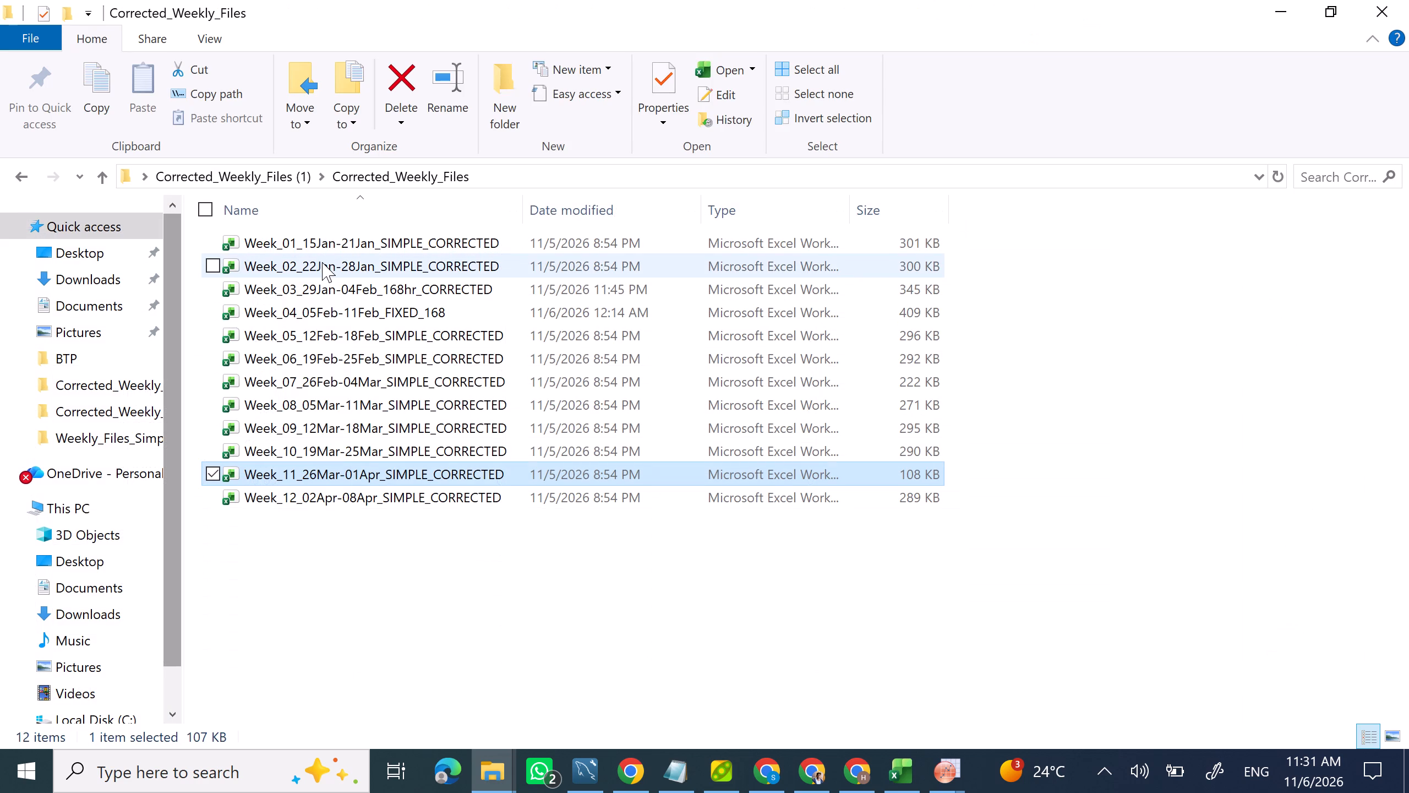
double_click(323, 260)
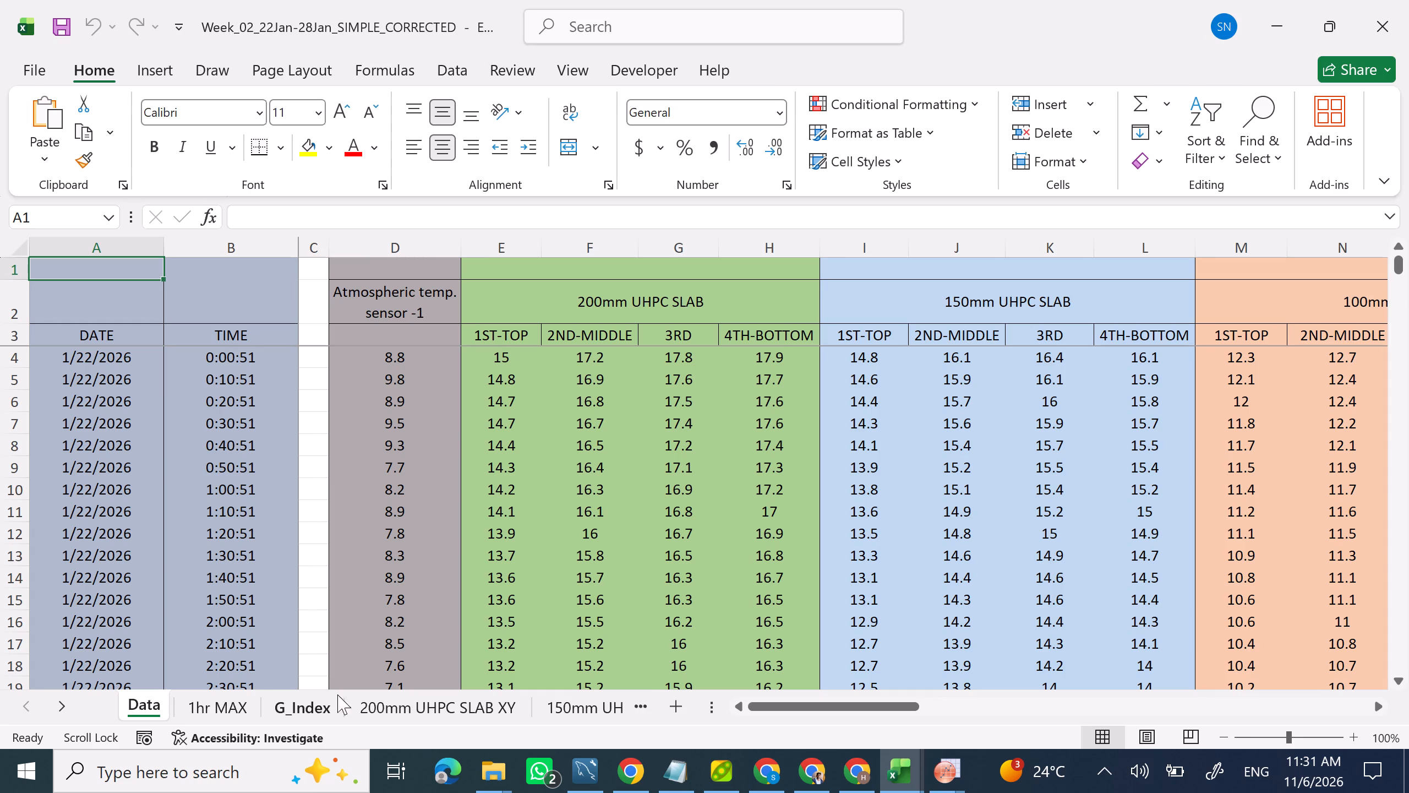
click(225, 697)
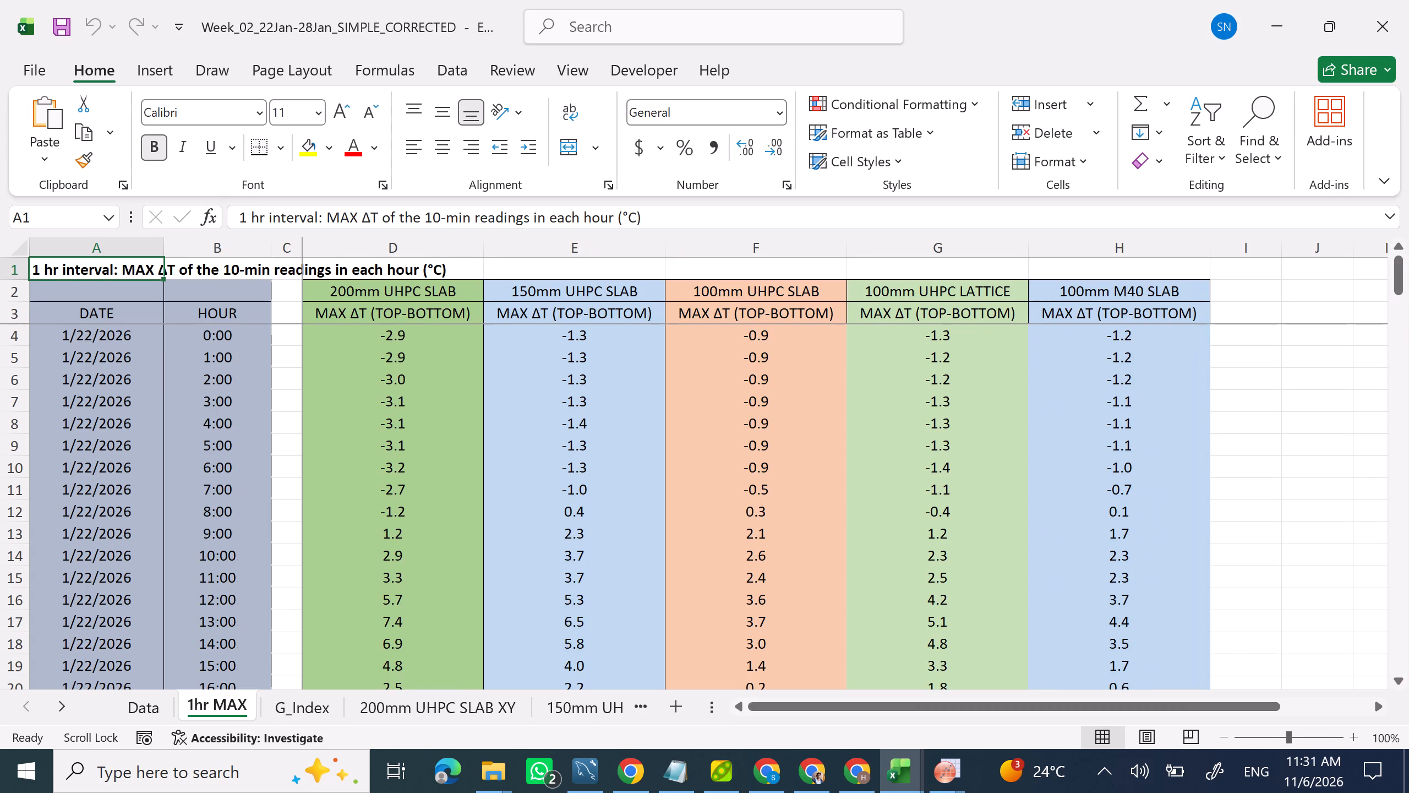
scroll(506, 548, down, 2)
scroll(506, 548, up, 5)
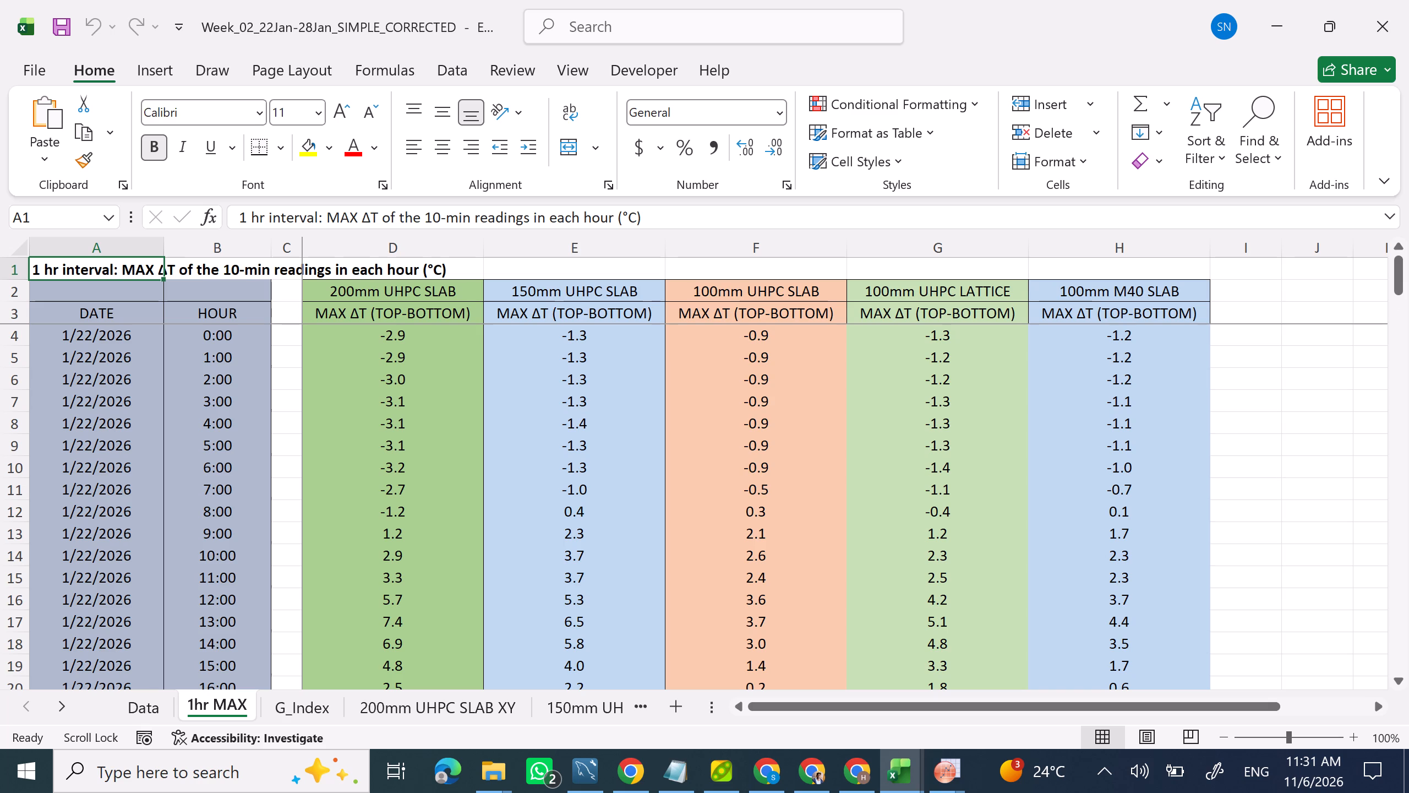
Capture a rectangular screenshot of the week 2 workbook's 1hr MAX sheet.
key(shift+super+s)
drag(0, 0, 167, 204)
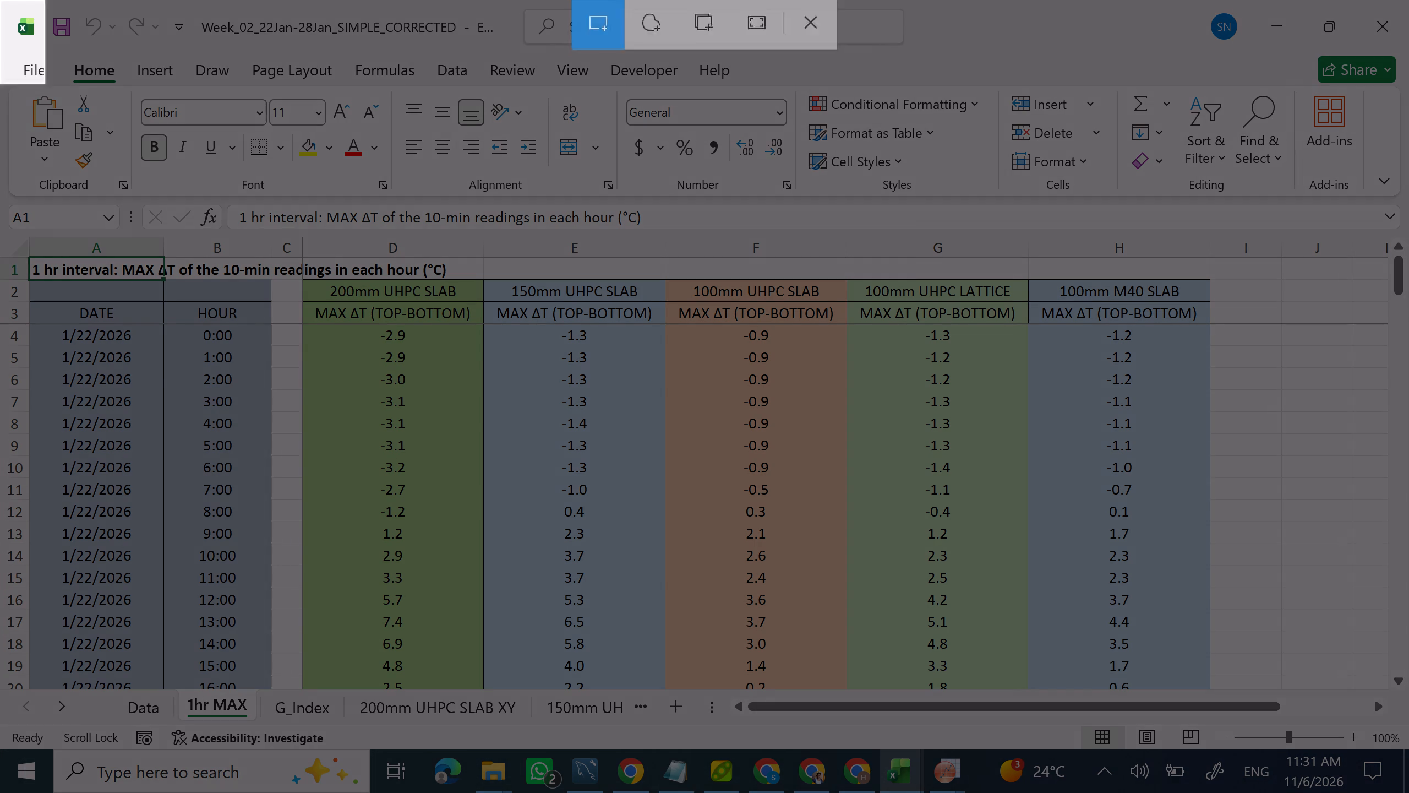
drag(167, 204, 1408, 792)
click(936, 780)
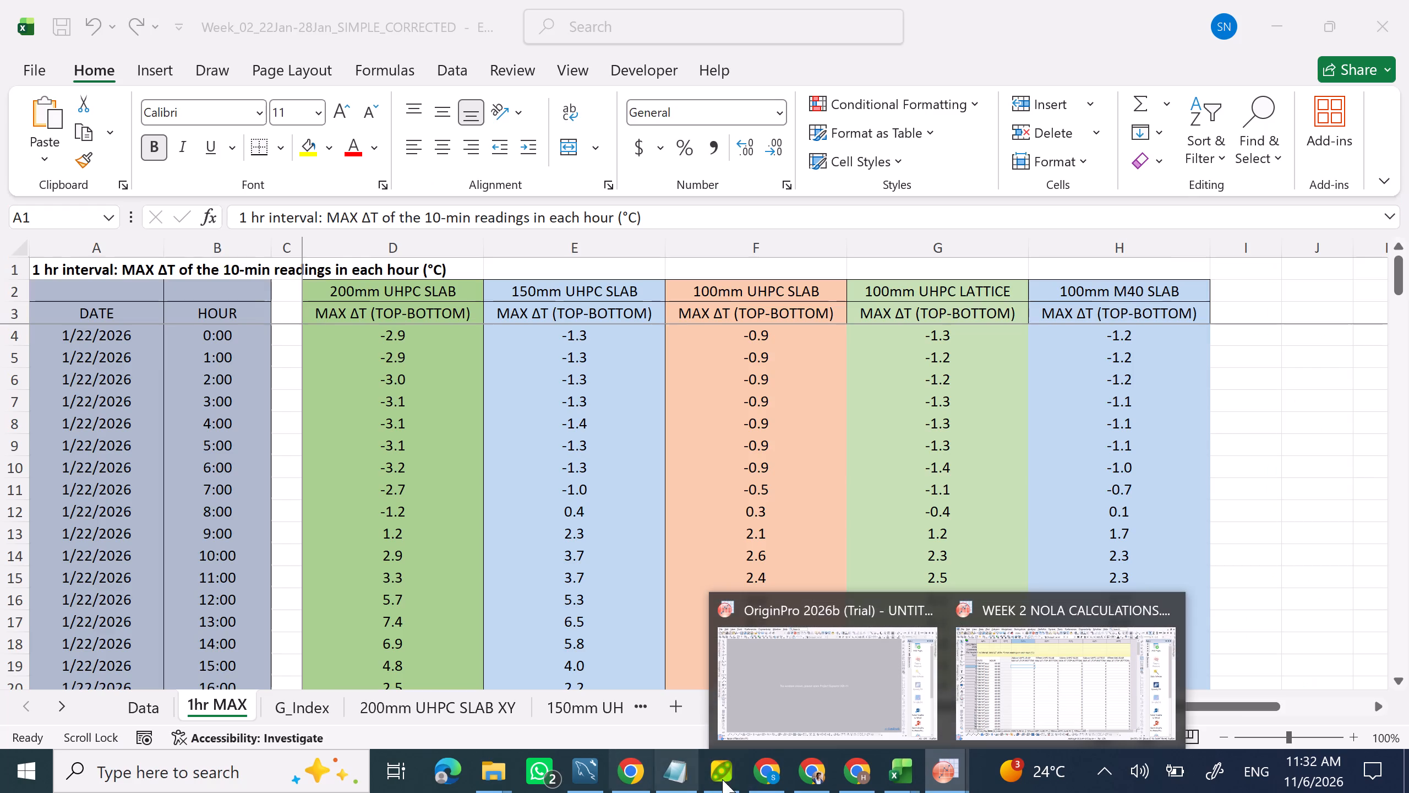
click(769, 762)
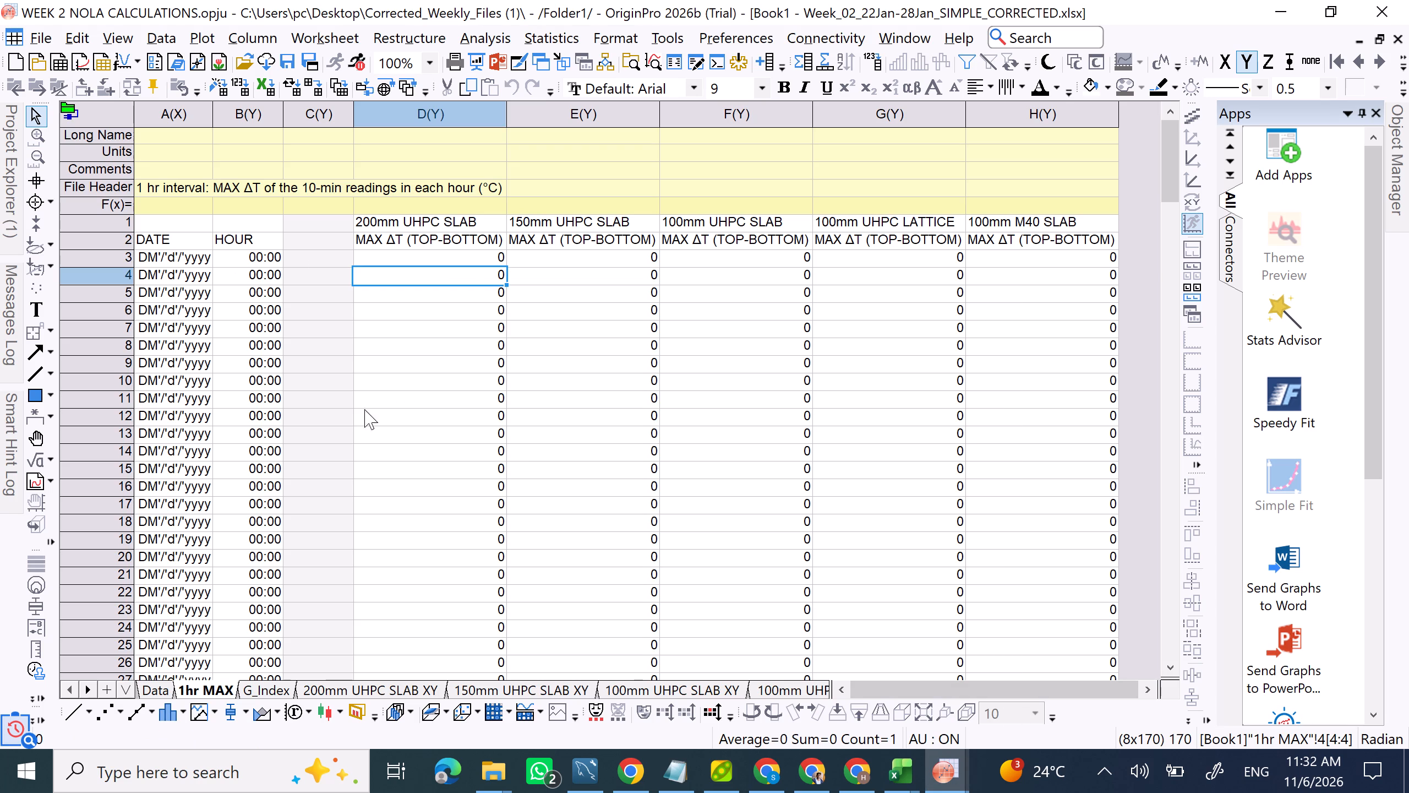
scroll(346, 439, up, 3)
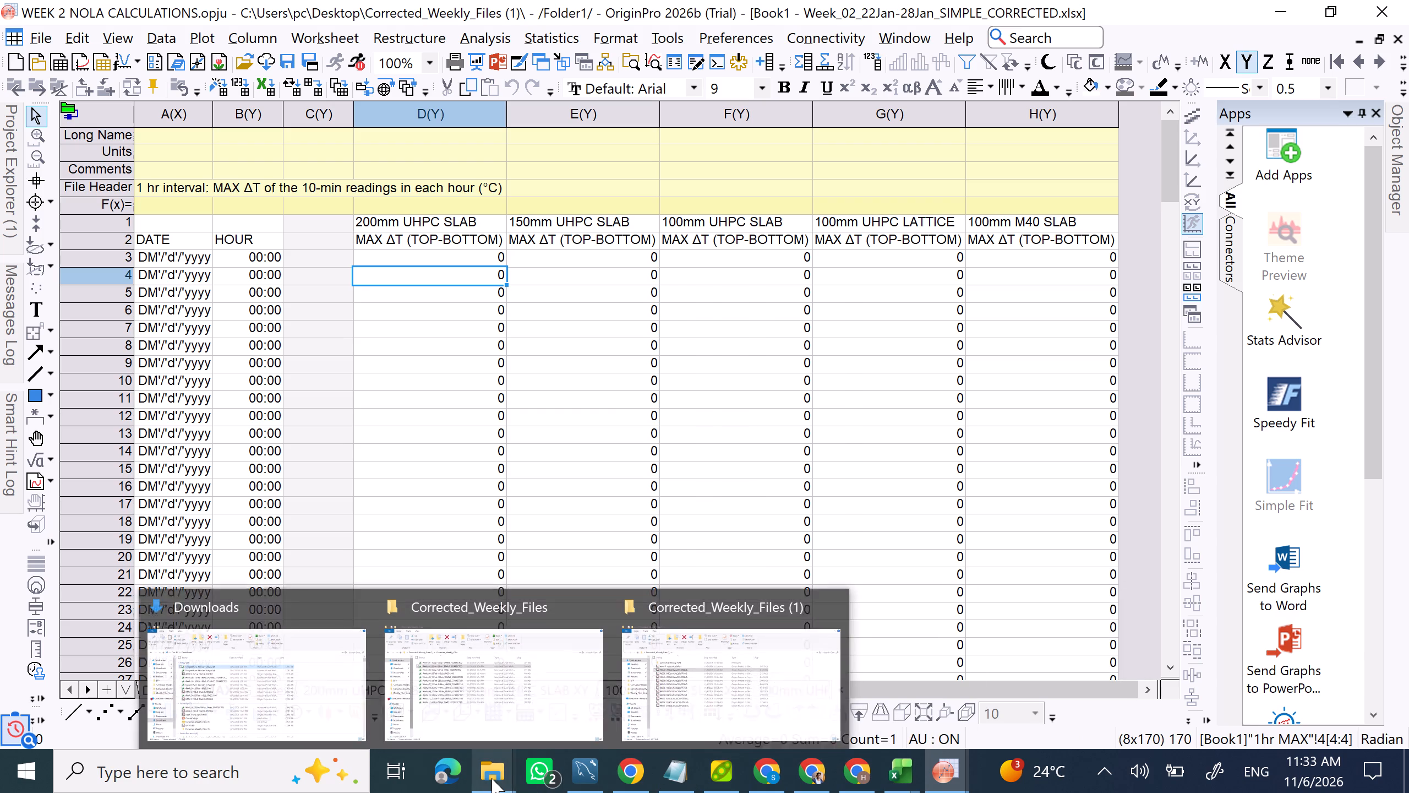
Switch to the Corrected_Weekly_Files folder in File Explorer.
click(550, 707)
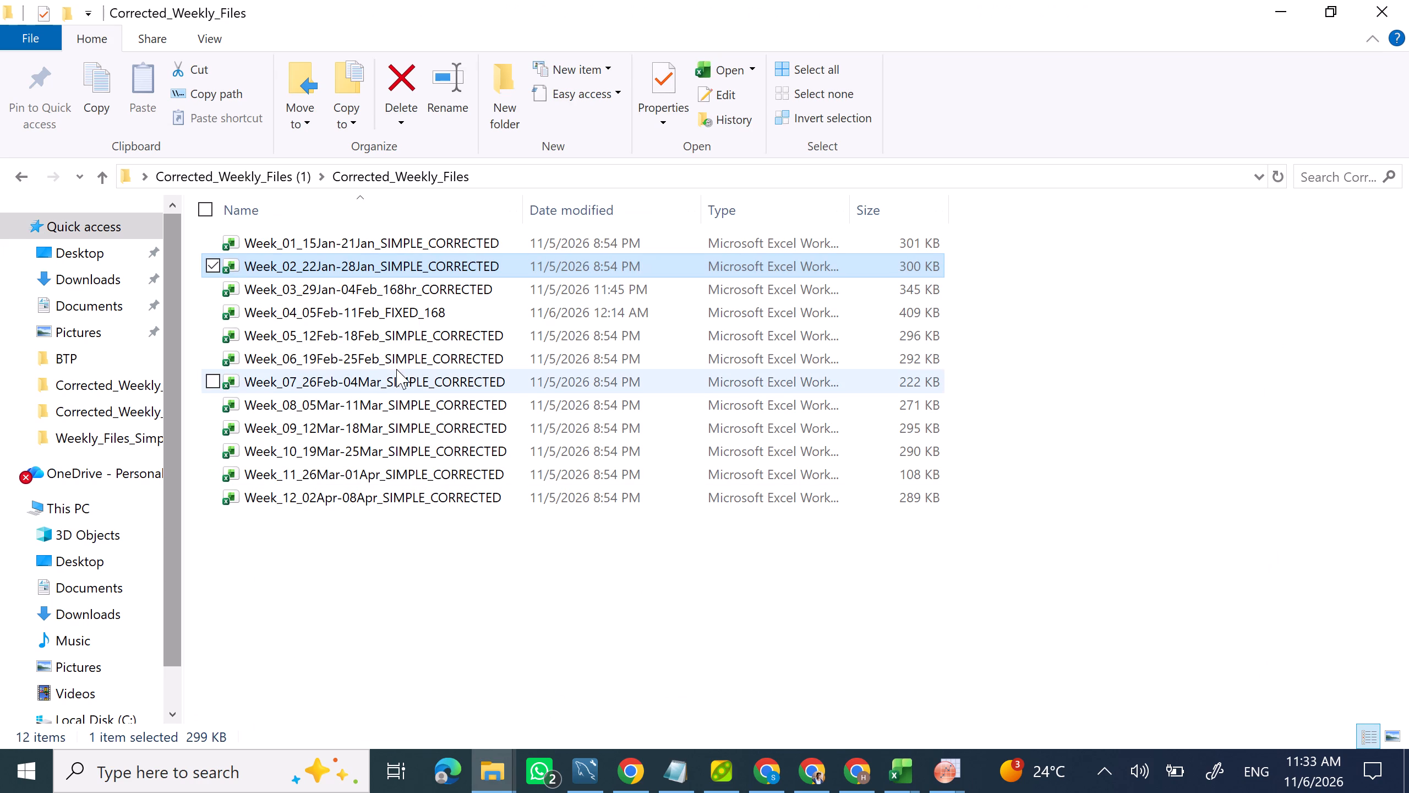